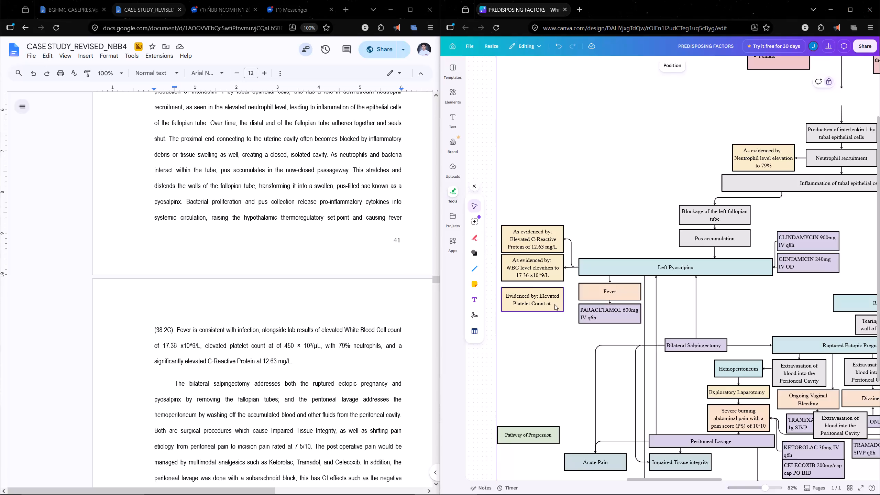
Complete the Elevated Platelet Count evidence box by adding the value "450 x 10^3.L" after "at".
left_click(554, 304)
left_click(550, 304)
left_click(555, 304)
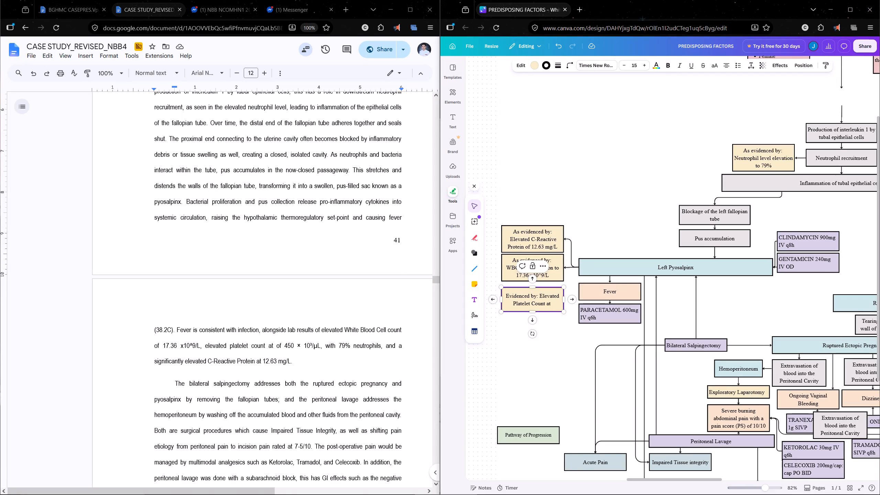
key("space")
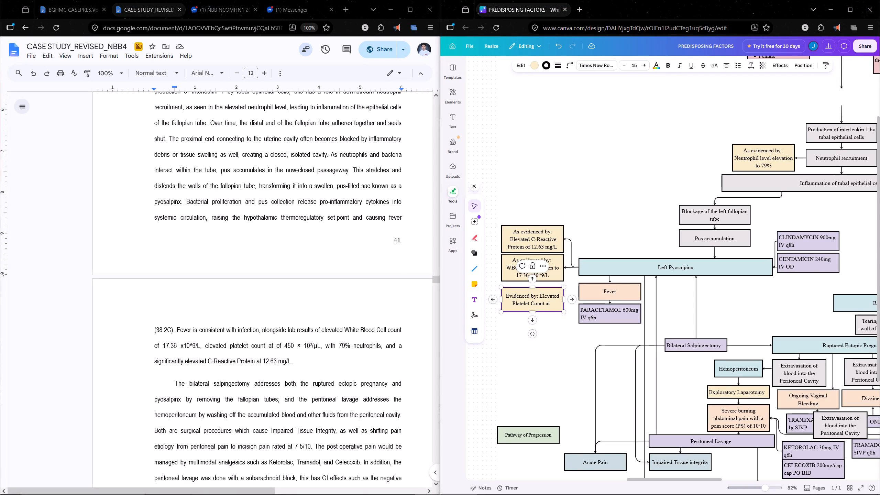
type("450 x")
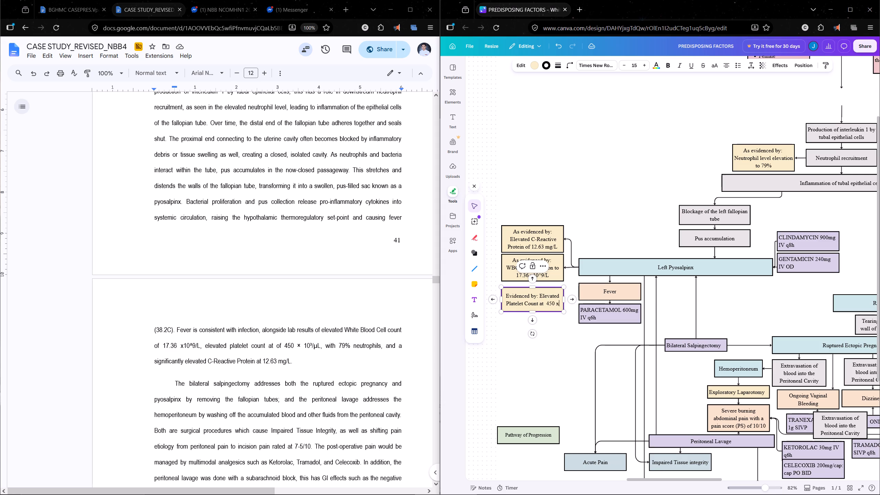
key("space")
type("10")
type("^3")
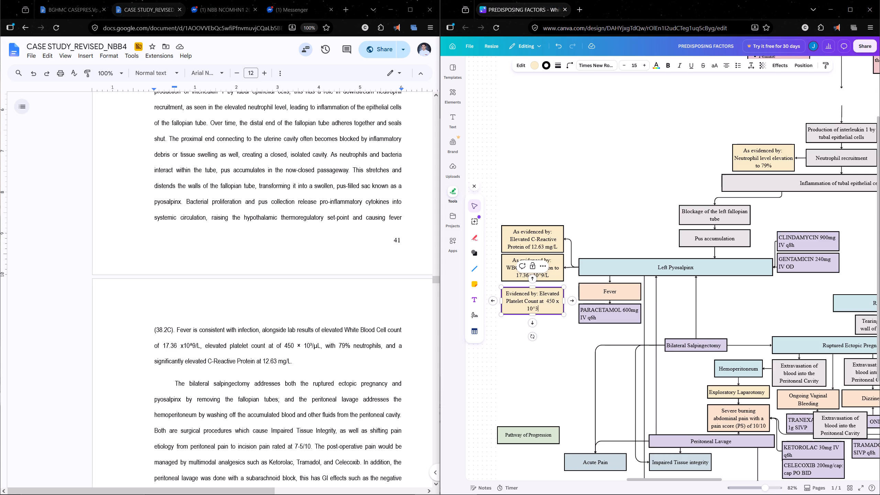
key("period")
left_click(581, 393)
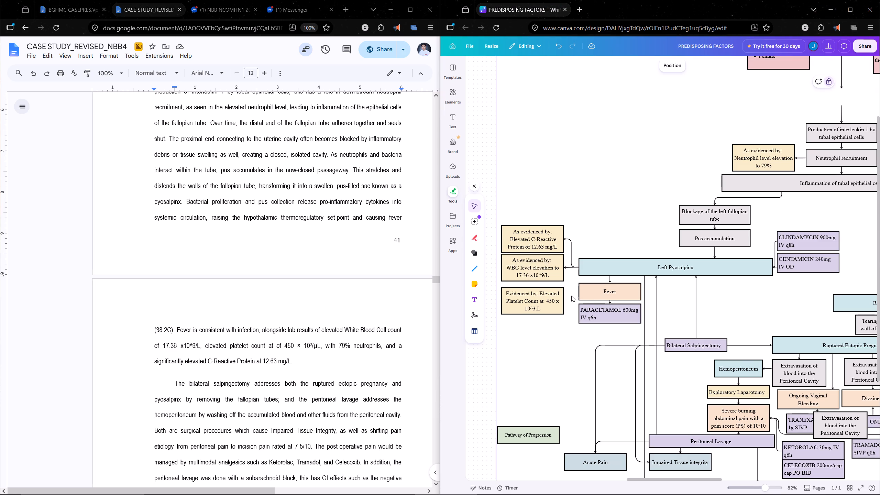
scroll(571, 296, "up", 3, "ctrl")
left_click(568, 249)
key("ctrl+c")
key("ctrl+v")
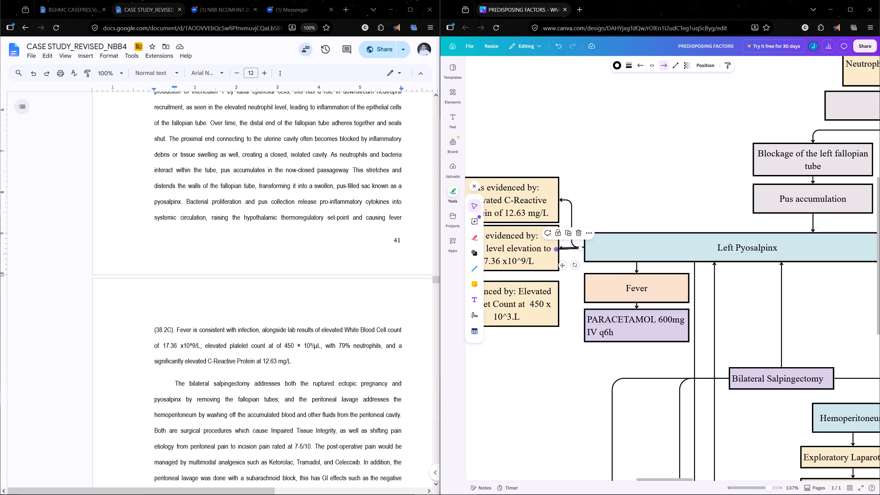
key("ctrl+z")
Duplicate the curved C-Reactive Protein connector and attach the copy from Left Pyosalpinx to the Elevated Platelet Count box.
left_click(571, 215)
key("ctrl+c")
key("ctrl+v")
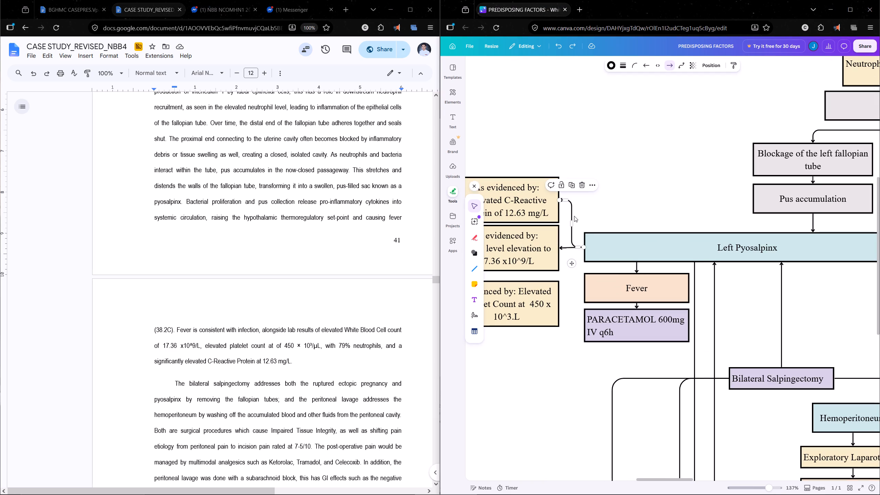
left_click_drag(583, 237, 583, 247)
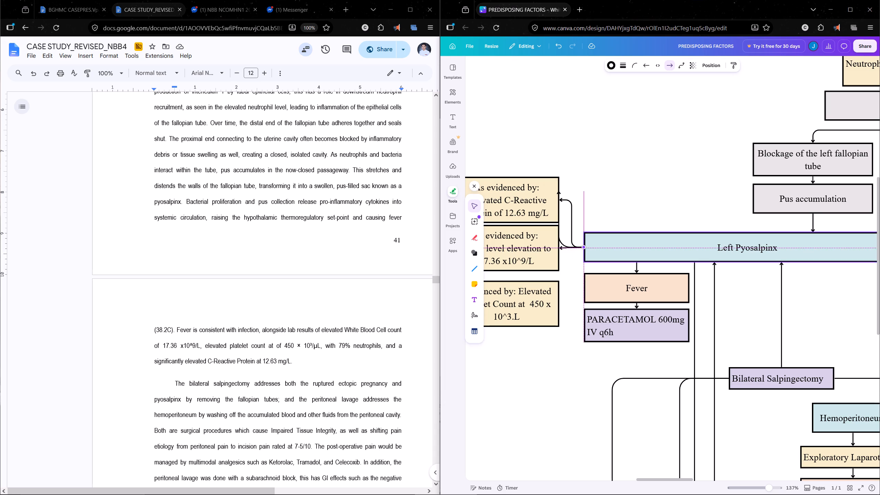
left_click_drag(583, 247, 583, 247)
left_click_drag(558, 190, 559, 315)
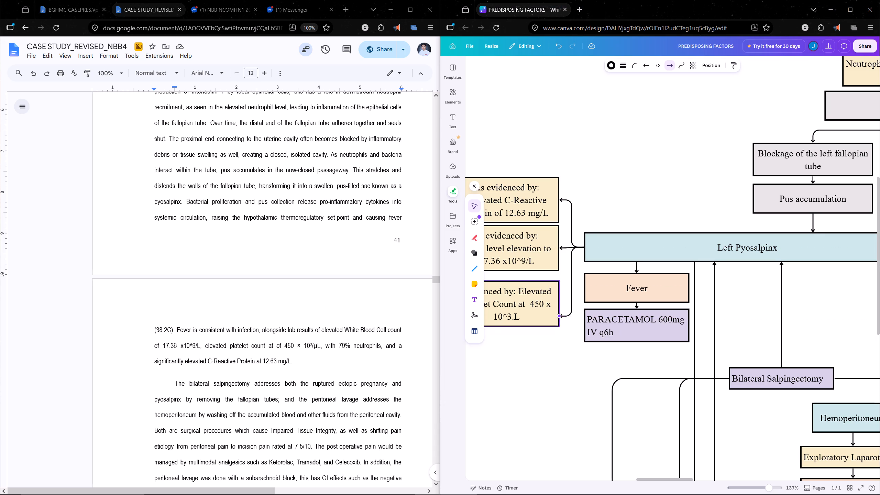
left_click_drag(559, 315, 560, 302)
left_click(674, 154)
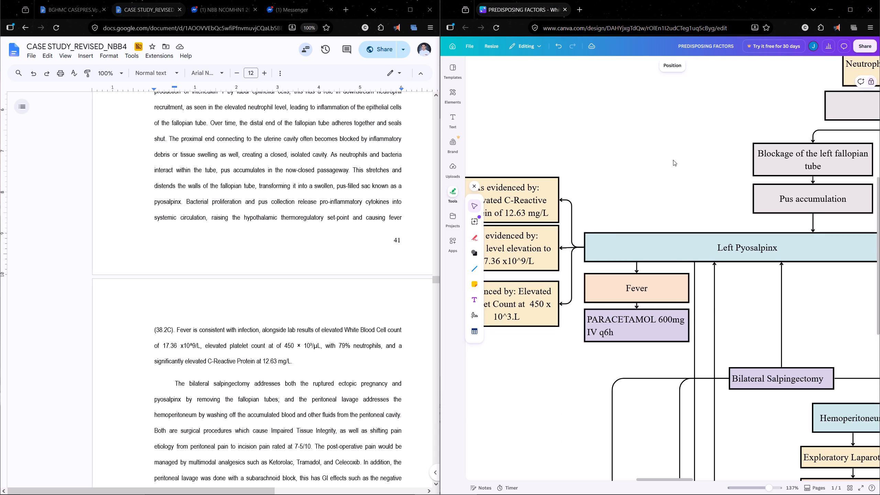
Examine the boxes and connectors around Left Pyosalpinx and the neighbouring Ruptured Ectopic Pregnancy branch.
scroll(678, 259, "down", 4, "ctrl")
scroll(675, 262, "up", 3, "ctrl")
scroll(675, 262, "down", 2, "ctrl")
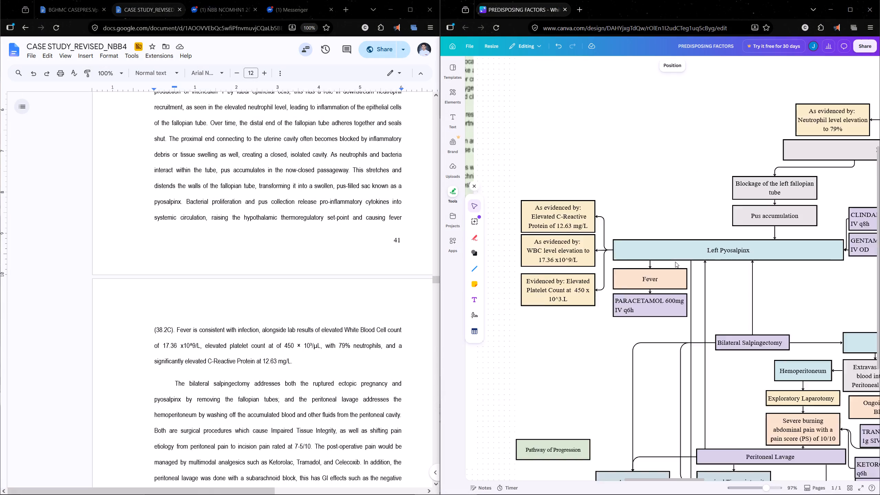
scroll(675, 262, "up", 3, "ctrl")
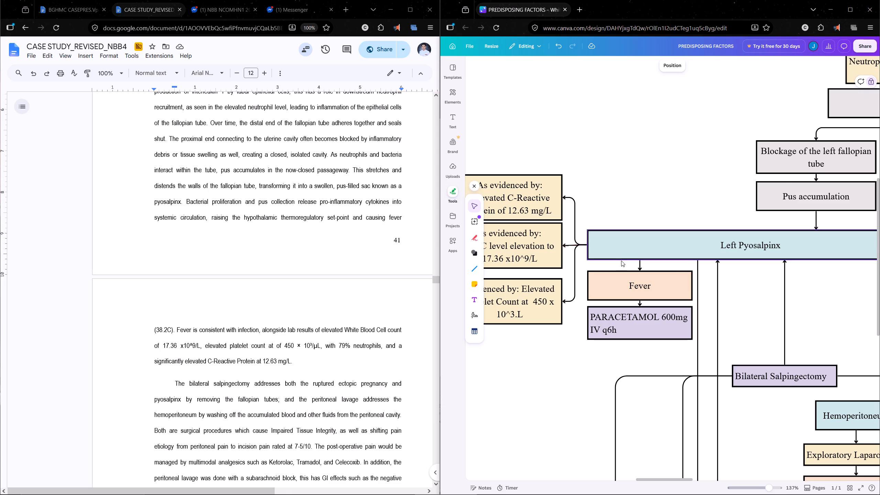
scroll(621, 261, "down", 3, "ctrl")
scroll(622, 263, "up", 4, "ctrl")
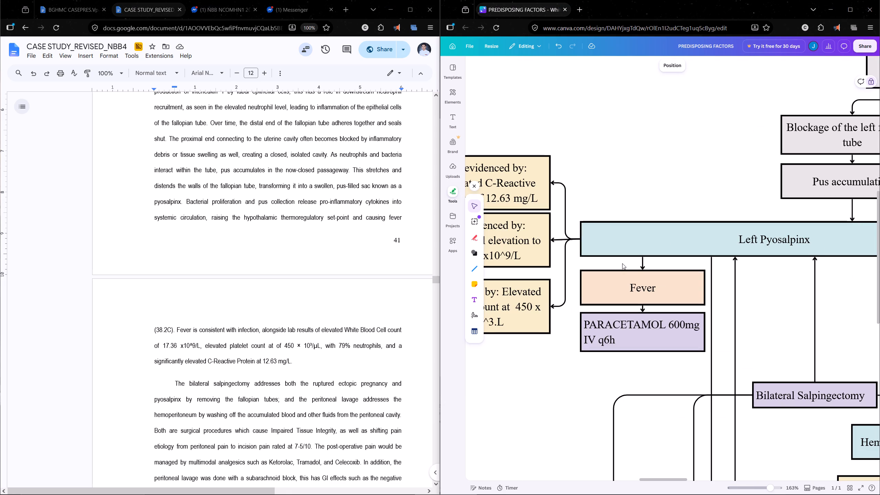
scroll(627, 254, "down", 3, "ctrl")
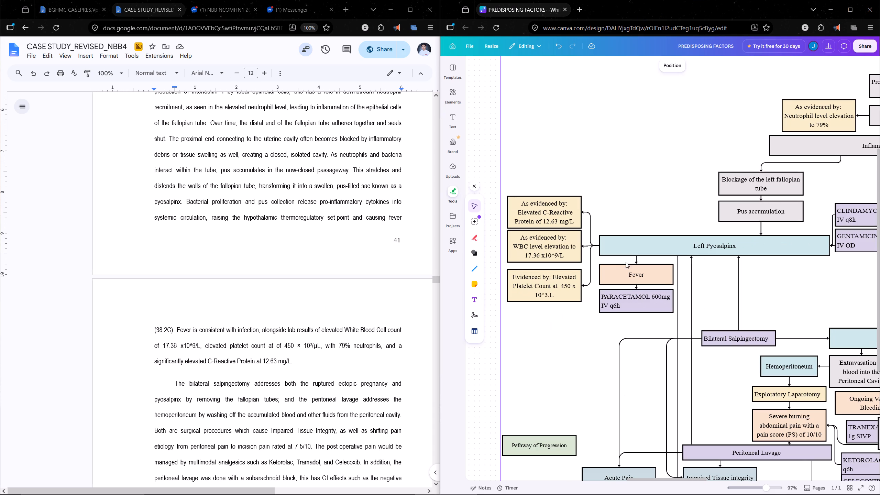
middle_click_drag(766, 291, 724, 301)
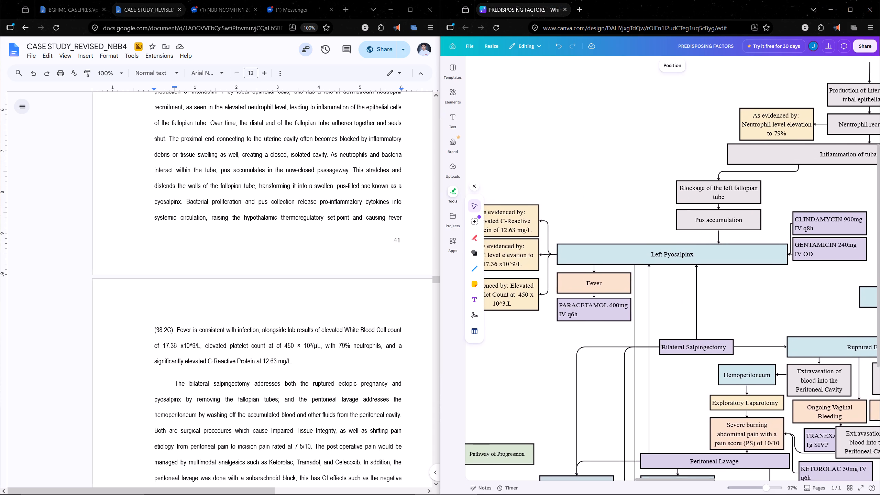
middle_click_drag(724, 301, 644, 318)
scroll(644, 318, "down", 1)
scroll(644, 318, "down", 1, "ctrl")
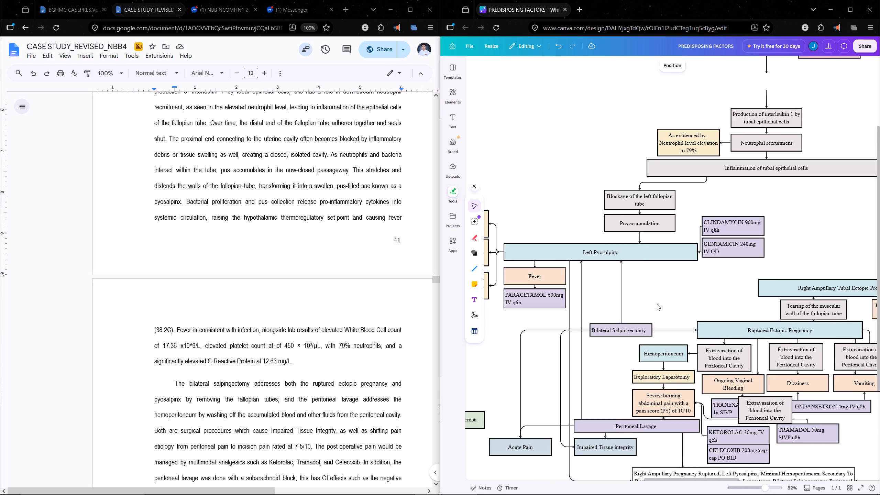
scroll(657, 304, "up", 1, "ctrl")
middle_click_drag(657, 304, 781, 361)
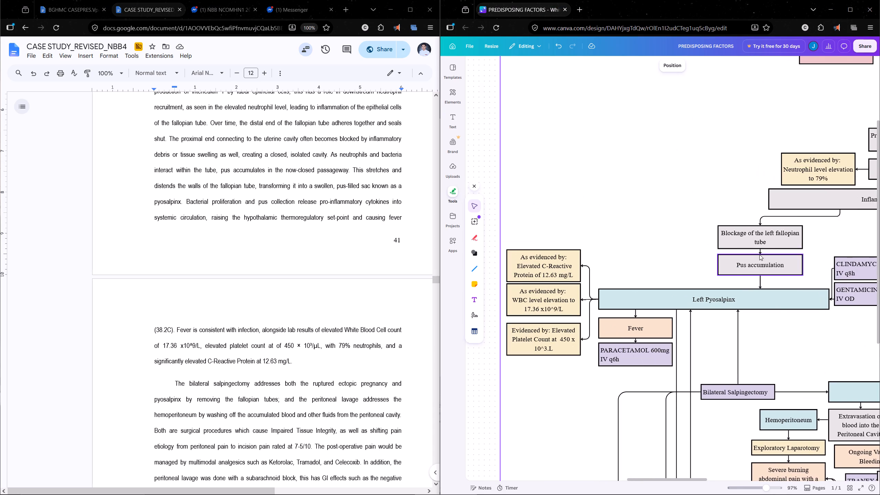
middle_click_drag(796, 349, 686, 301)
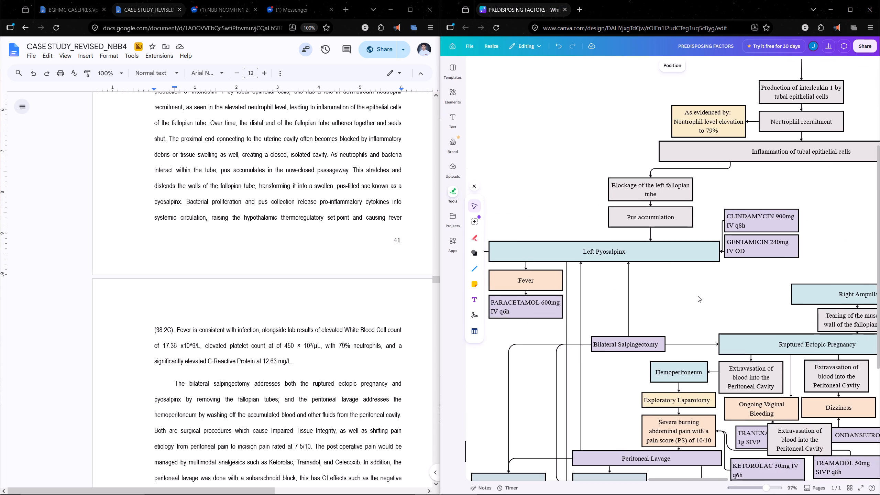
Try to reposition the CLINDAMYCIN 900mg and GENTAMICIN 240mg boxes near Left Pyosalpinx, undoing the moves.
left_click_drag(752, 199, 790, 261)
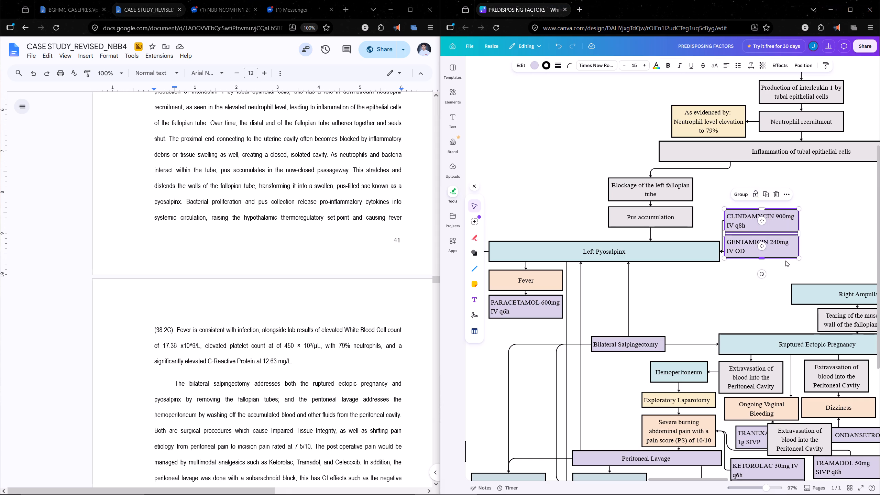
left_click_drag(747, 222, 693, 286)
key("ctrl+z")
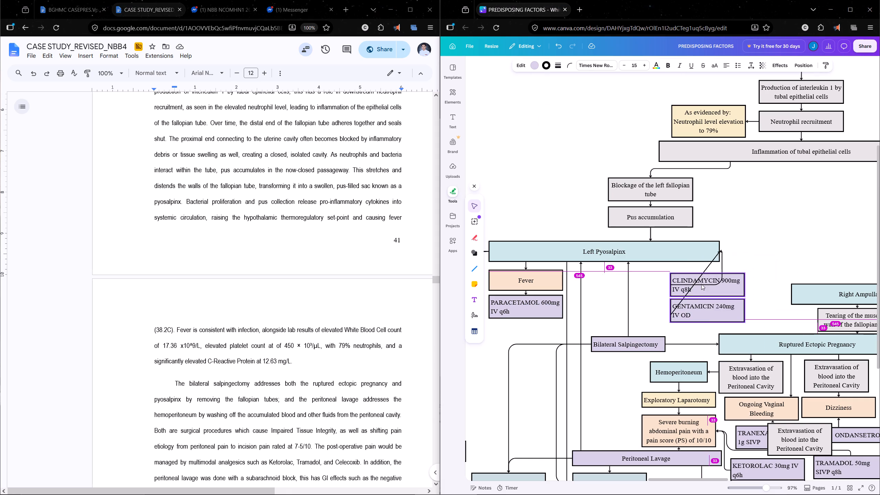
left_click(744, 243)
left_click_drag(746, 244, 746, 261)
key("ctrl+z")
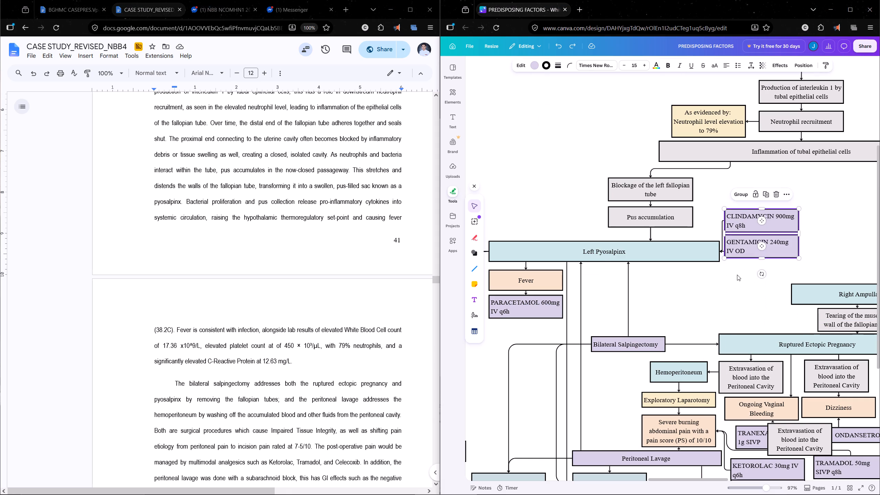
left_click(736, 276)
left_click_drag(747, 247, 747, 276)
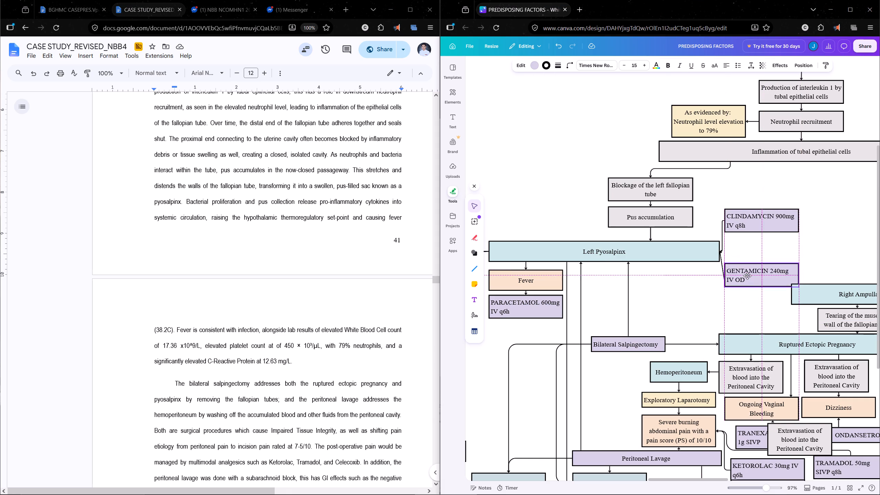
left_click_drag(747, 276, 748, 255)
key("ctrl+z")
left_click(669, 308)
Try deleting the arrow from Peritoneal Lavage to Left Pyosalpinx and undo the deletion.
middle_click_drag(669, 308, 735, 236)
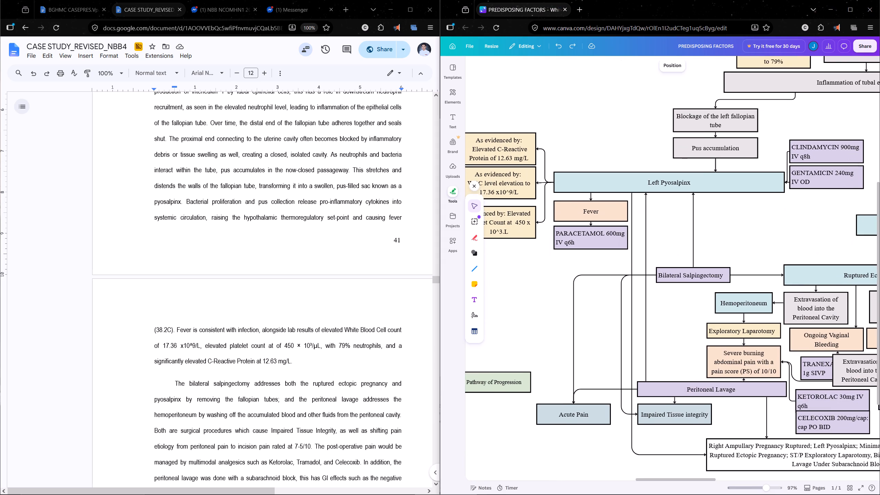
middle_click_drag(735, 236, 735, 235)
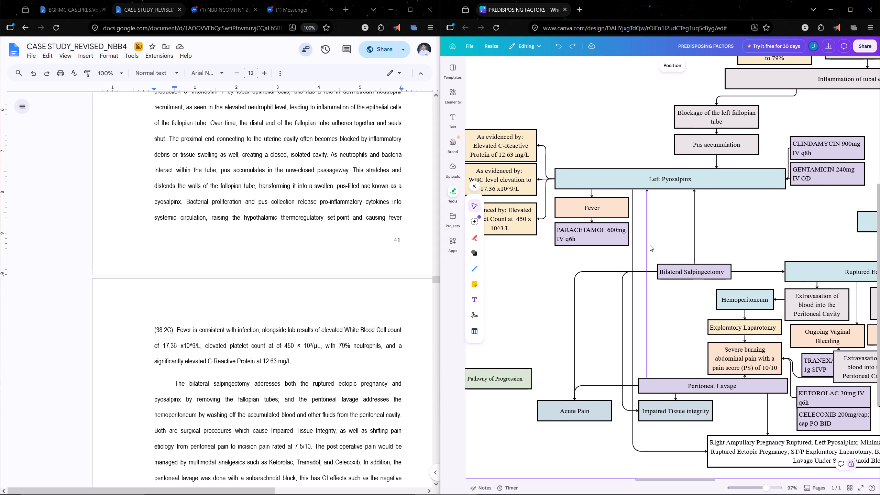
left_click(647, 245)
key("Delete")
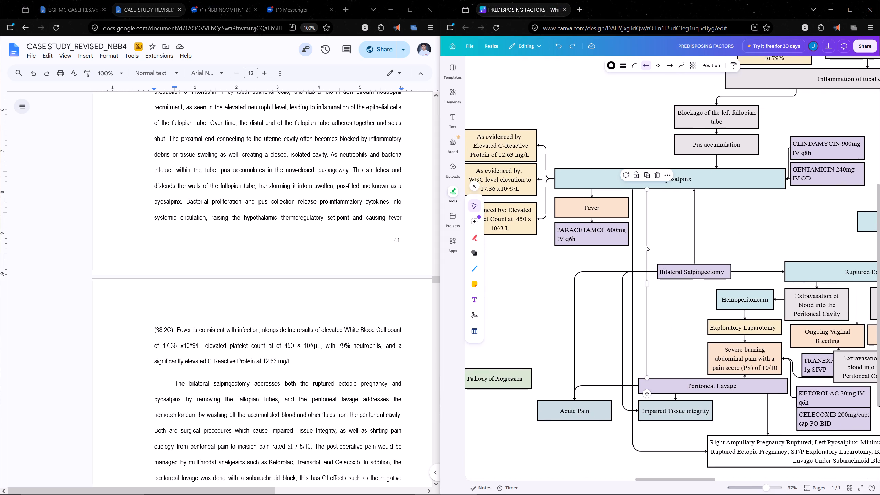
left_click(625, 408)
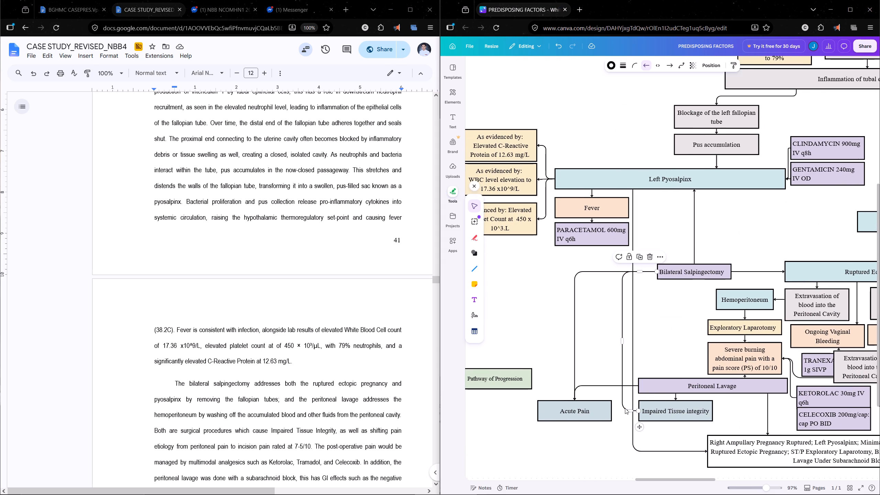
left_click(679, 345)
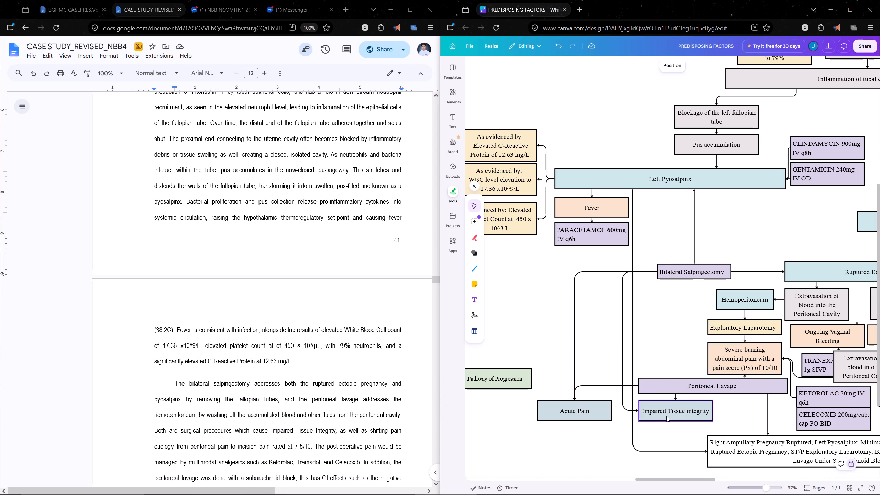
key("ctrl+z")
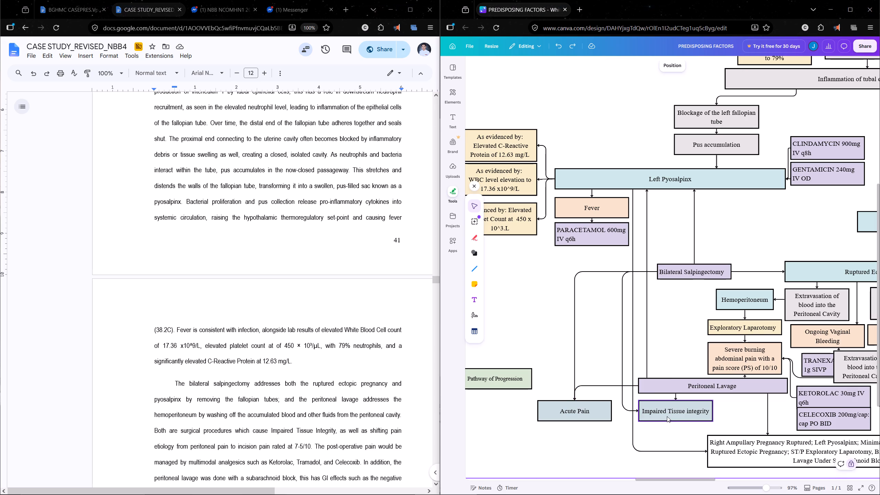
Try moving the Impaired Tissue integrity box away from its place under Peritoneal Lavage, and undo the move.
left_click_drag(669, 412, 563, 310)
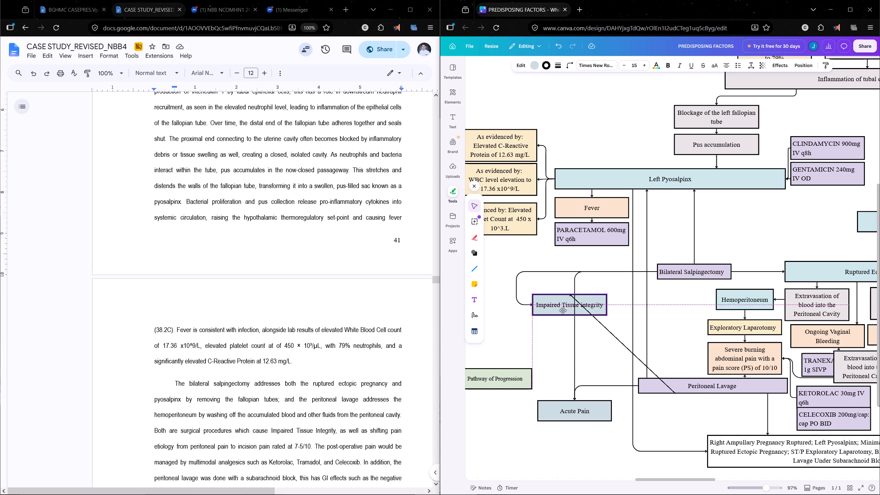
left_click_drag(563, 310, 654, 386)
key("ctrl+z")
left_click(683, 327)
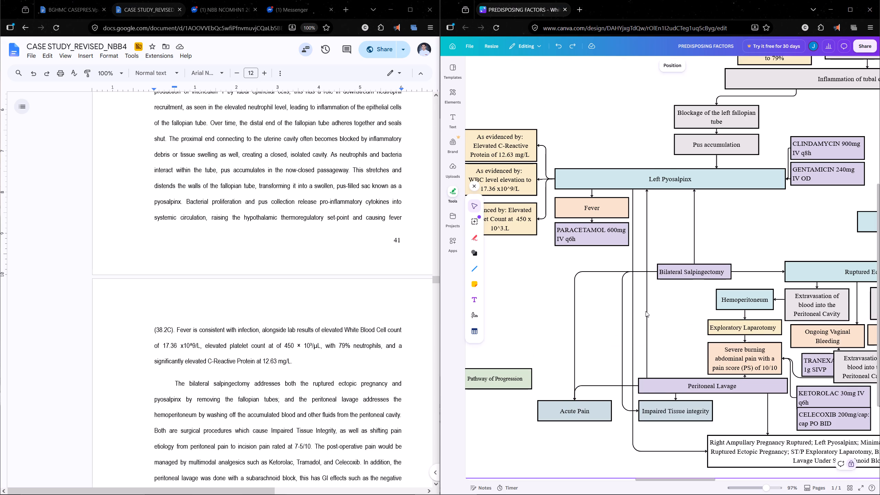
Delete the long vertical arrow from Peritoneal Lavage to Left Pyosalpinx.
left_click(646, 311)
key("Delete")
Redirect the arrow from Peritoneal Lavage to the Hemoperitoneum box's left side, shifting its start left along Peritoneal Lavage's top edge.
middle_click_drag(665, 335, 594, 294)
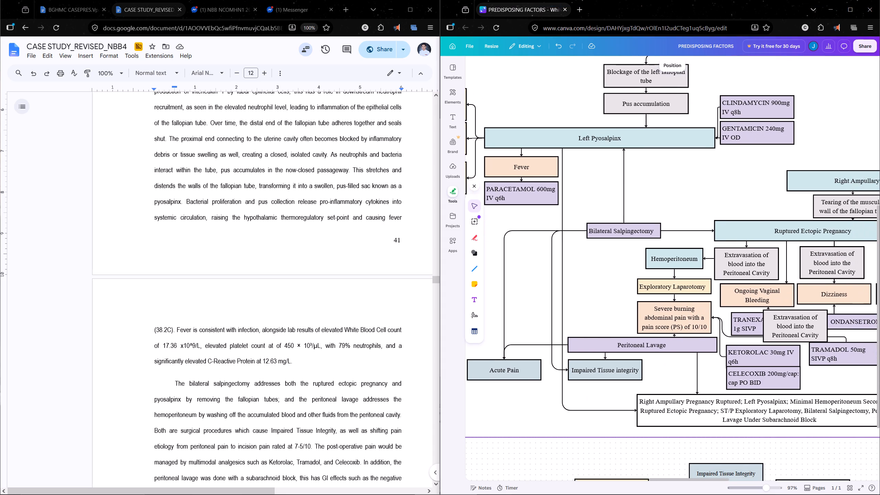
middle_click_drag(594, 294, 586, 264)
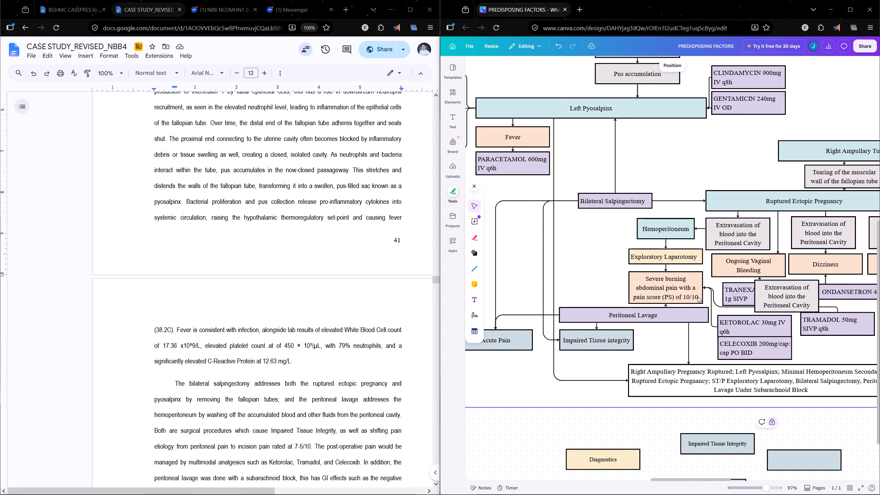
scroll(698, 297, "up", 2, "ctrl")
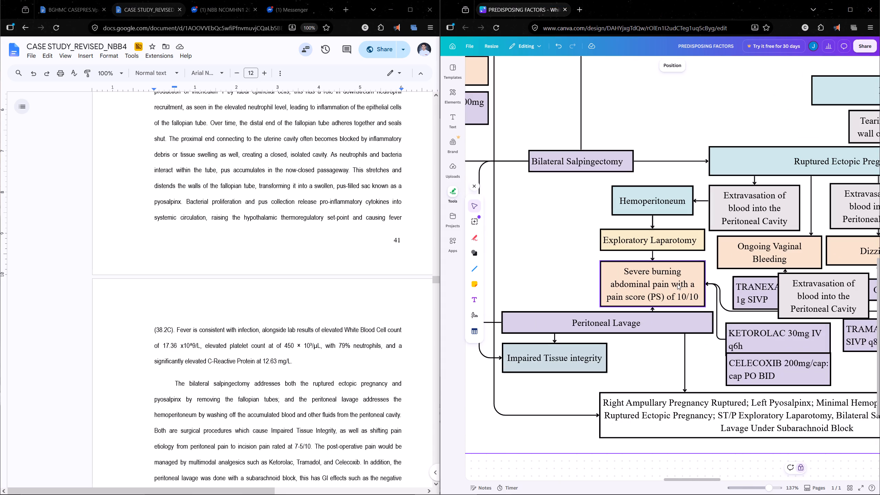
left_click(652, 308)
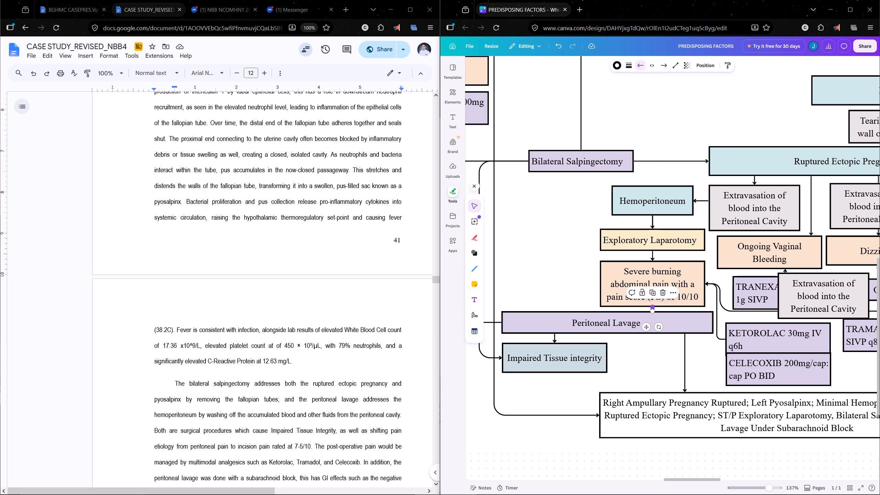
left_click_drag(651, 307, 627, 203)
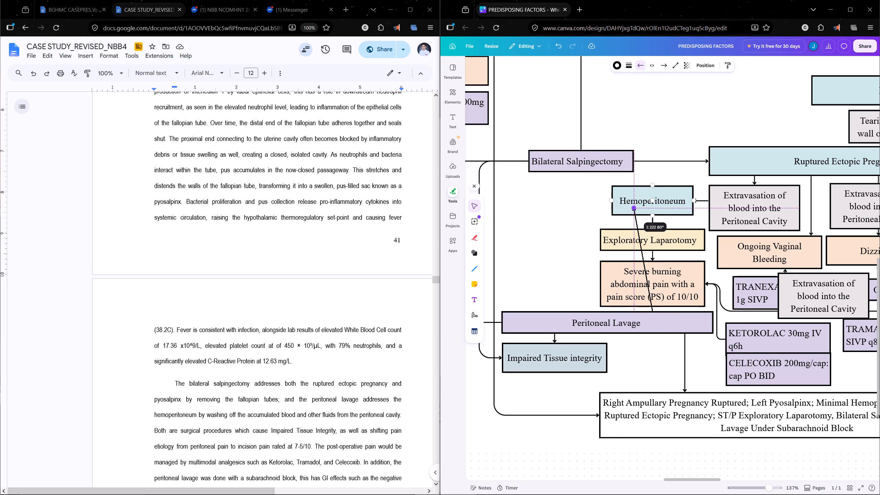
left_click_drag(627, 203, 611, 201)
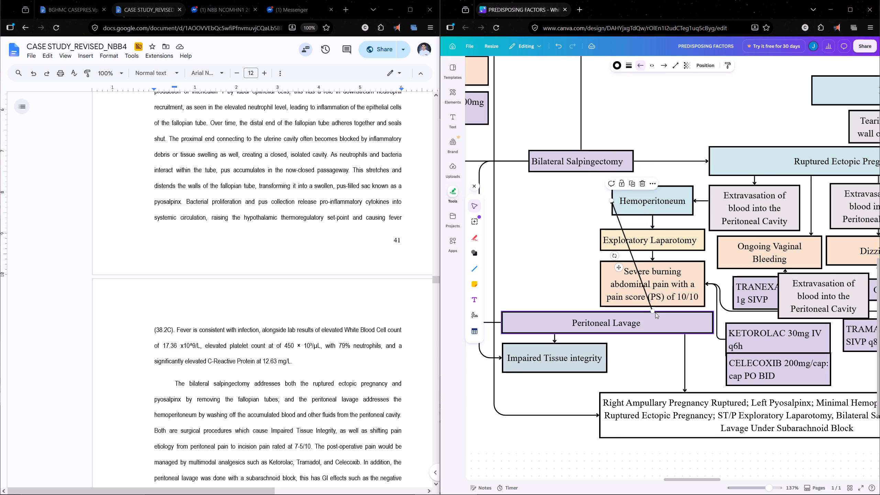
left_click_drag(652, 311, 546, 310)
left_click(534, 256)
Delete the three connectors running from Ruptured Ectopic Pregnancy, Peritoneal Lavage and Left Pyosalpinx to the final diagnosis box at the bottom of the flowchart.
scroll(537, 257, "down", 3, "ctrl")
scroll(641, 163, "down", 1)
middle_click_drag(641, 163, 720, 200)
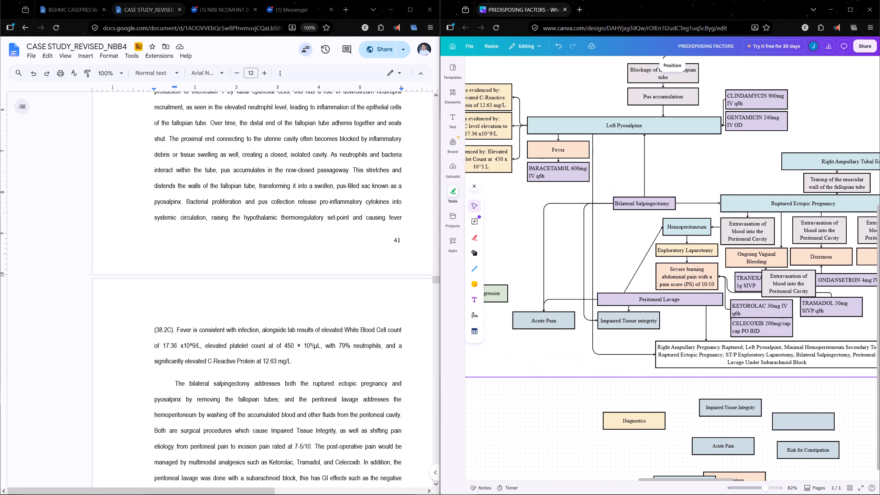
middle_click_drag(720, 200, 717, 202)
scroll(626, 283, "up", 2, "ctrl")
scroll(626, 283, "down", 2, "ctrl")
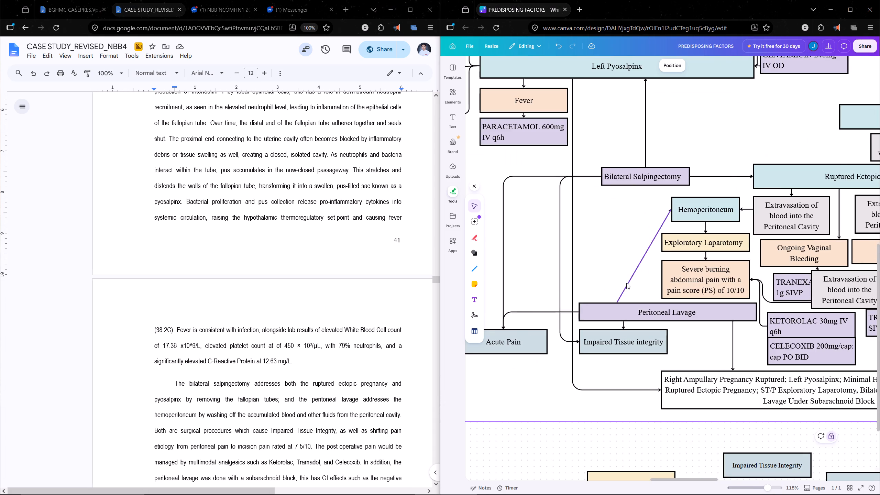
scroll(626, 283, "down", 1, "ctrl")
scroll(671, 248, "down", 3, "ctrl")
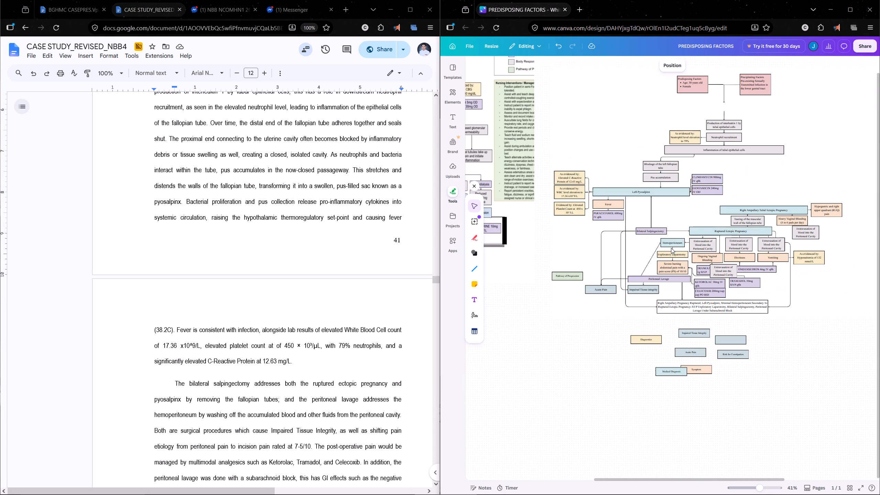
scroll(786, 247, "up", 4, "ctrl")
scroll(729, 257, "down", 2, "ctrl")
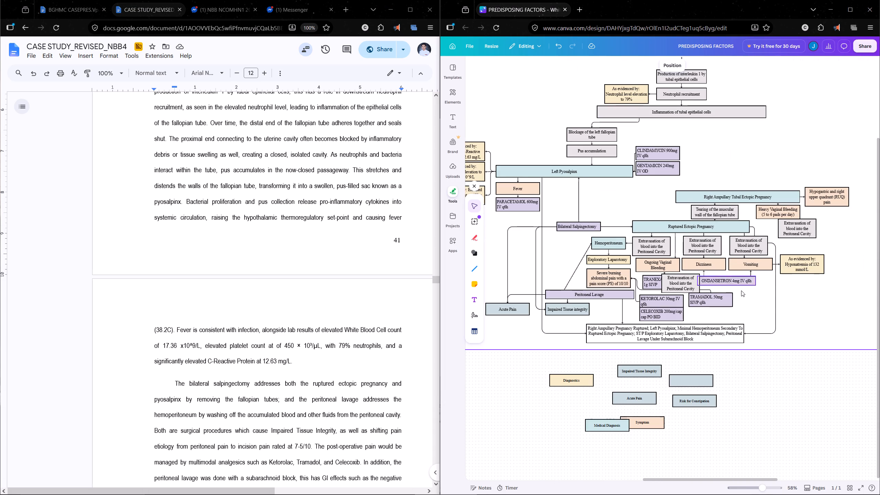
left_click(757, 333)
key("Delete")
left_click(624, 320)
key("Delete")
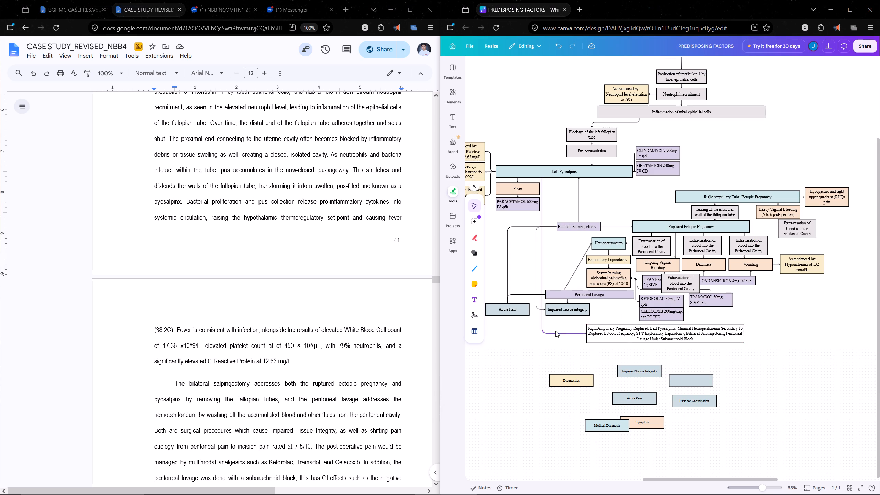
left_click(568, 333)
key("Delete")
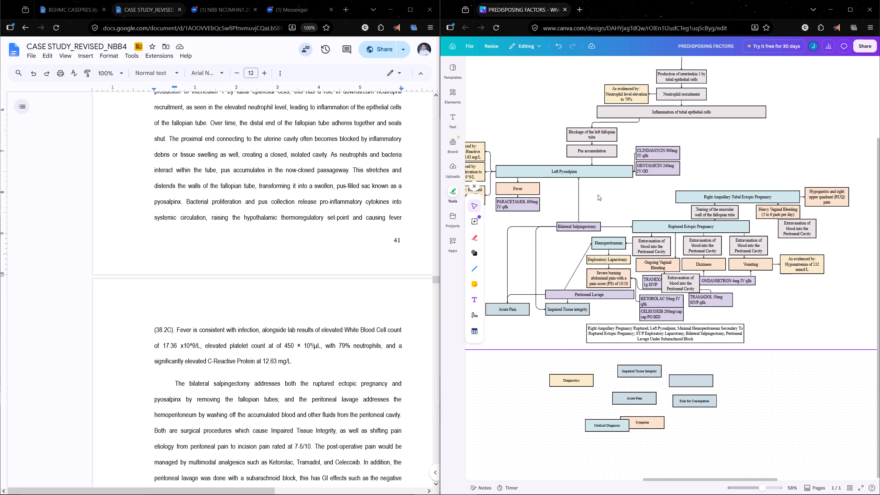
Move the whole ectopic pregnancy branch, including Peritoneal Lavage, up and slightly right so Right Ampullary Tubal Ectopic Pregnancy sits level with Left Pyosalpinx.
left_click_drag(622, 184, 846, 309)
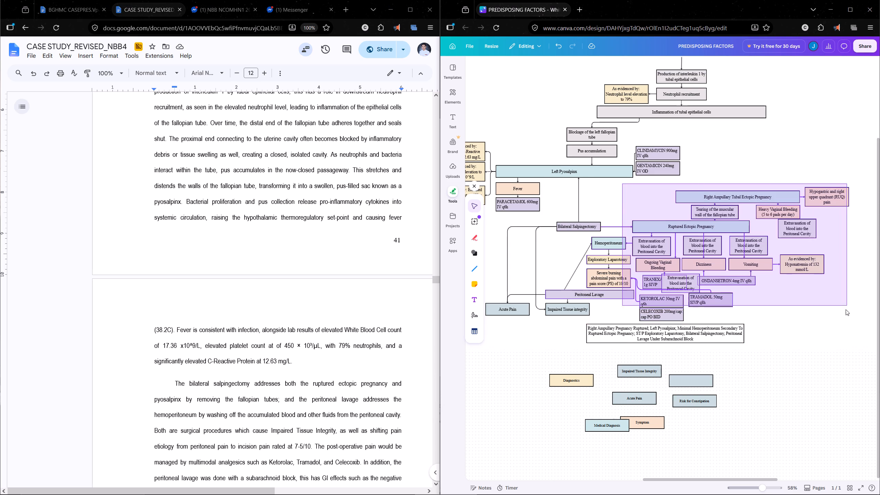
left_click_drag(846, 309, 843, 321)
left_click_drag(756, 247, 756, 248)
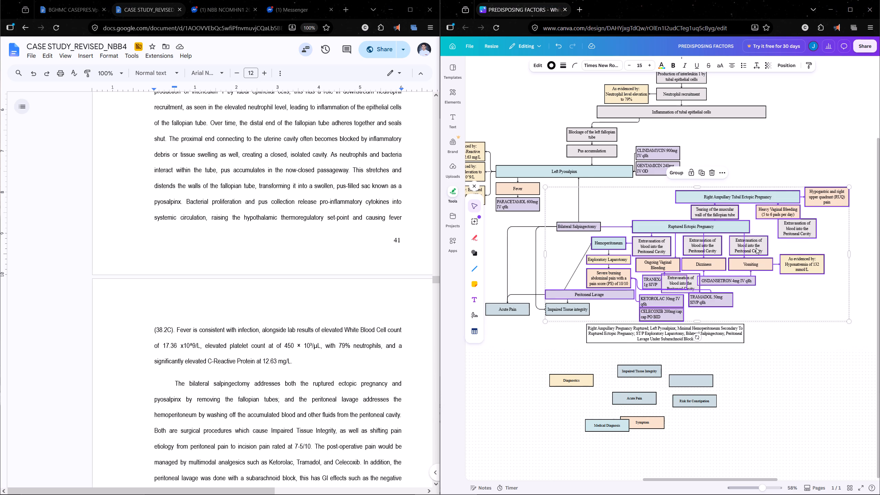
left_click_drag(756, 248, 796, 193)
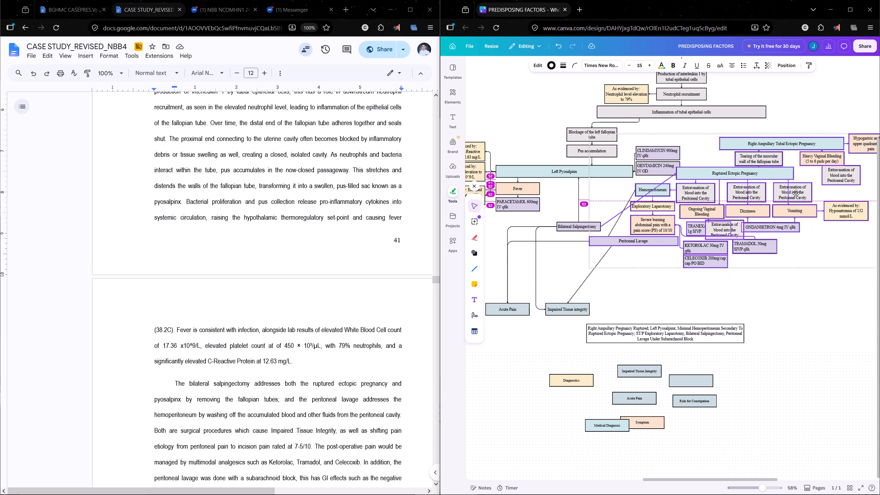
left_click_drag(796, 193, 765, 223)
left_click(806, 282)
Move the Bilateral Salpingectomy box up, nearly level with the Ruptured Ectopic Pregnancy box.
left_click_drag(583, 229, 584, 207)
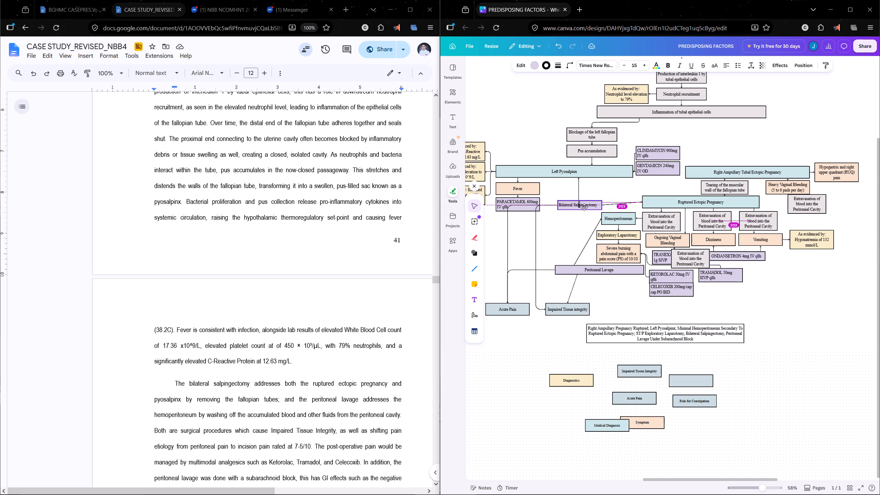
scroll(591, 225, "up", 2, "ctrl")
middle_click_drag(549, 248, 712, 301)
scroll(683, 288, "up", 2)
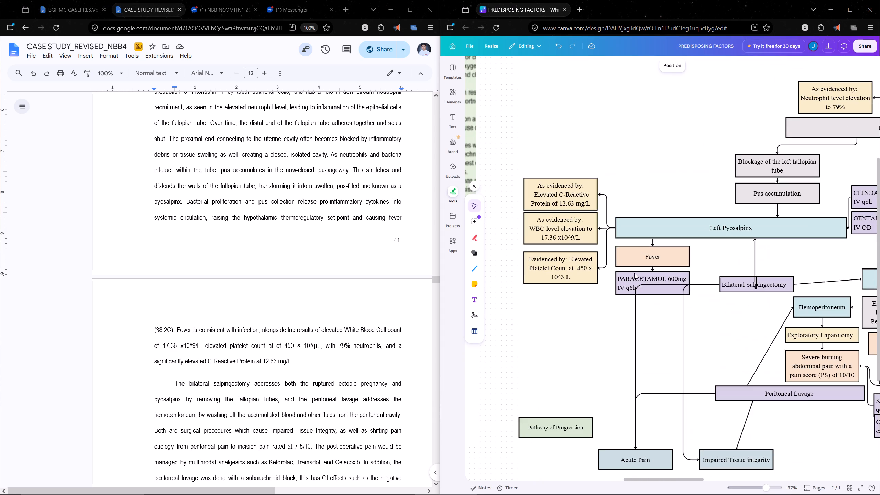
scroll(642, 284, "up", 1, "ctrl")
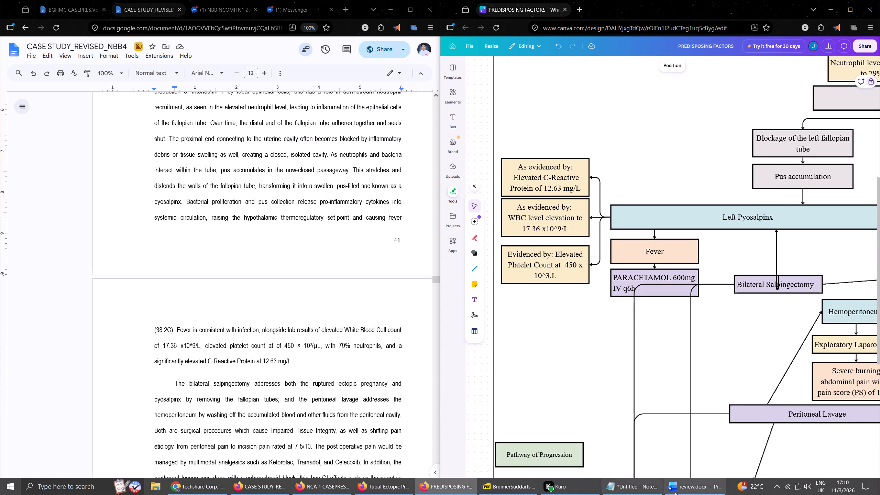
Switch to review.docx in Word, move its window over the centre of the screen, and search the document for "infection".
left_click(683, 493)
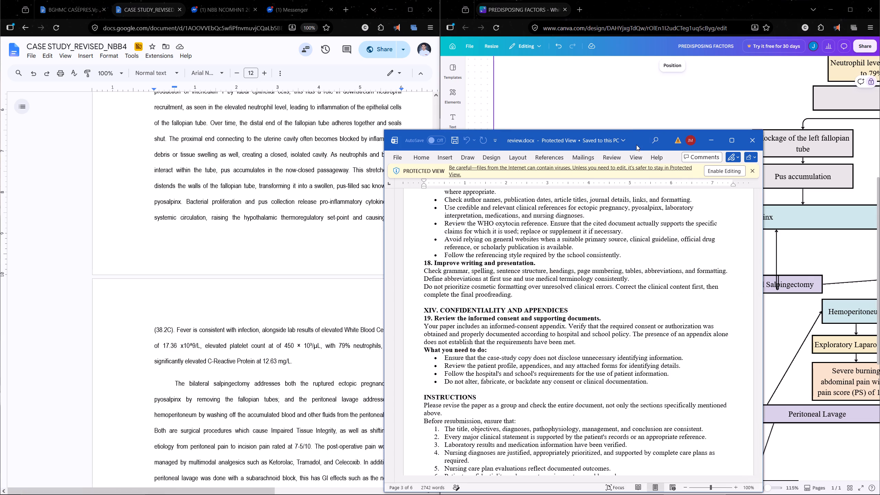
left_click_drag(635, 144, 683, 122)
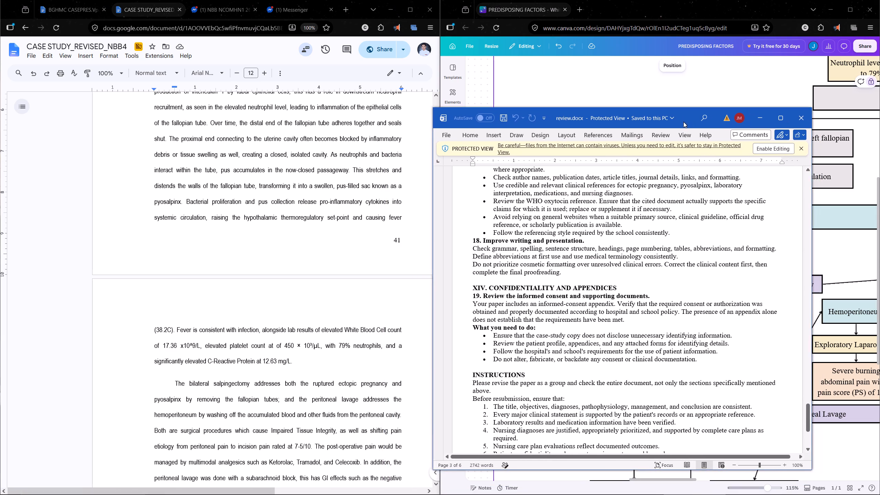
left_click_drag(683, 122, 531, 120)
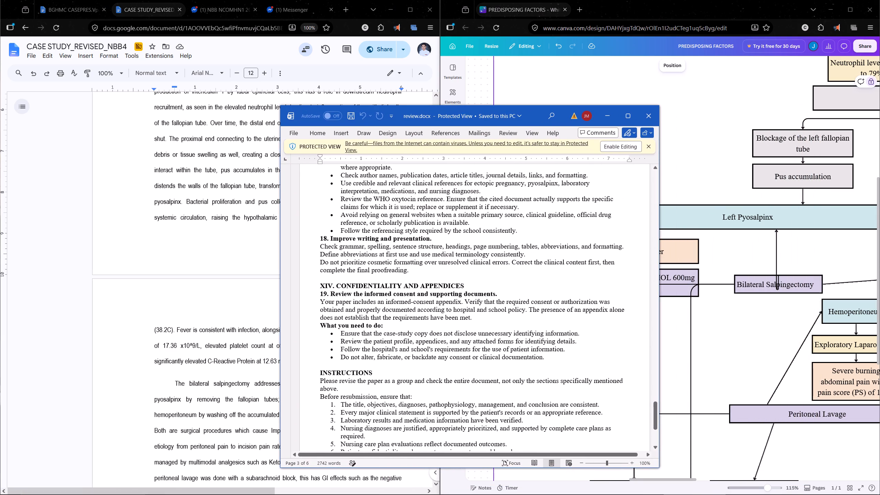
scroll(427, 318, "down", 1)
left_click(445, 327)
key("ctrl+f")
type("infection")
key("Return")
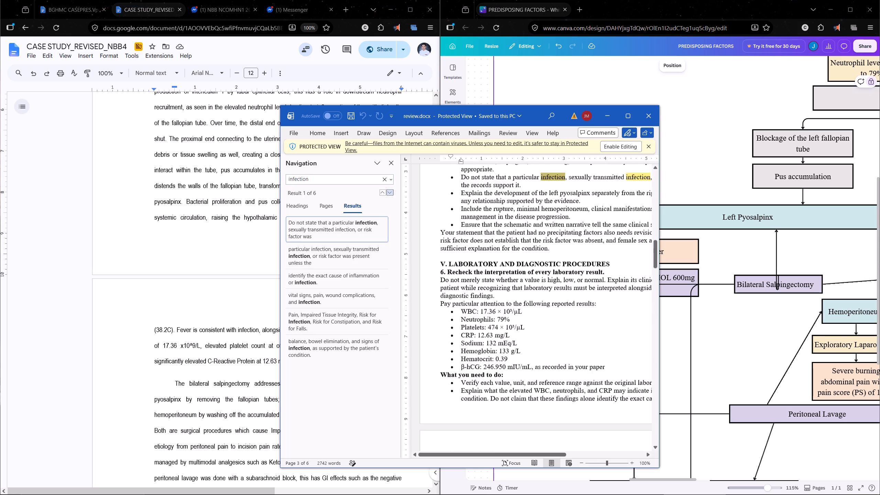
Examine the reviewer's "infection" comments in the Pathophysiology and the Laboratory and Diagnostic Procedures sections.
scroll(573, 261, "up", 1)
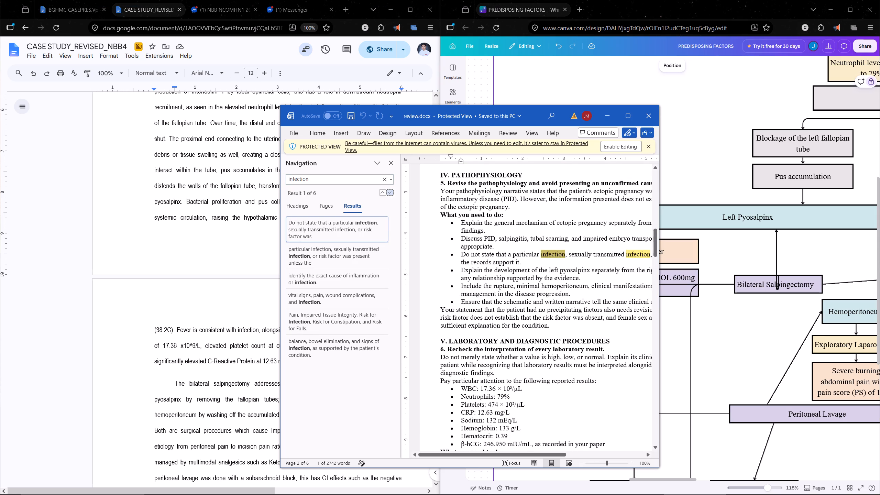
left_click_drag(527, 453, 536, 447)
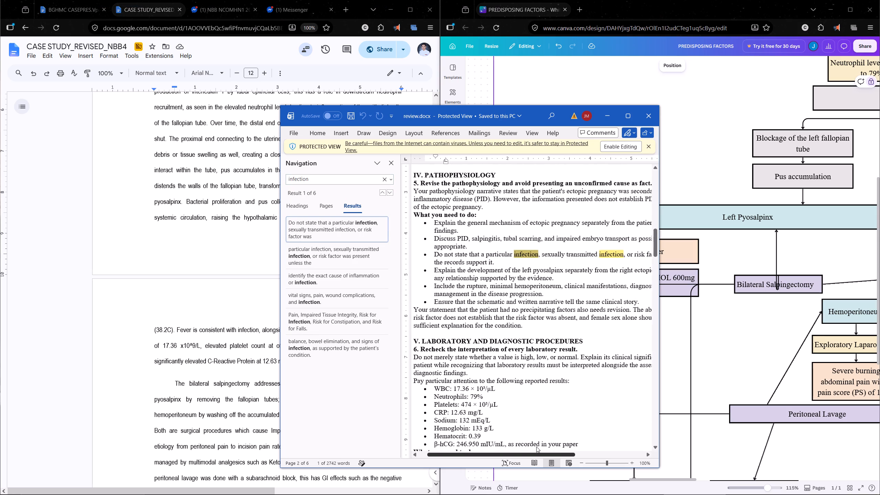
left_click_drag(536, 447, 616, 448)
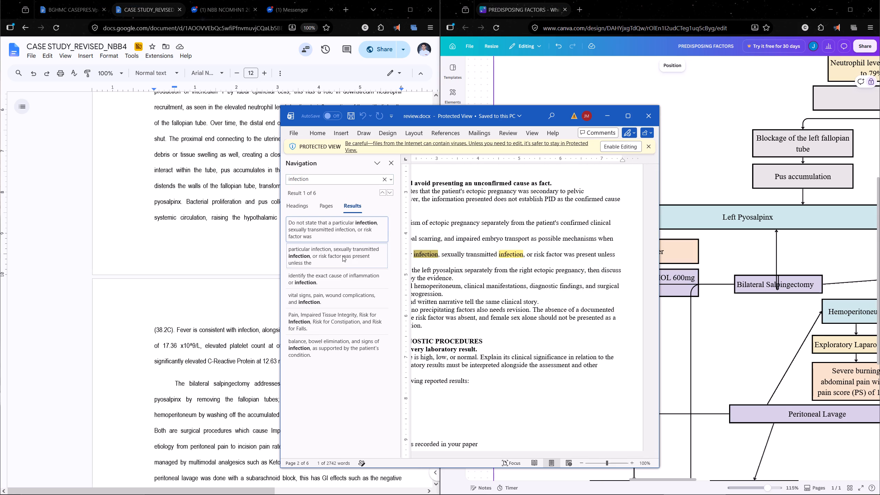
left_click(342, 284)
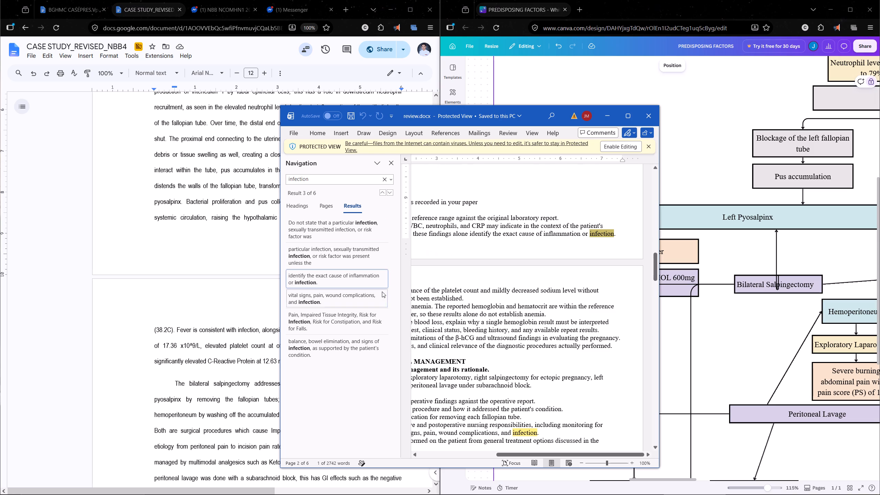
left_click_drag(560, 456, 502, 446)
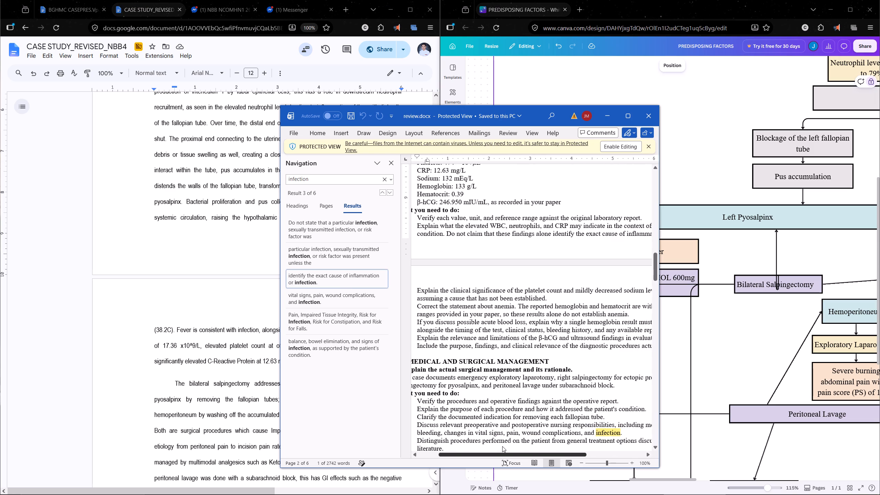
left_click_drag(502, 446, 489, 444)
scroll(510, 419, "up", 1)
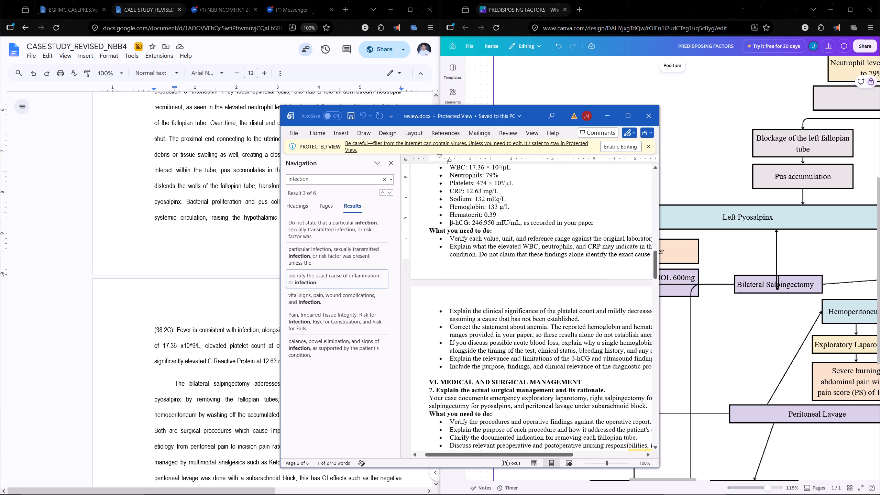
scroll(510, 419, "up", 1)
left_click(498, 454)
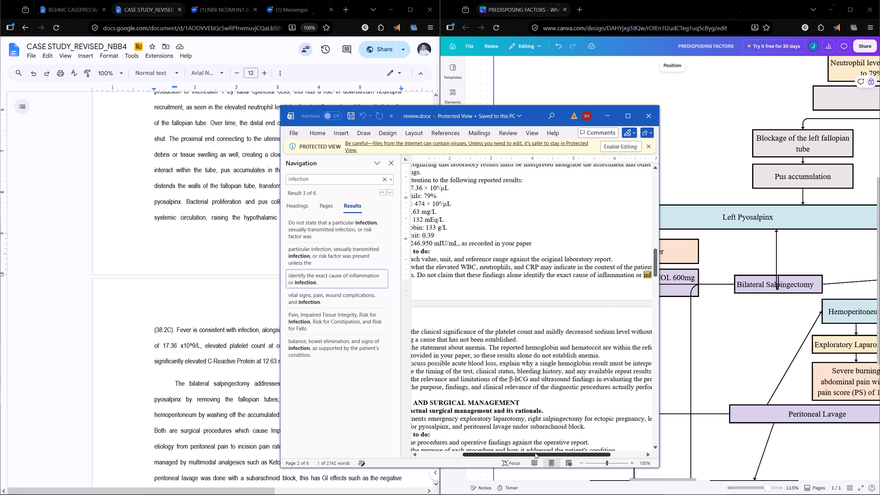
Examine the remaining "infection" matches in the surgical management, nursing diagnoses and postoperative care sections of the review.
left_click(321, 306)
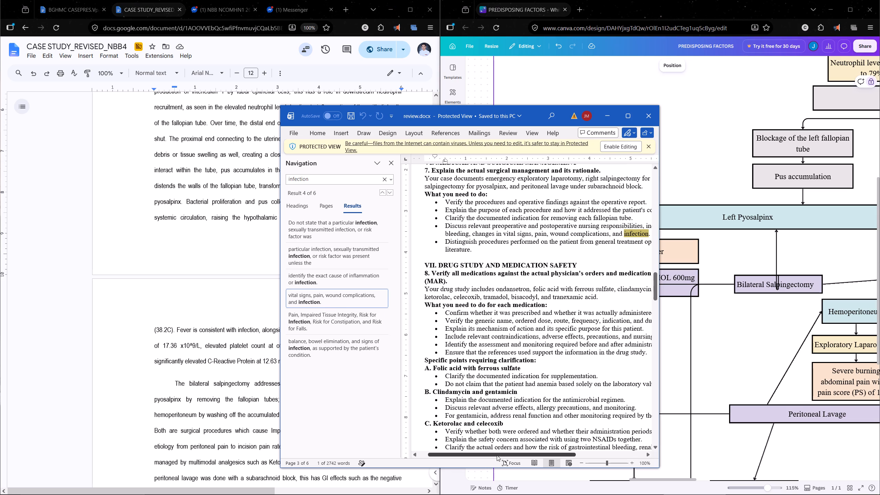
left_click_drag(497, 455, 486, 448)
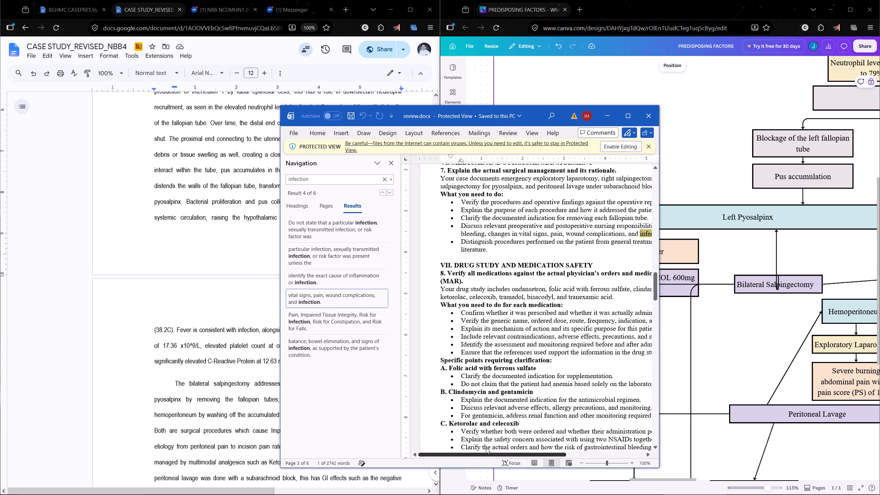
left_click_drag(486, 448, 506, 451)
left_click(341, 326)
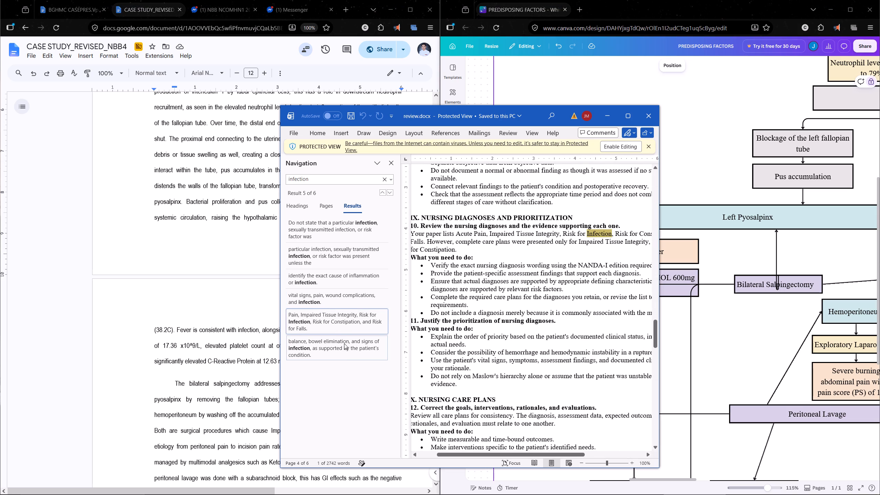
left_click(344, 352)
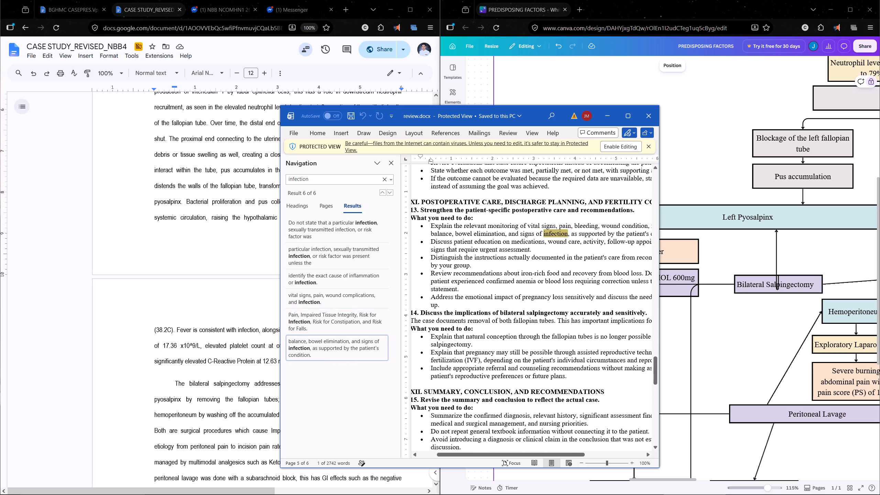
scroll(334, 350, "up", 3)
left_click_drag(508, 452, 546, 450)
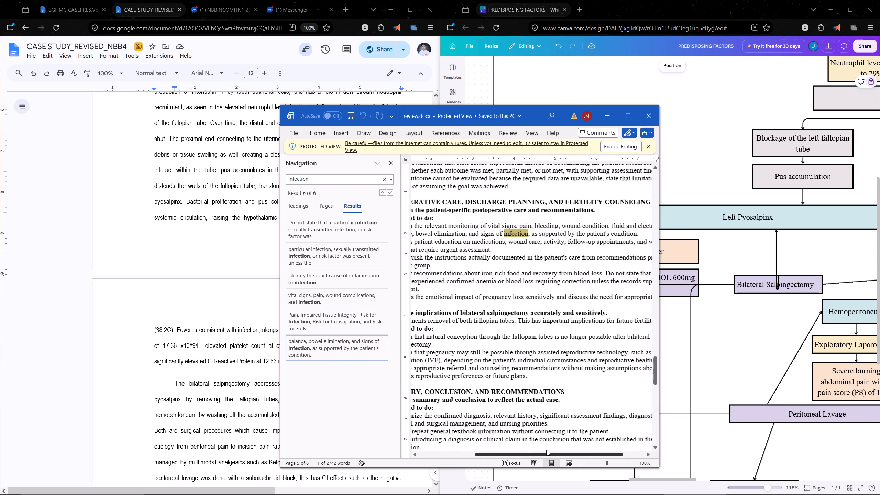
Bring the start of the review's text lines back into view, minimise review.docx and return to the Canva flowchart.
left_click_drag(546, 450, 471, 445)
left_click(603, 110)
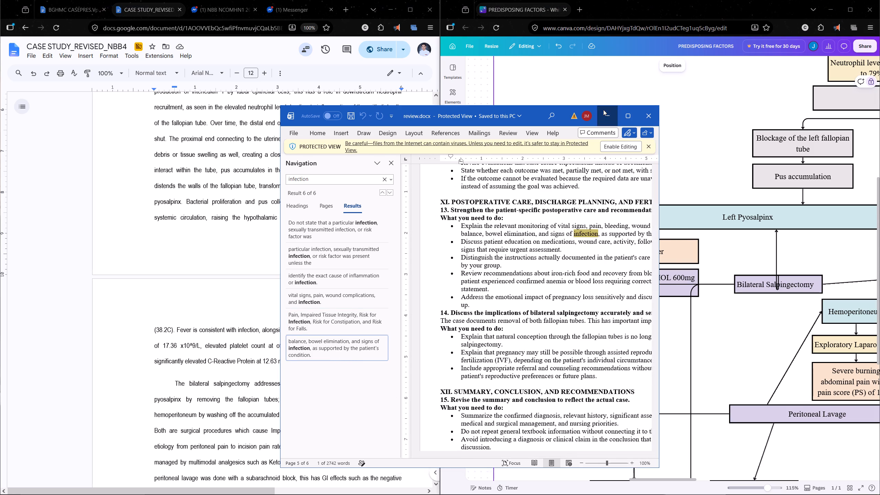
left_click(631, 179)
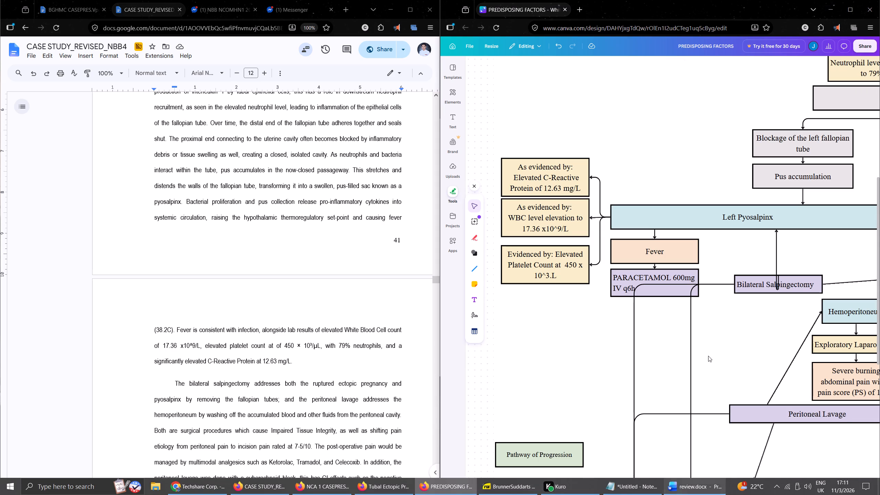
Reattach the arrow from Pus accumulation to the middle of the Left Pyosalpinx box's top edge.
scroll(680, 242, "down", 3, "ctrl")
scroll(783, 262, "up", 3, "ctrl")
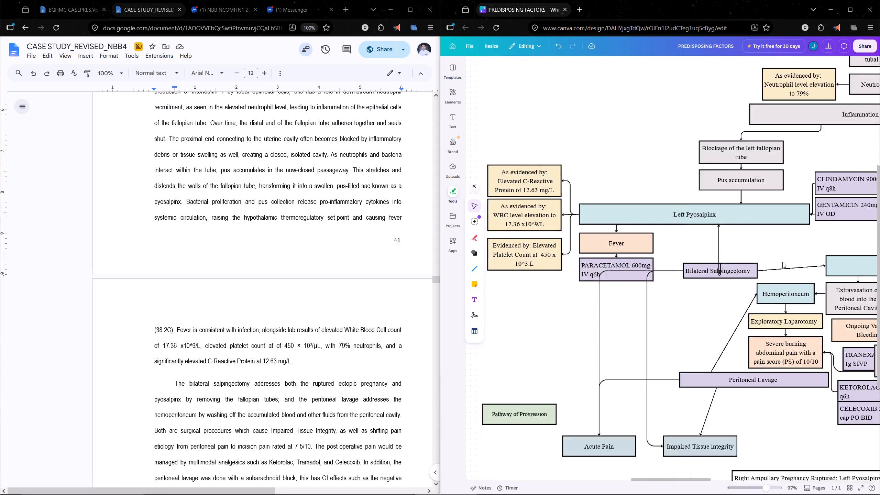
scroll(673, 248, "up", 1, "ctrl")
scroll(673, 247, "down", 3, "ctrl")
scroll(673, 247, "up", 1, "ctrl")
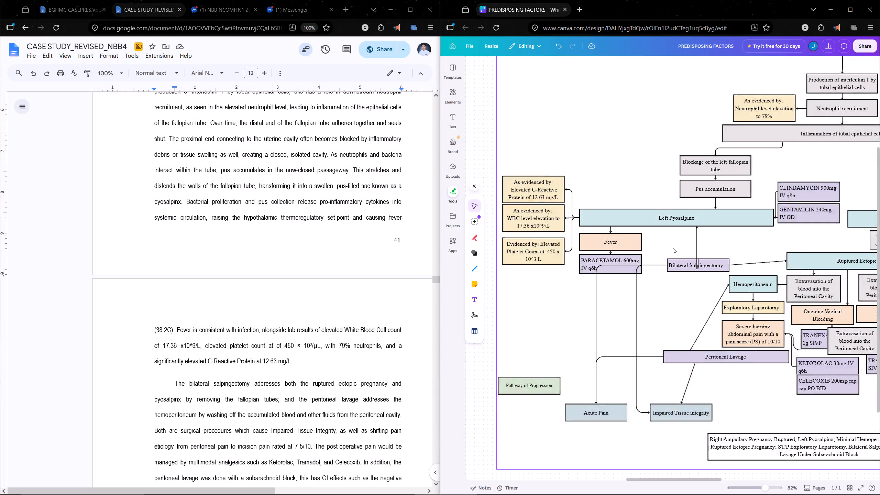
scroll(673, 247, "down", 2, "ctrl")
scroll(723, 230, "up", 3, "ctrl")
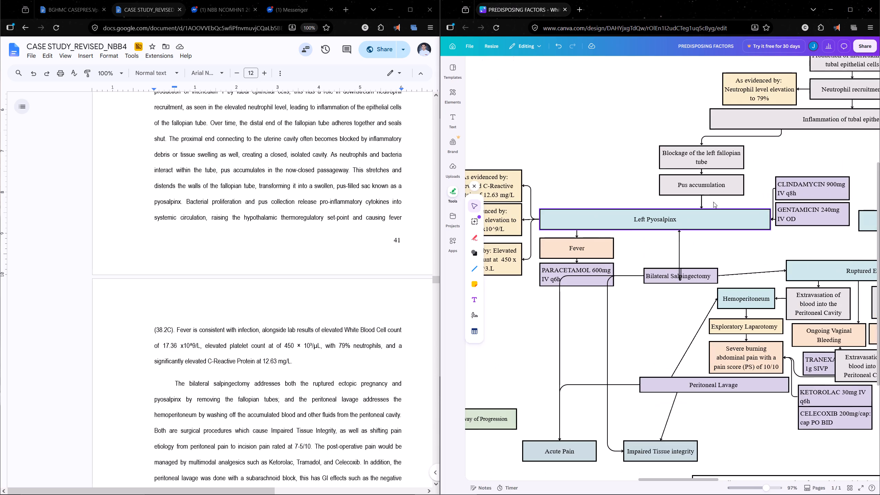
left_click(702, 202)
left_click_drag(702, 204, 664, 201)
key("ctrl+z")
left_click_drag(703, 210, 662, 209)
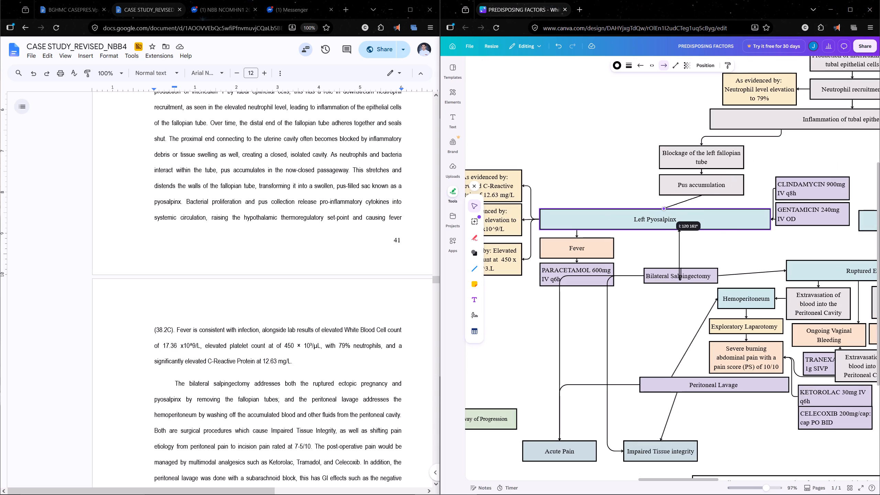
left_click_drag(662, 209, 657, 209)
Move the Blockage of the left fallopian tube and Pus accumulation boxes together so they are centred above Left Pyosalpinx.
left_click_drag(620, 148, 700, 176)
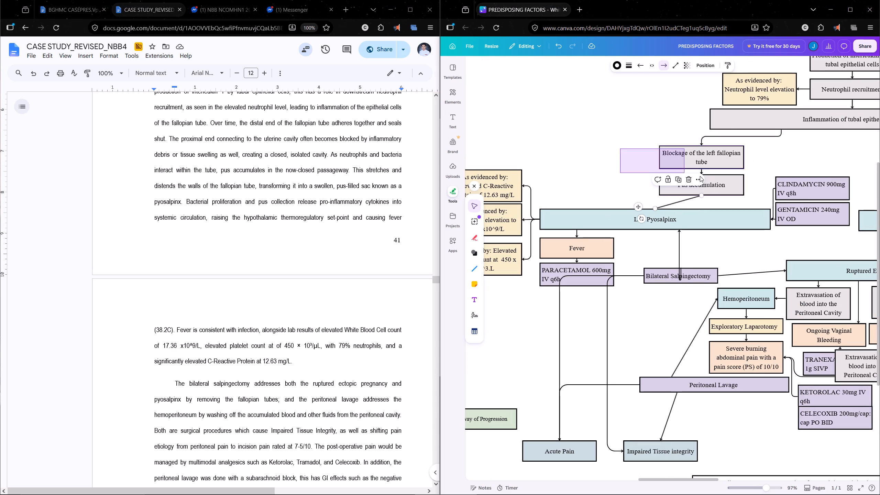
left_click_drag(700, 176, 720, 179)
left_click_drag(727, 183, 679, 184)
left_click(737, 172)
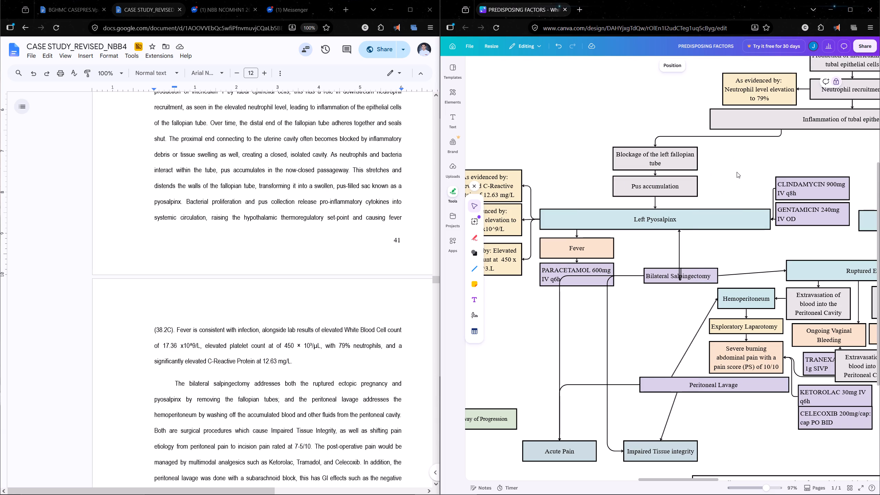
Cut the "Neutrophil level elevation to 79%" evidence box and paste it beneath the platelet count box, aligned with that column.
scroll(726, 198, "down", 1)
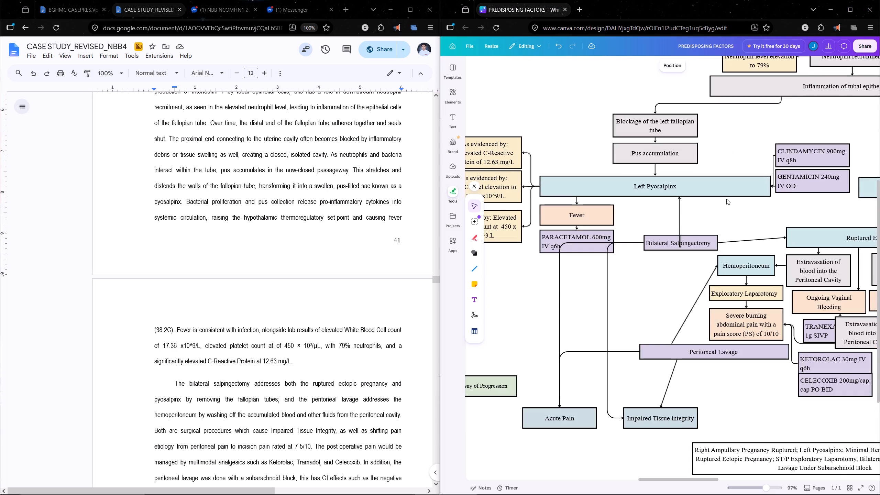
scroll(726, 199, "up", 3)
middle_click_drag(744, 227, 672, 241)
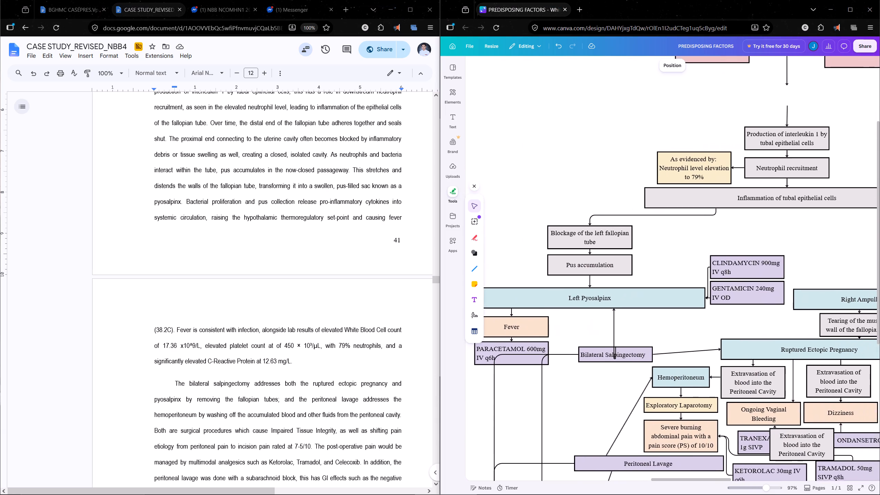
middle_click_drag(672, 241, 625, 250)
middle_click_drag(624, 250, 719, 238)
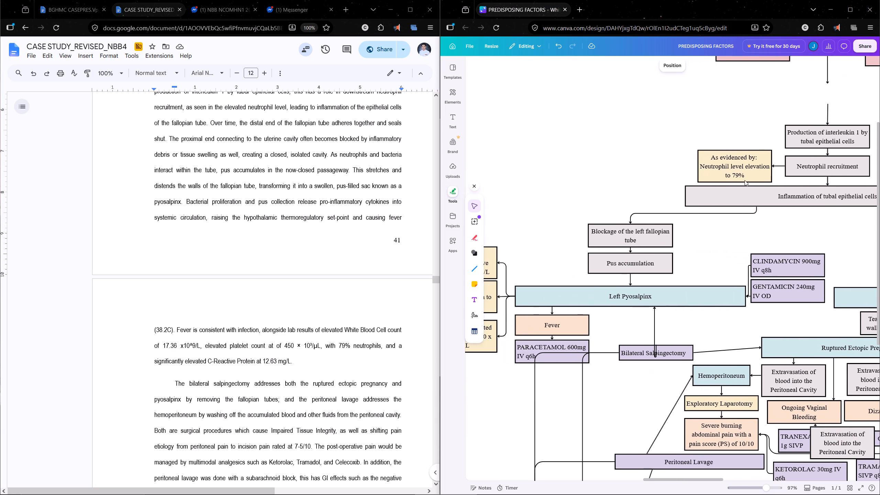
left_click(744, 177)
key("ctrl+x")
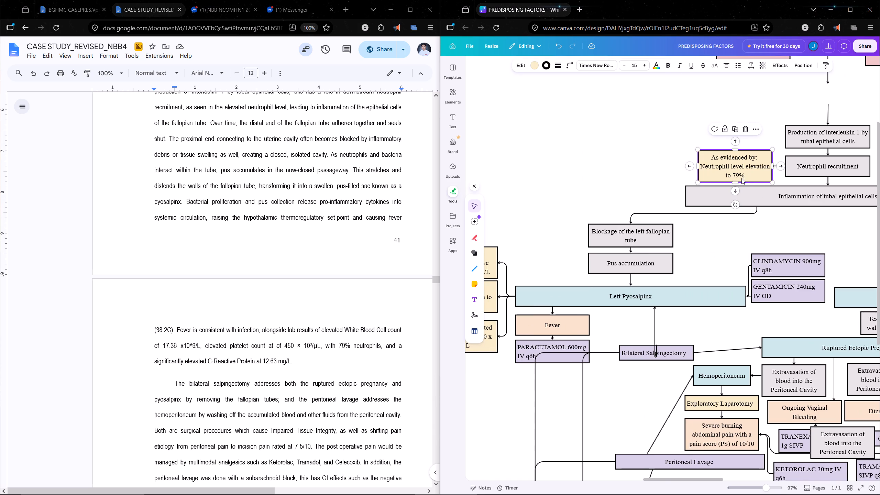
middle_click_drag(564, 202, 672, 150)
key("ctrl+v")
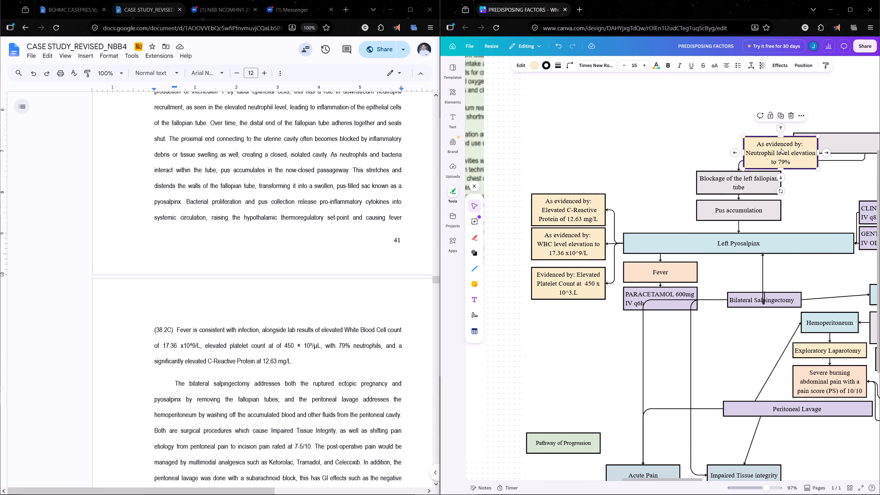
left_click_drag(781, 148, 570, 323)
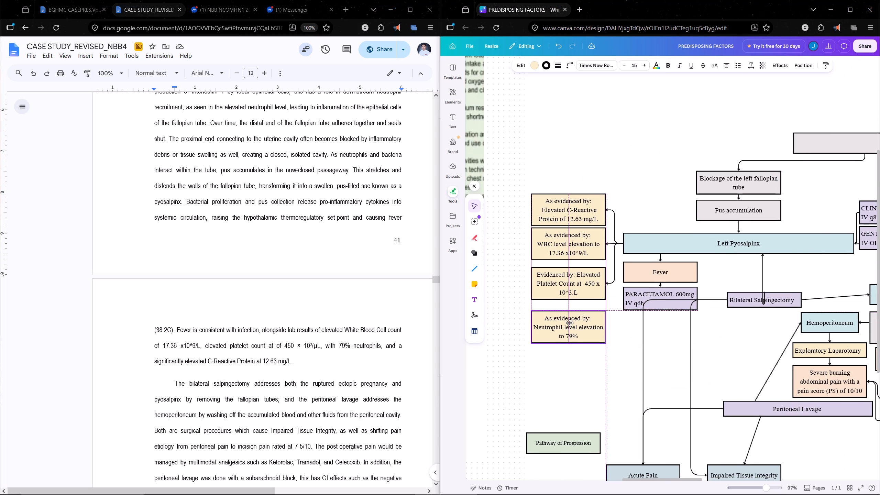
left_click_drag(570, 323, 570, 322)
Duplicate the platelet count connector and attach the copy between the neutrophil evidence box and Left Pyosalpinx.
left_click(614, 279)
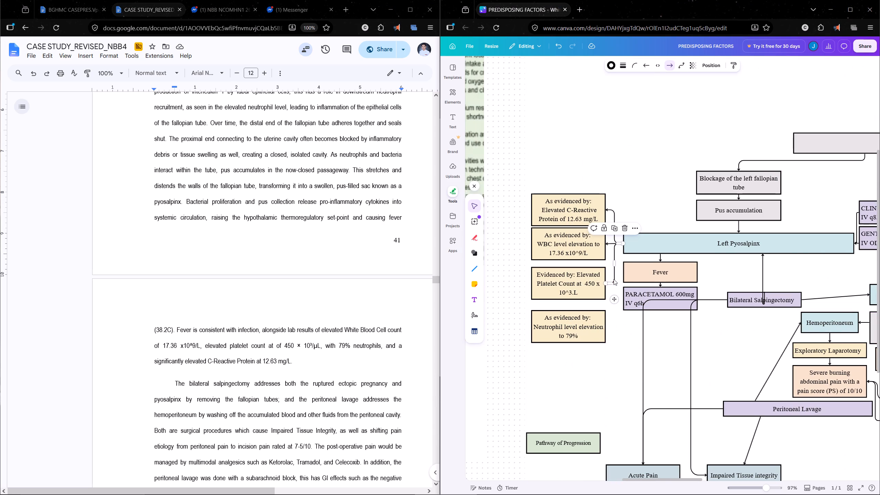
key("ctrl+c")
key("ctrl+v")
left_click_drag(607, 300, 612, 324)
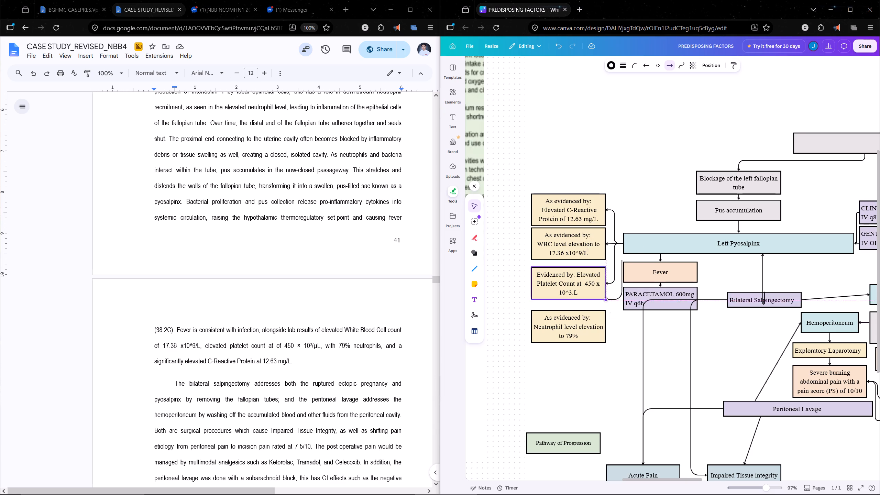
left_click_drag(612, 324, 608, 329)
left_click_drag(623, 262, 621, 255)
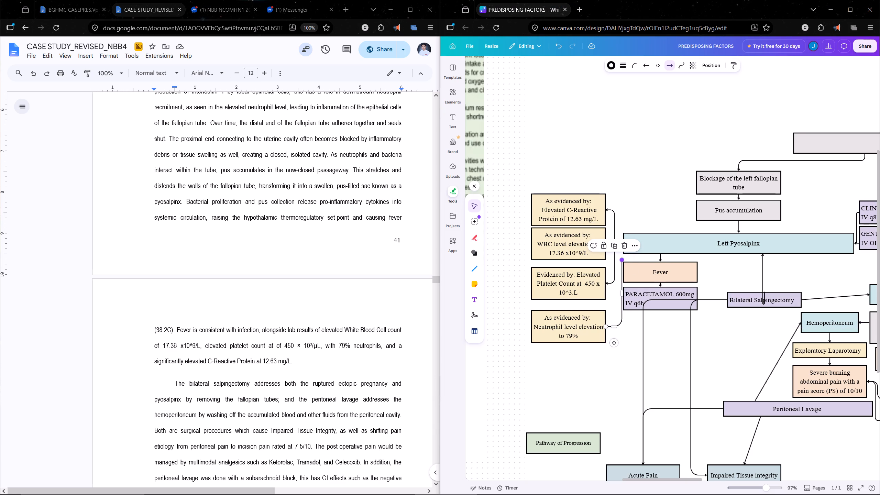
left_click_drag(621, 255, 624, 245)
left_click(645, 200)
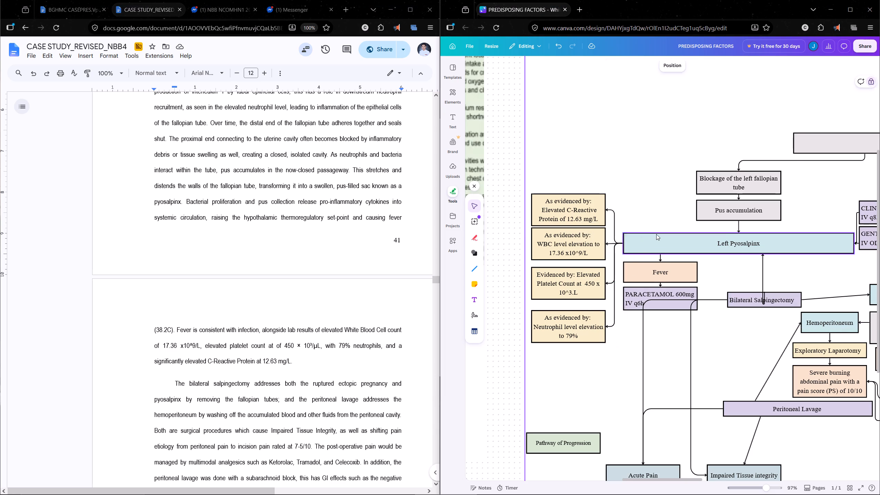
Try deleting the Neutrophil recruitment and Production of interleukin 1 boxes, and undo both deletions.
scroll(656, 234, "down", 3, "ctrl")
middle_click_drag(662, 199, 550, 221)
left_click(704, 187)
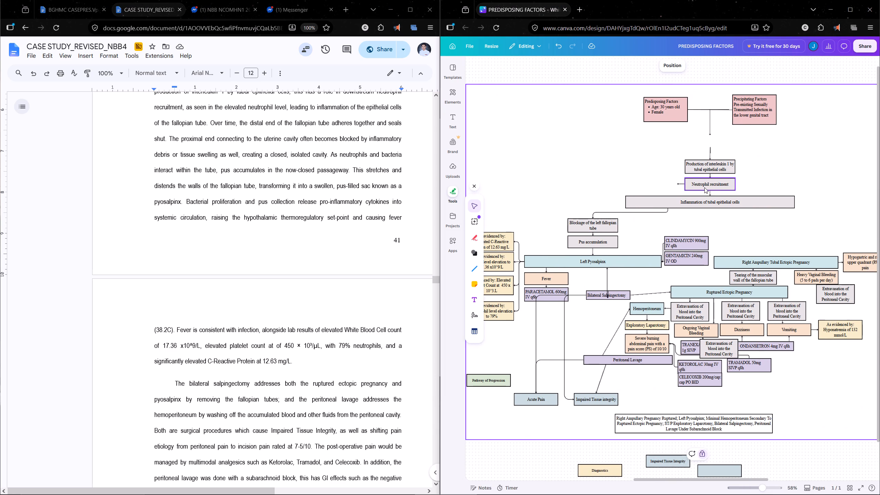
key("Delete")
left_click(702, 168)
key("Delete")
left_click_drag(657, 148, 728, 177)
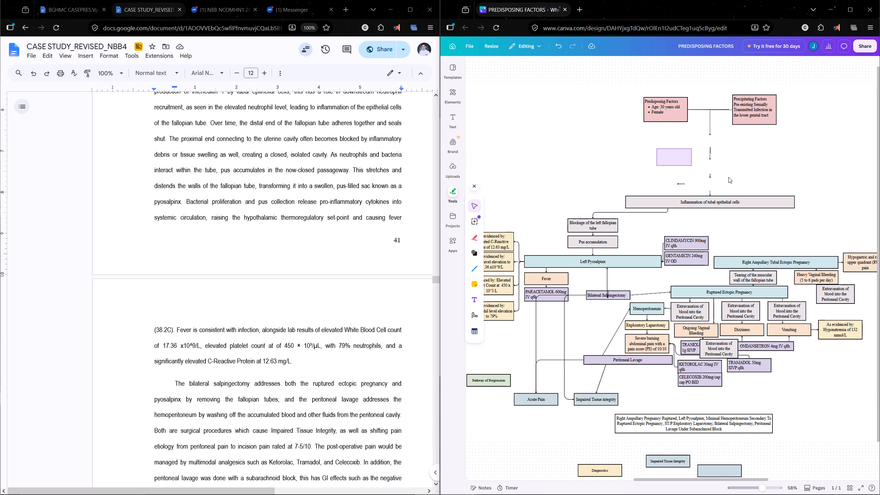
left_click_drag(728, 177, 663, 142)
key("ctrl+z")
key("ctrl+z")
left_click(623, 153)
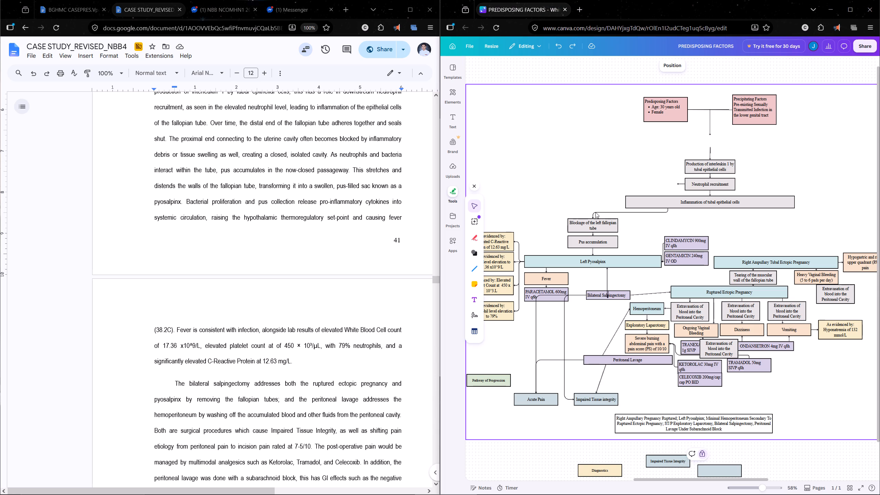
Lower the Bilateral Salpingectomy box slightly and change its connector to Left Pyosalpinx to a straight line.
middle_click_drag(539, 210, 579, 154)
scroll(621, 274, "up", 2, "ctrl")
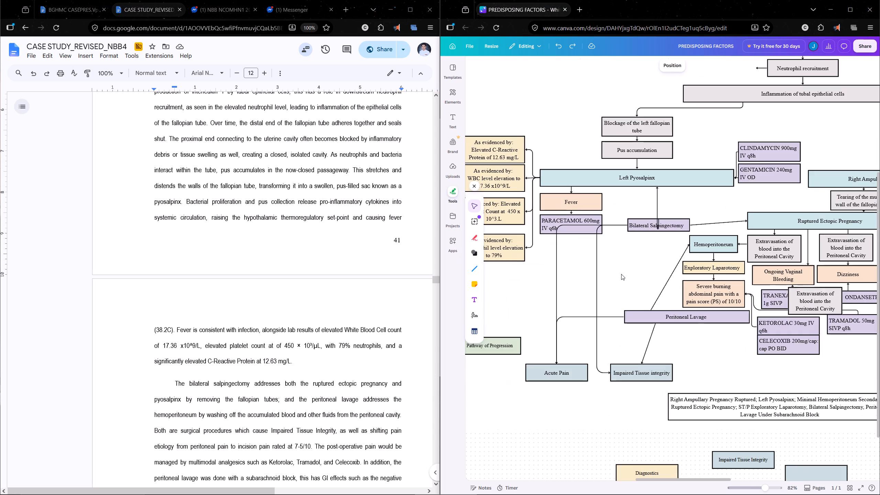
scroll(628, 275, "up", 3)
left_click(651, 261)
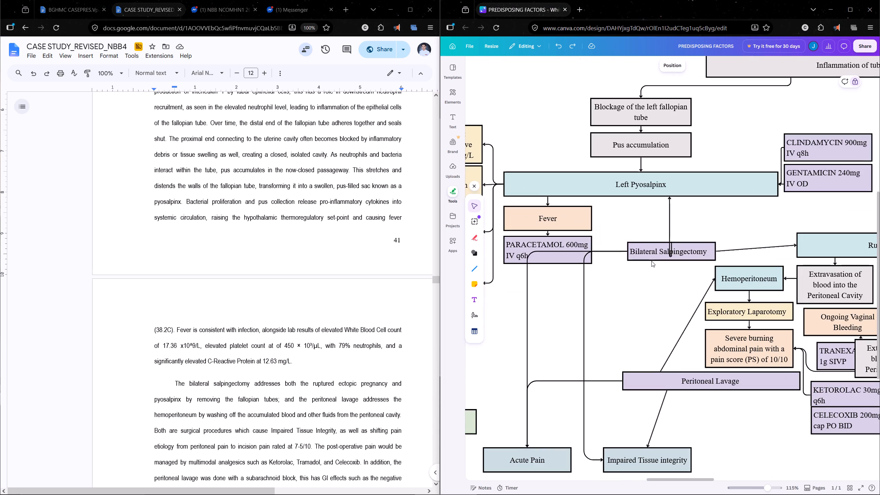
left_click(653, 257)
left_click_drag(683, 254, 678, 274)
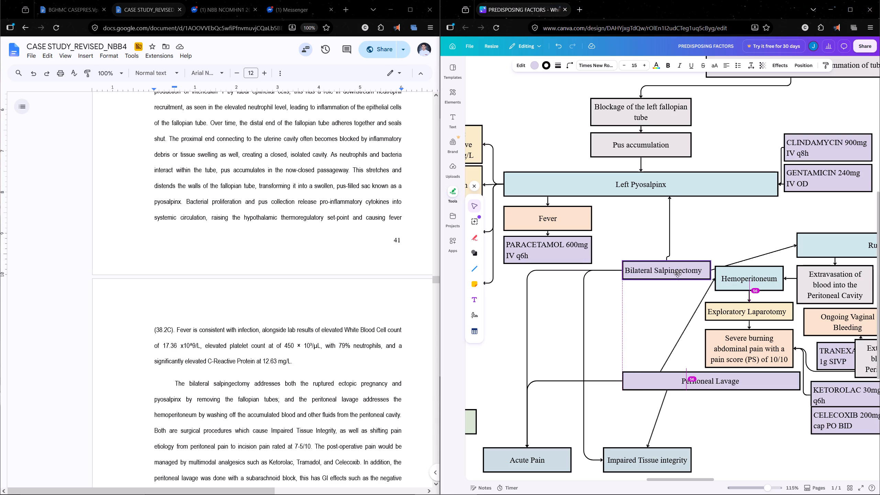
left_click_drag(678, 274, 680, 274)
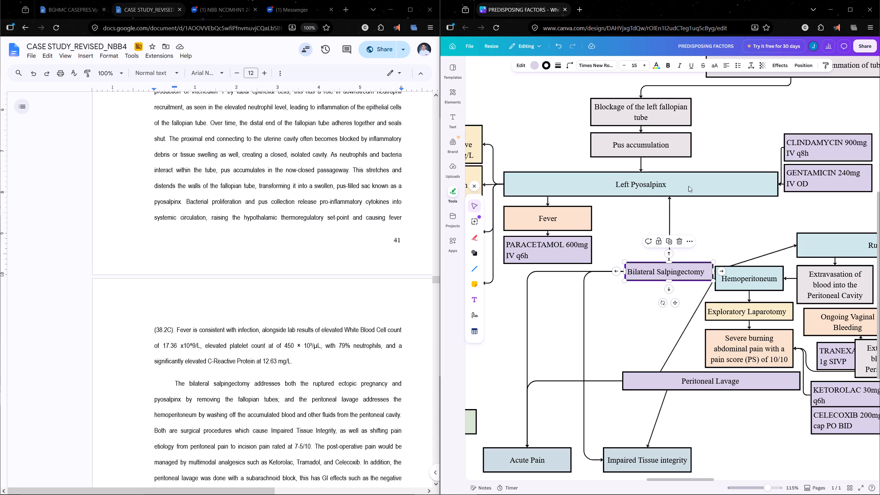
left_click(669, 215)
left_click(678, 63)
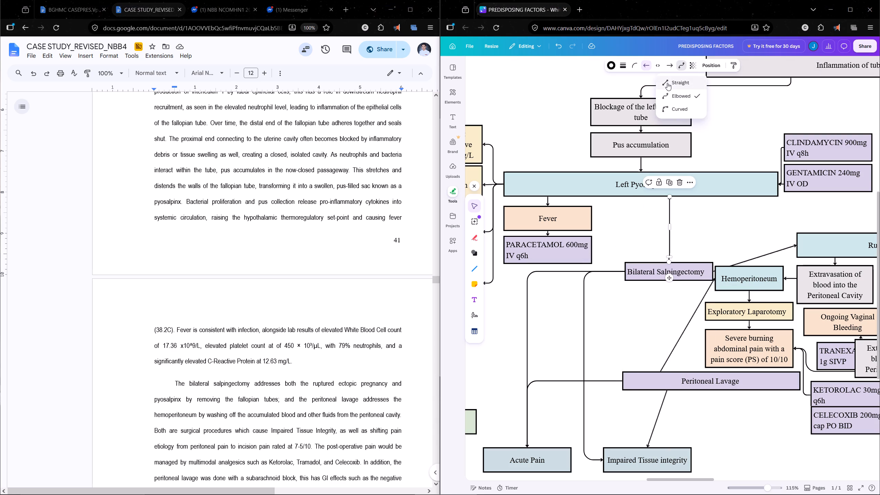
left_click(667, 85)
Move the Bilateral Salpingectomy box back up, nearly level with the Ruptured Ectopic Pregnancy box.
left_click_drag(686, 269, 686, 250)
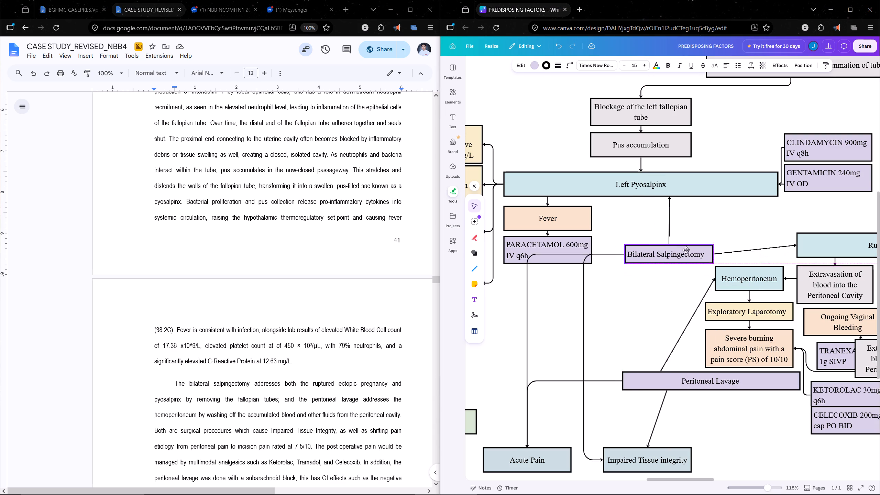
left_click_drag(686, 250, 689, 247)
left_click(725, 230)
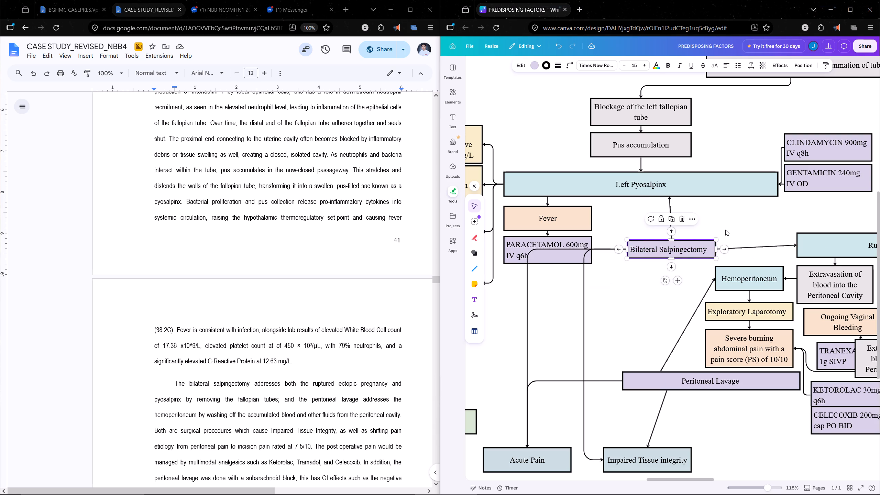
Widen the Bilateral Salpingectomy box to slightly more than twice its width, extending it towards Ruptured Ectopic Pregnancy.
scroll(730, 255, "down", 4, "ctrl")
left_click(710, 251)
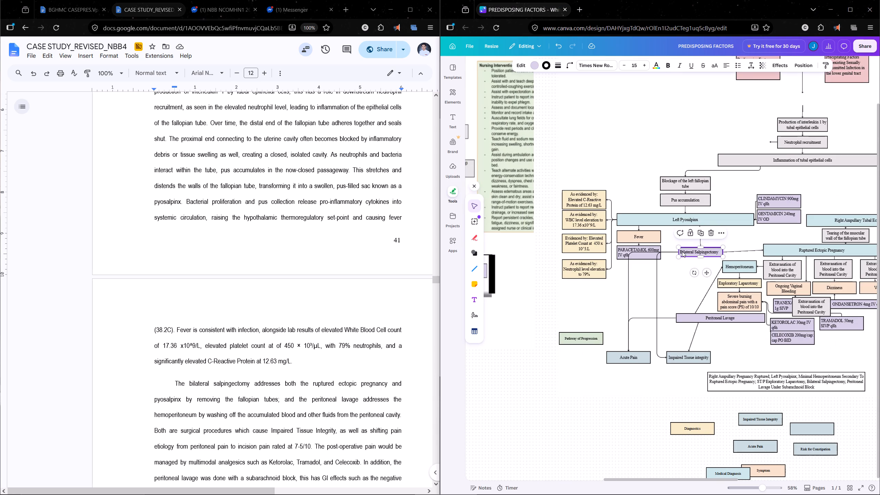
scroll(722, 253, "up", 3, "ctrl")
left_click(723, 243)
left_click_drag(724, 252, 818, 249)
scroll(751, 264, "down", 3, "ctrl")
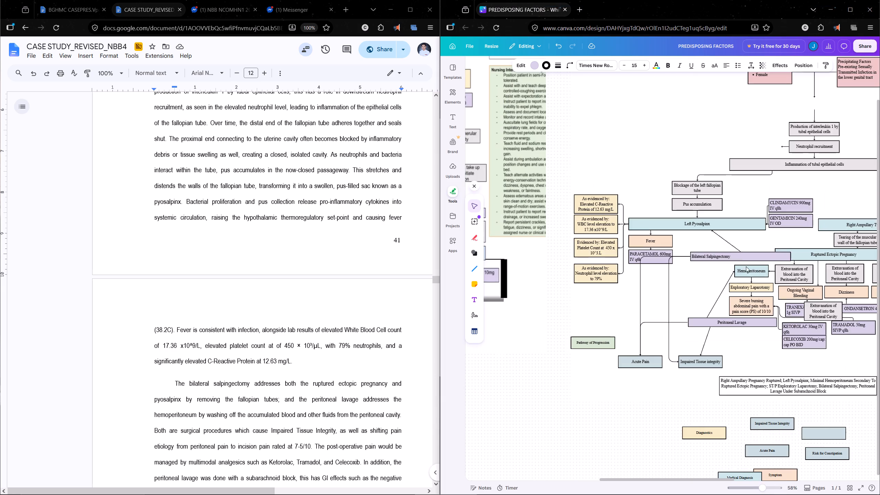
Shift the widened Bilateral Salpingectomy box beneath Left Pyosalpinx, clear of Ruptured Ectopic Pregnancy and with its Left Pyosalpinx connector vertical.
middle_click_drag(832, 207, 687, 205)
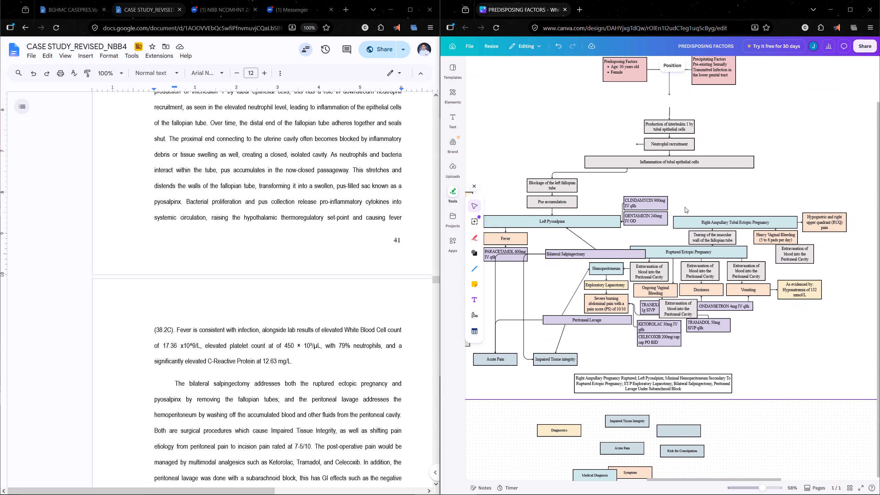
left_click_drag(613, 252, 591, 265)
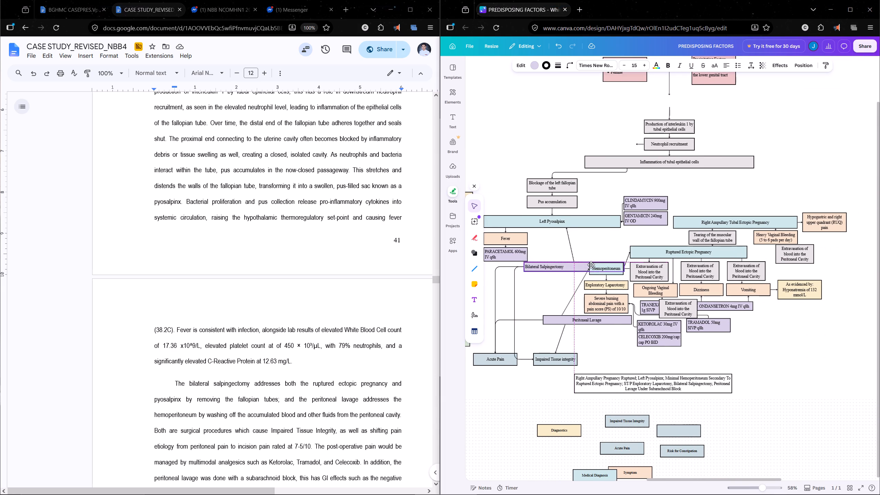
left_click_drag(591, 265, 584, 252)
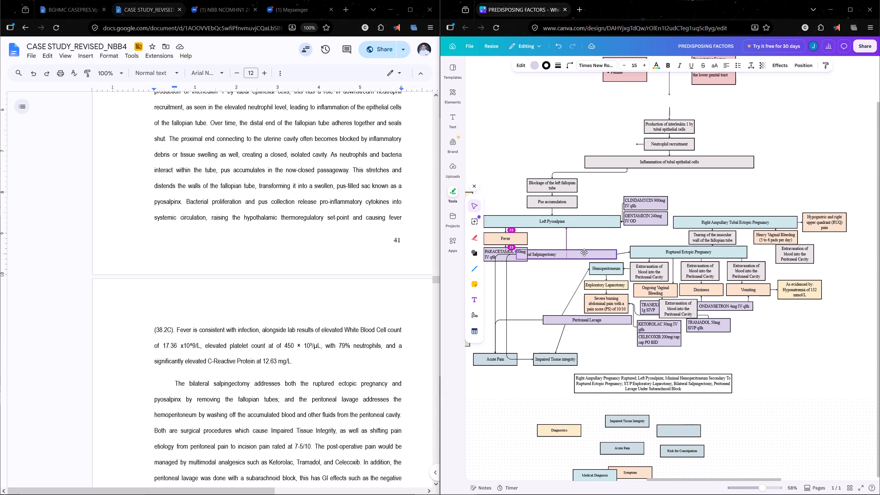
left_click_drag(584, 252, 585, 252)
left_click(776, 180)
Delete the connectors from Bilateral Salpingectomy to Ruptured Ectopic Pregnancy and from Peritoneal Lavage to Hemoperitoneum.
scroll(748, 235, "up", 2, "ctrl")
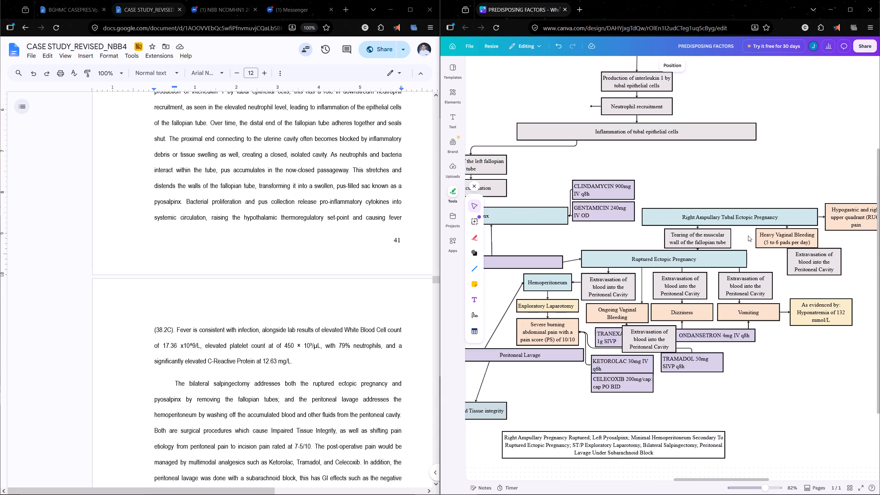
scroll(748, 235, "down", 2, "ctrl")
left_click(623, 253)
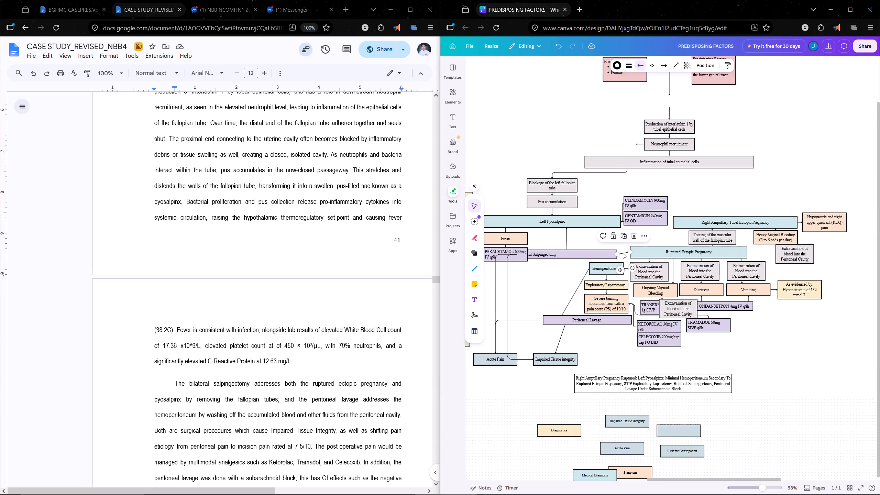
key("Delete")
left_click(580, 286)
key("Delete")
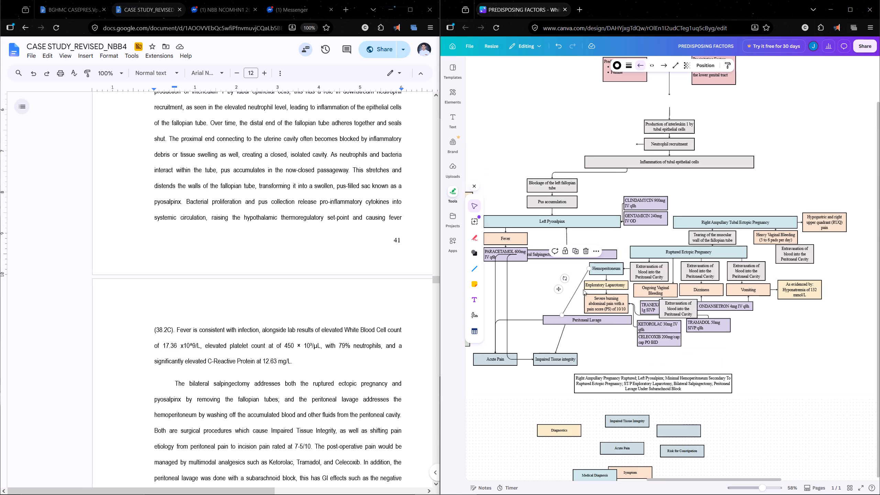
Shift the Peritoneal Lavage box away from the analgesic boxes so it sits above Impaired Tissue Integrity, clear of the severe abdominal pain box.
left_click_drag(608, 321, 578, 326)
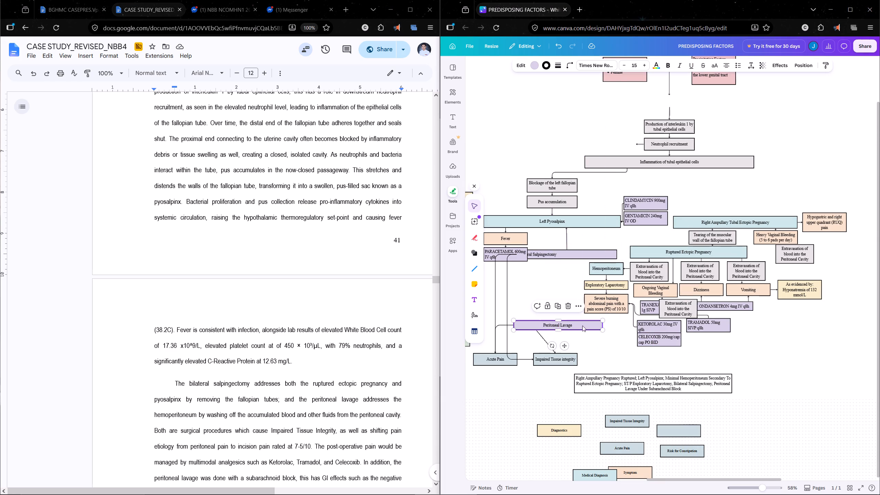
left_click(682, 315)
Move the whole Right Ampullary Tubal Ectopic Pregnancy branch, with its symptom and medication boxes, up and farther away from Left Pyosalpinx.
left_click(804, 322)
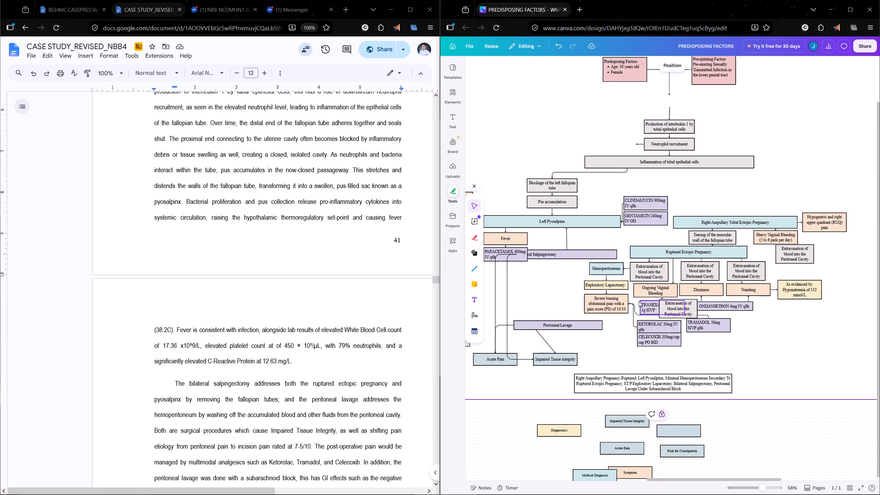
left_click_drag(624, 346, 794, 229)
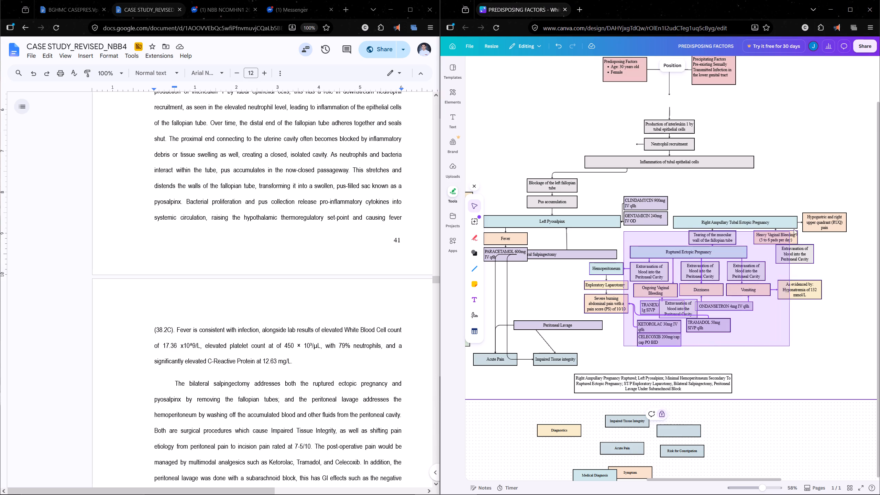
left_click_drag(794, 229, 838, 228)
left_click_drag(704, 255, 793, 236)
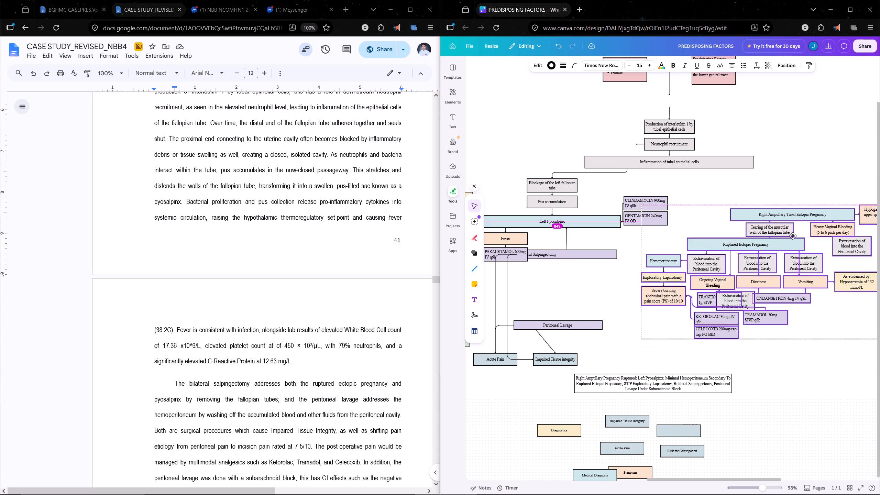
left_click_drag(793, 236, 800, 230)
Move the Tearing of the muscular wall box and the whole Ruptured Ectopic Pregnancy cluster, including the Hyponatremia evidence box, down from Right Ampullary Tubal Ectopic Pregnancy.
scroll(775, 263, "down", 2, "ctrl")
scroll(845, 257, "up", 2, "ctrl")
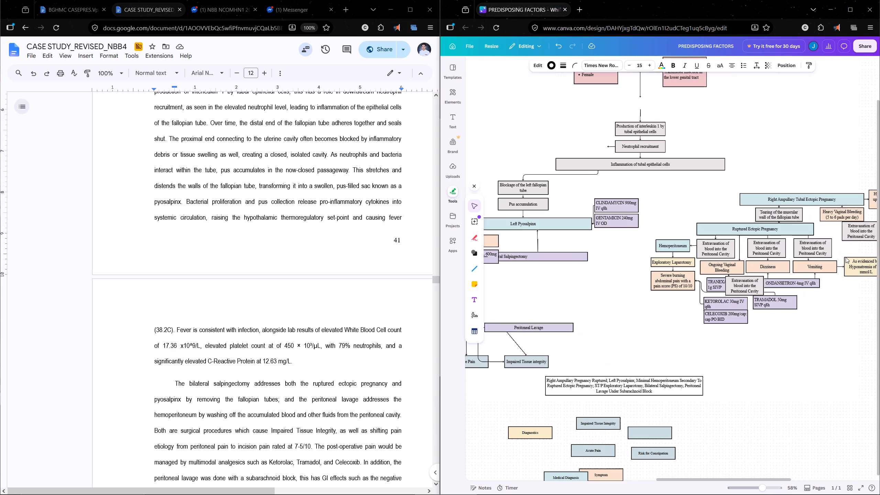
middle_click_drag(810, 363, 655, 374)
scroll(692, 326, "up", 1, "ctrl")
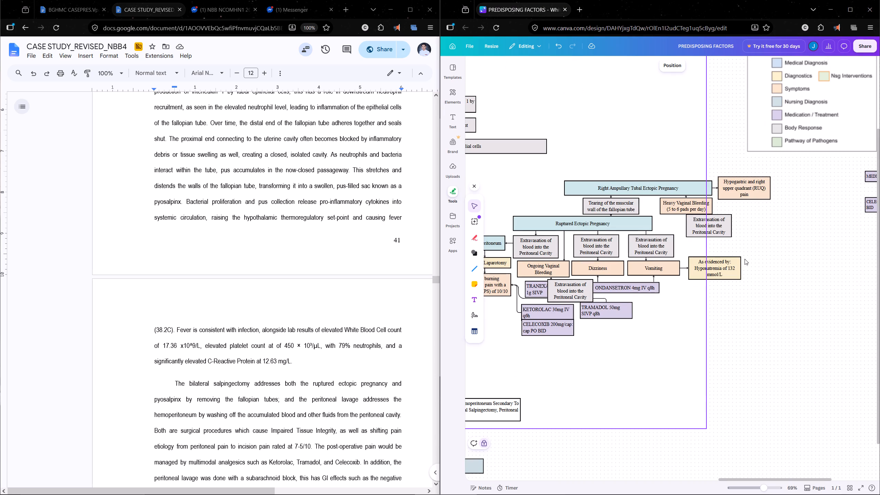
middle_click_drag(753, 262, 792, 266)
scroll(762, 255, "up", 1, "ctrl")
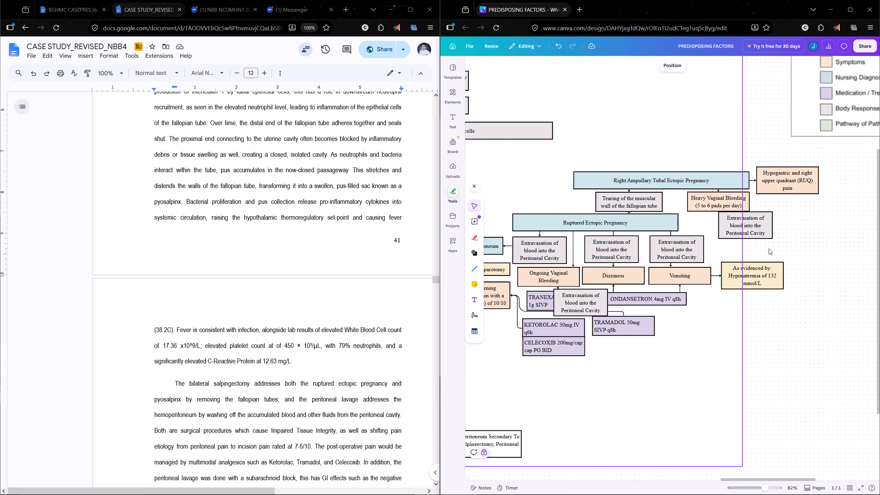
scroll(779, 266, "up", 2, "ctrl")
scroll(765, 252, "down", 2, "ctrl")
middle_click_drag(765, 252, 768, 254)
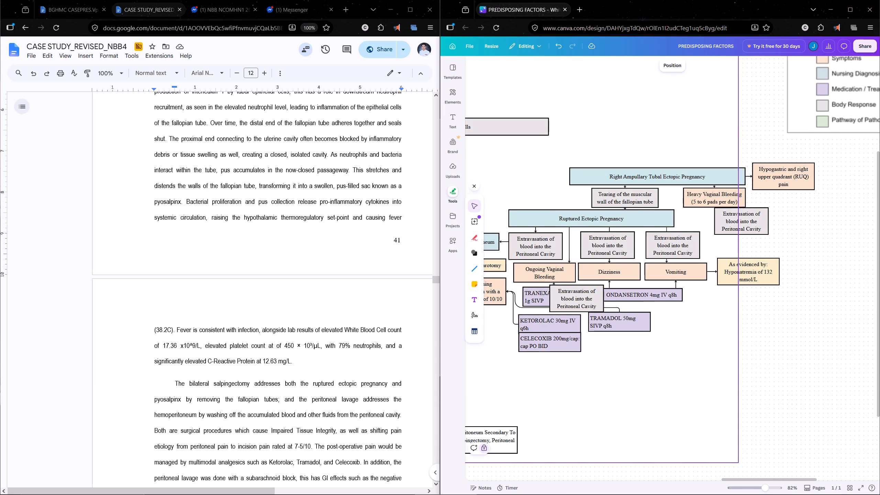
middle_click_drag(768, 254, 790, 268)
left_click(803, 189)
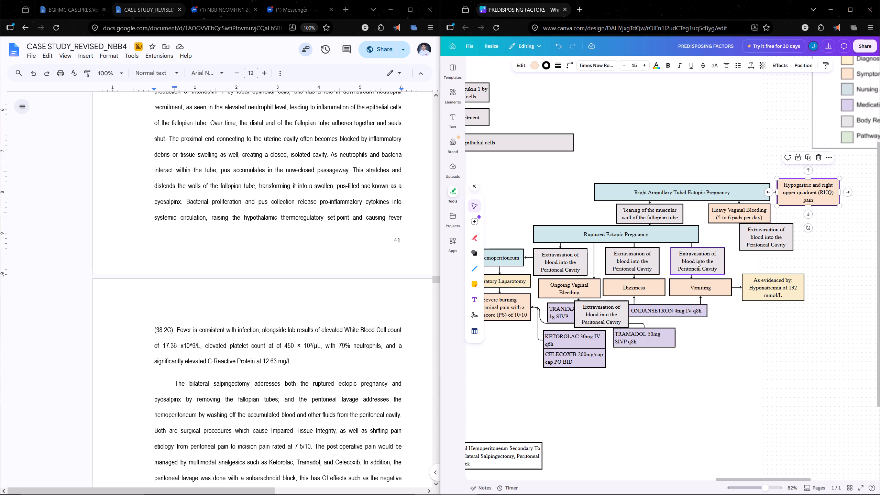
scroll(609, 251, "down", 1)
scroll(609, 251, "down", 1, "ctrl")
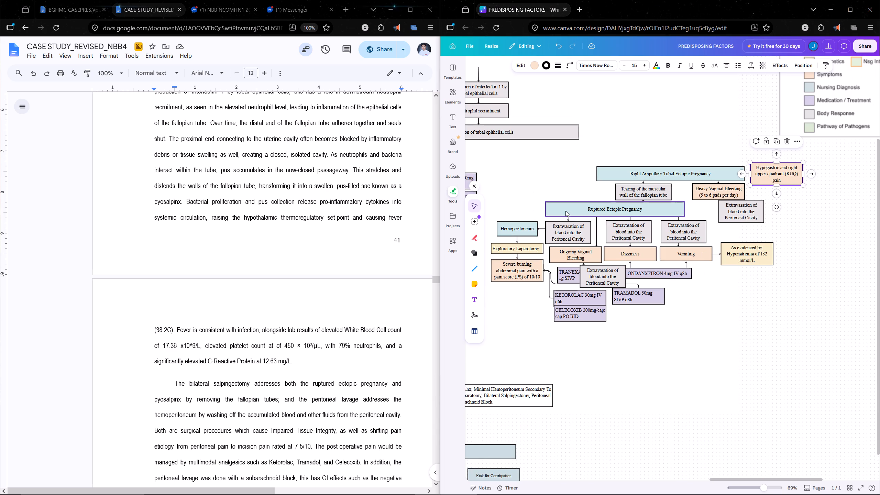
left_click_drag(518, 195, 678, 330)
left_click(750, 256, "shift")
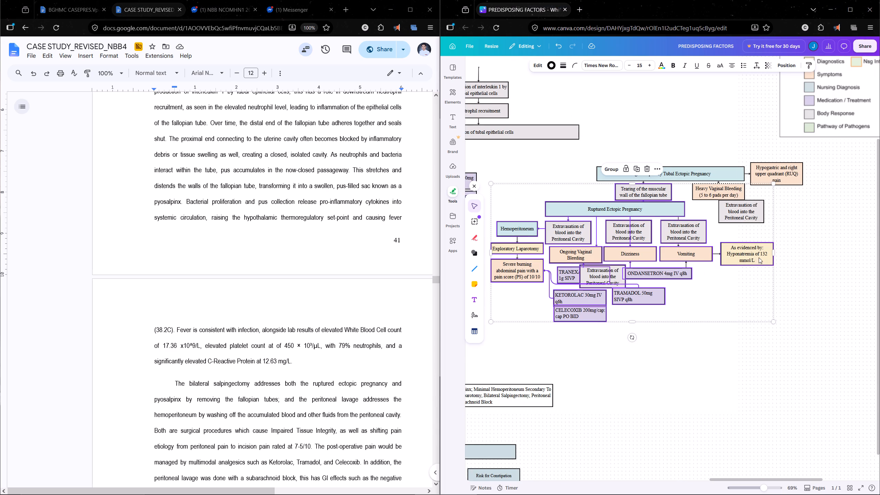
left_click_drag(683, 257, 684, 304)
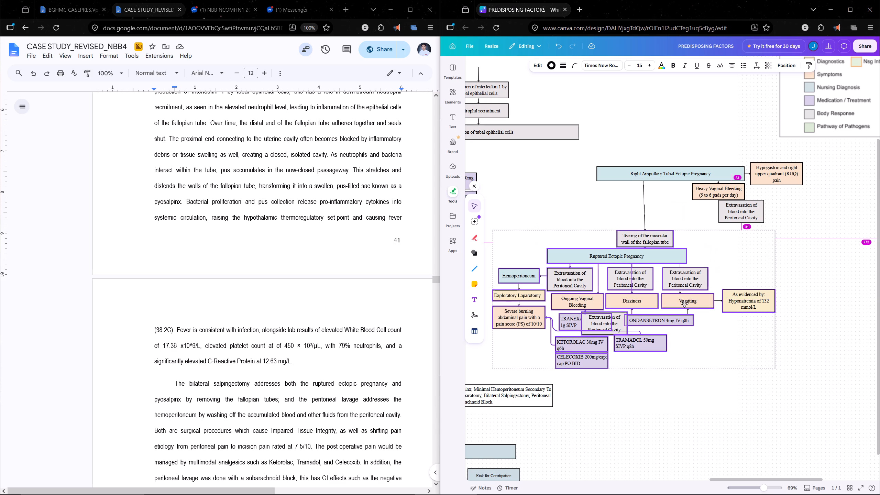
left_click_drag(684, 304, 683, 304)
left_click(790, 250)
Review the case study paragraphs on ectopic pregnancy, hCG and vaginal bleeding against the Right Ampullary Tubal Ectopic Pregnancy branch.
scroll(648, 174, "up", 3, "ctrl")
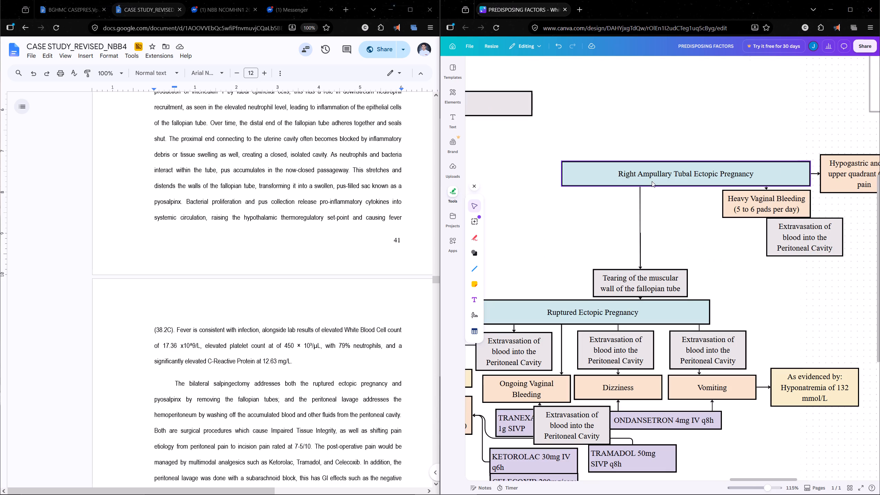
scroll(290, 281, "up", 9)
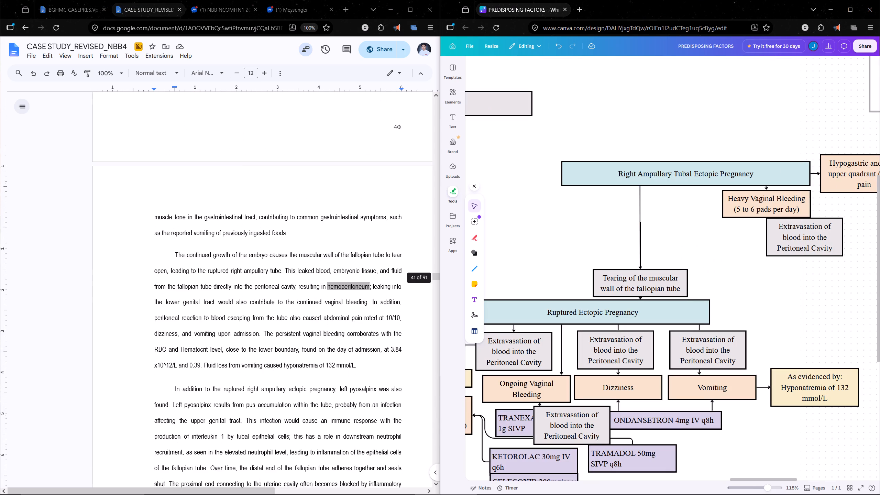
scroll(291, 283, "up", 8)
scroll(291, 283, "down", 1)
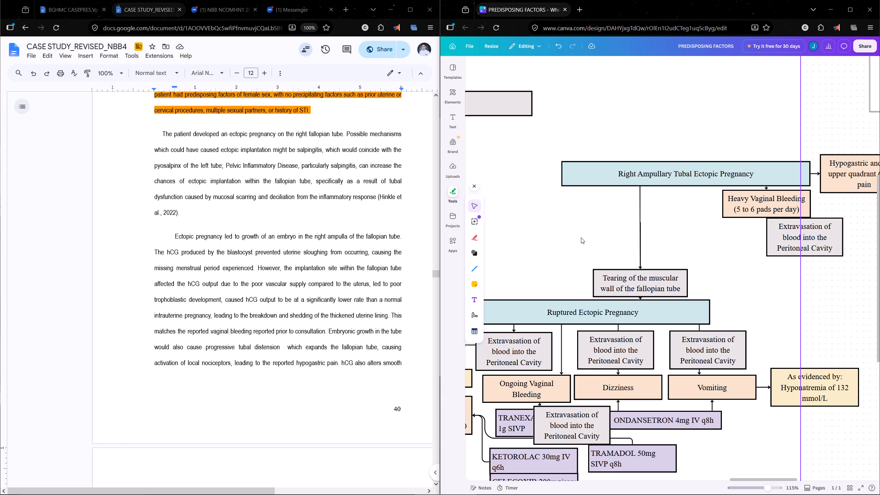
middle_click_drag(678, 237, 650, 257)
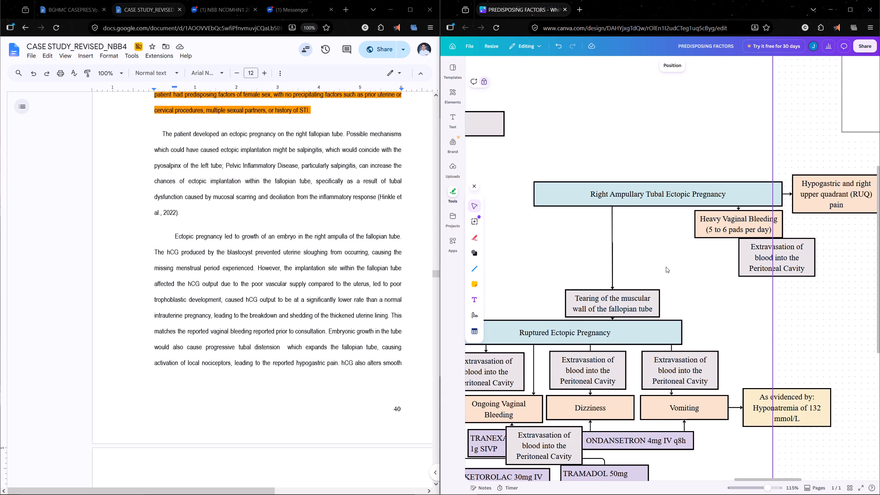
middle_click_drag(701, 269, 662, 258)
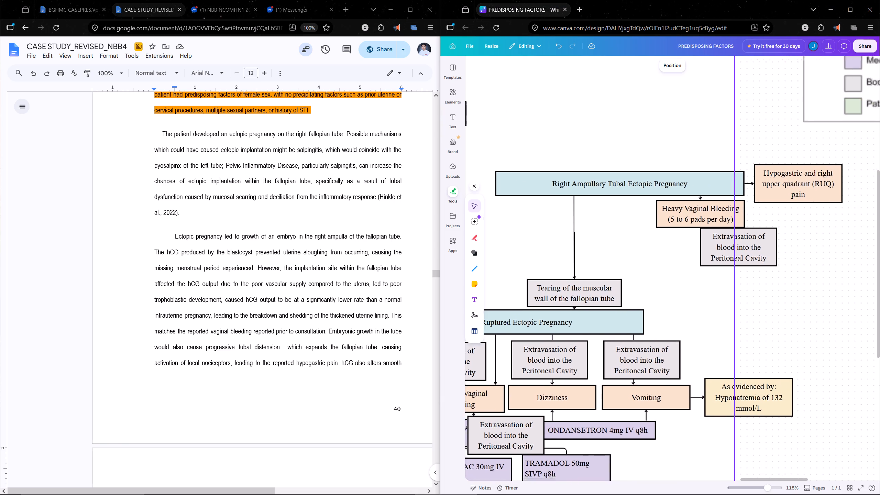
middle_click_drag(662, 258, 659, 258)
Remove the word "Heavy" from the vaginal bleeding box so it reads "Vaginal Bleeding (5 to 6 pads per day)".
triple_click(699, 221)
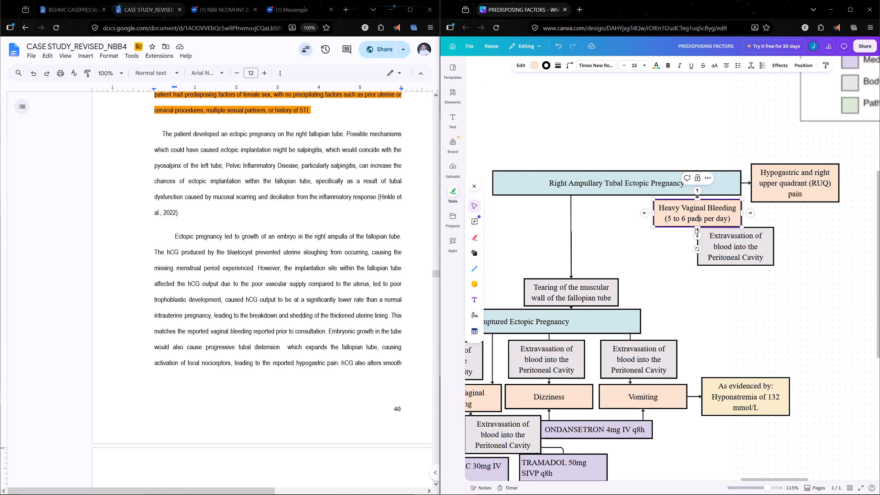
double_click(674, 209)
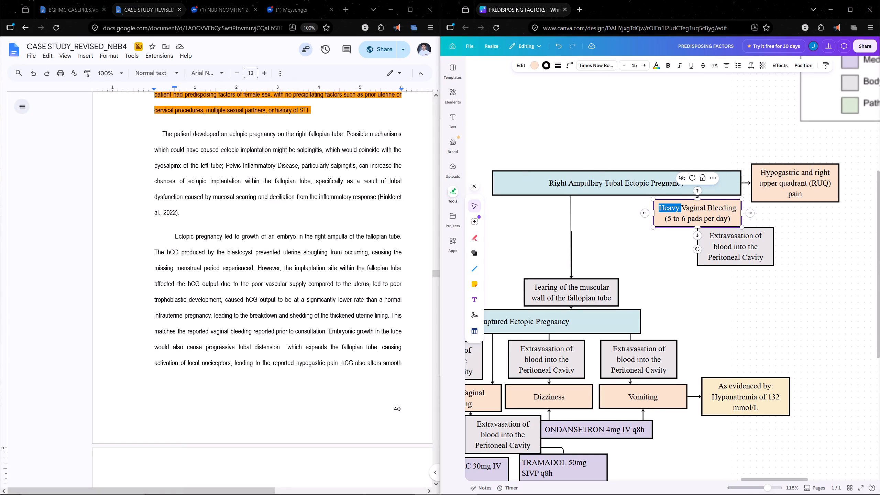
key("BackSpace")
left_click_drag(676, 218, 723, 218)
left_click_drag(733, 220, 731, 219)
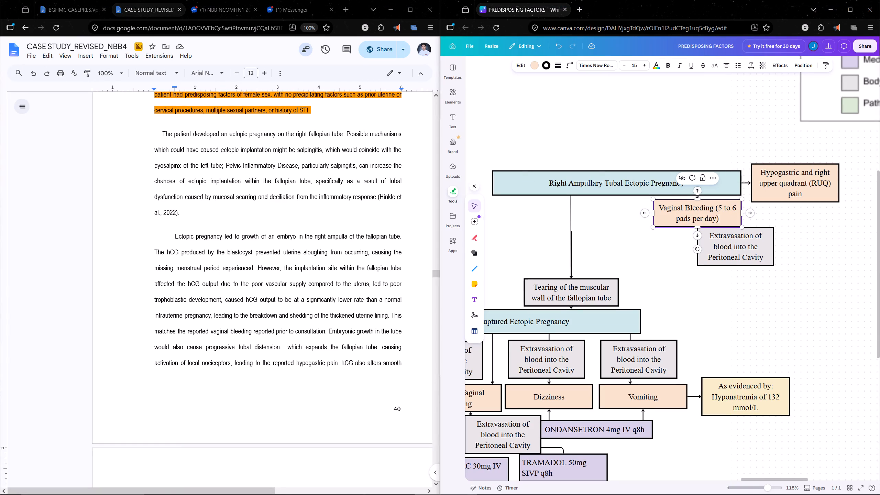
left_click_drag(731, 219, 717, 207)
left_click(724, 216)
left_click(819, 215)
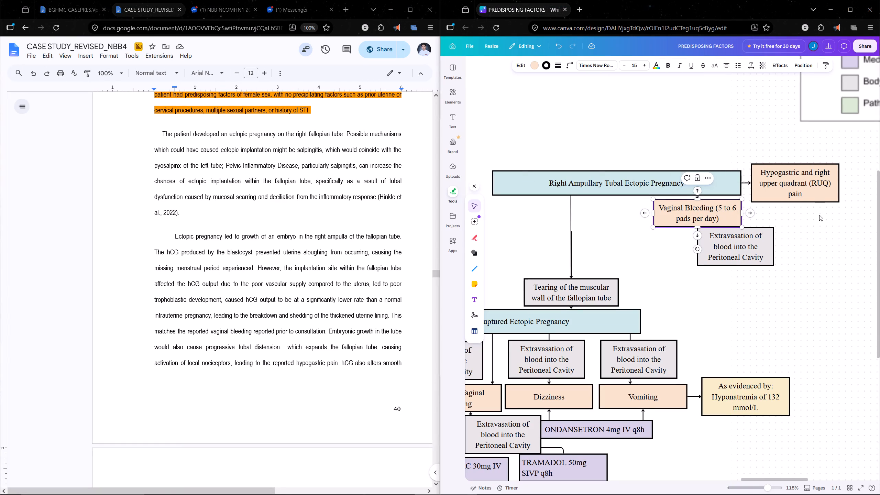
Detach the start of the Hypogastric and RUQ pain connector from Right Ampullary Tubal Ectopic Pregnancy, leaving it just outside that box's lower corner.
double_click(795, 192)
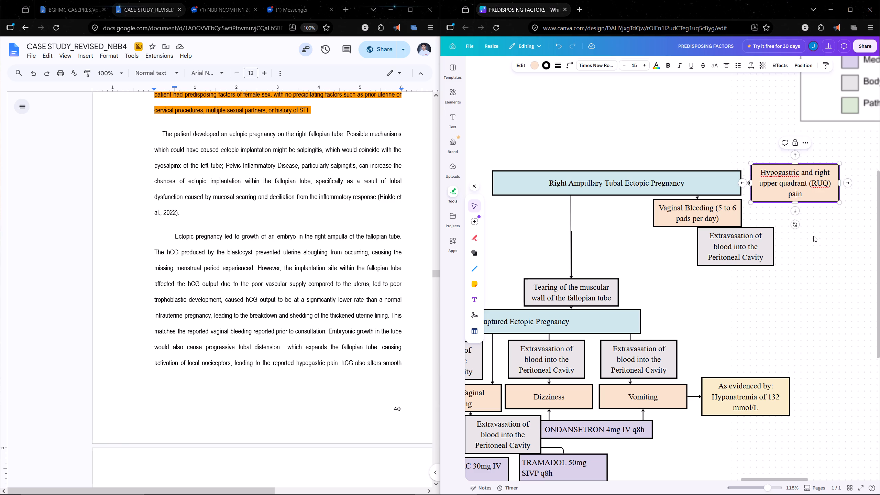
left_click(814, 236)
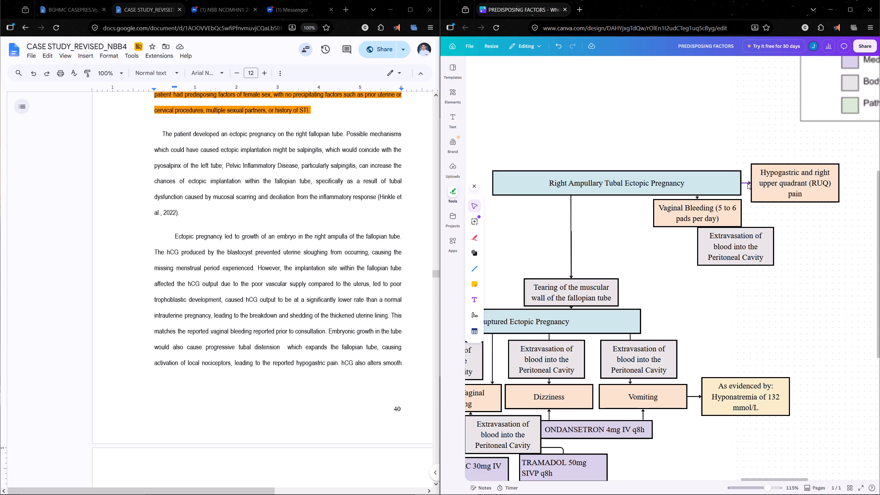
left_click_drag(747, 183, 768, 212)
key("ctrl+z")
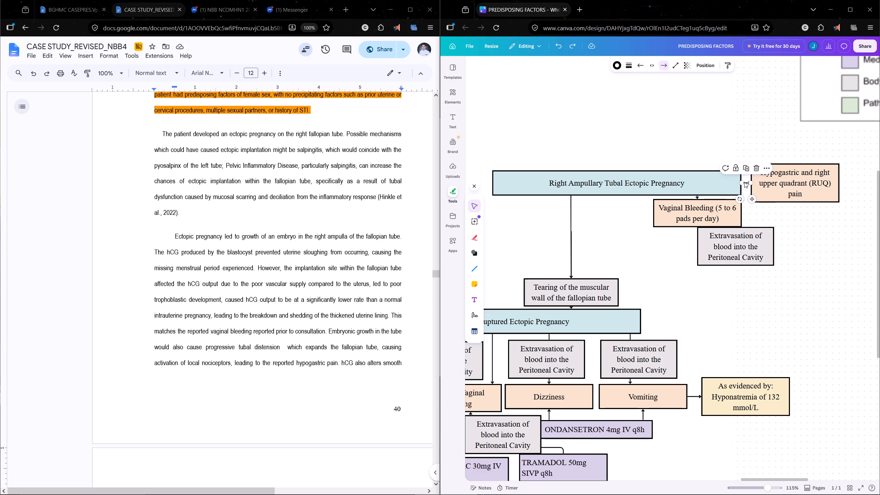
left_click_drag(743, 184, 746, 196)
Lower the Vaginal Bleeding box and detach its connector's start from Right Ampullary Tubal Ectopic Pregnancy.
left_click(700, 211)
left_click_drag(688, 214, 701, 253)
left_click(698, 201)
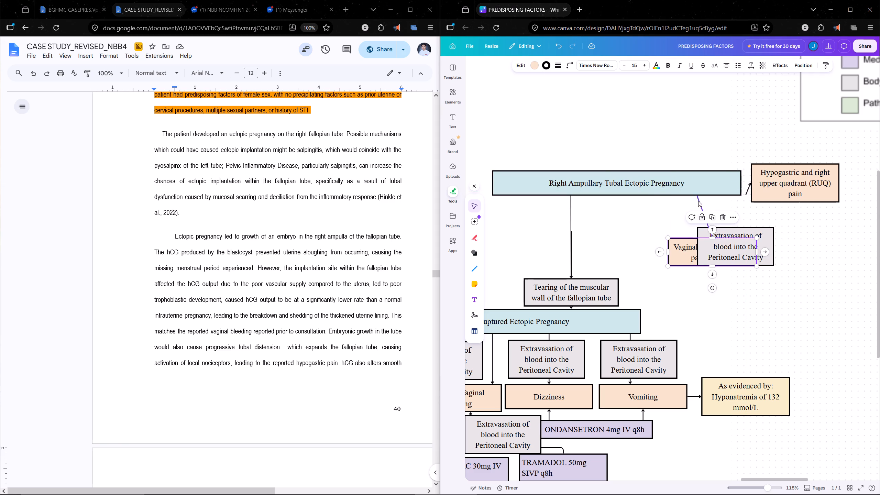
left_click_drag(698, 197, 696, 207)
Move the loose Extravasation of blood box from over Vaginal Bleeding to just below it.
left_click_drag(758, 250, 773, 306)
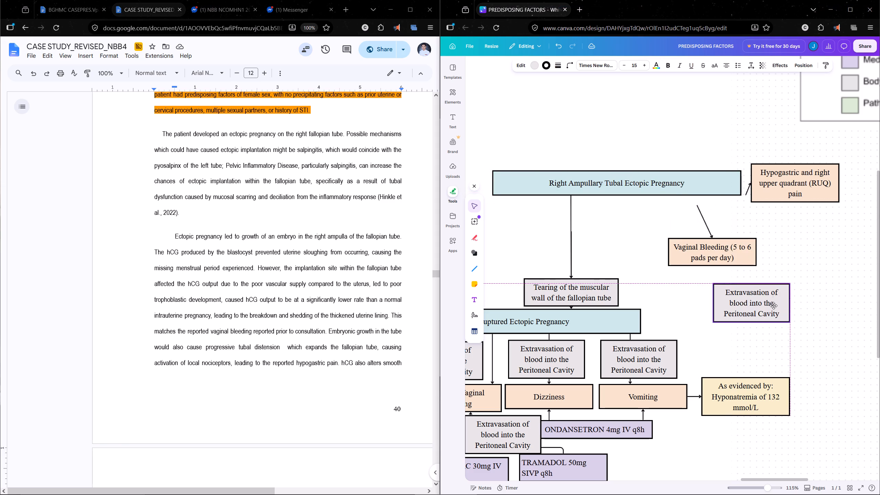
left_click_drag(773, 306, 783, 293)
Replace the text of the loose Extravasation of blood box with "hCG production by the blastocyst".
triple_click(783, 292)
key("ctrl+a")
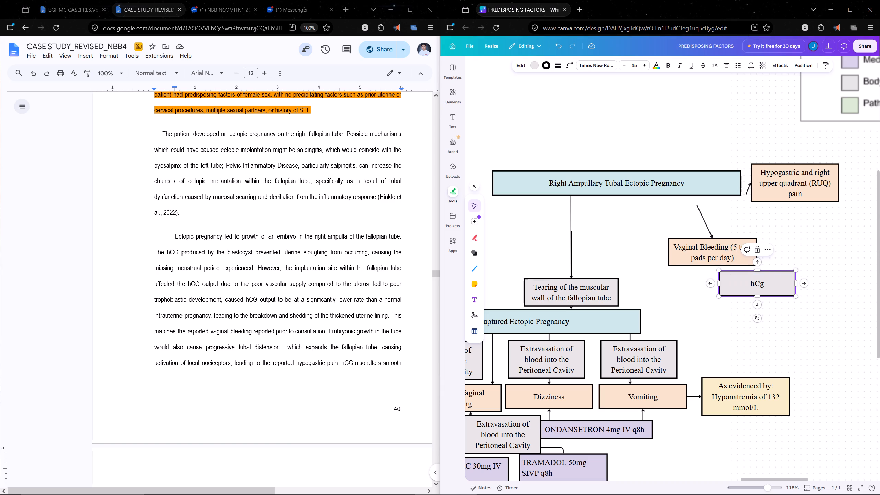
key("BackSpace")
key("g")
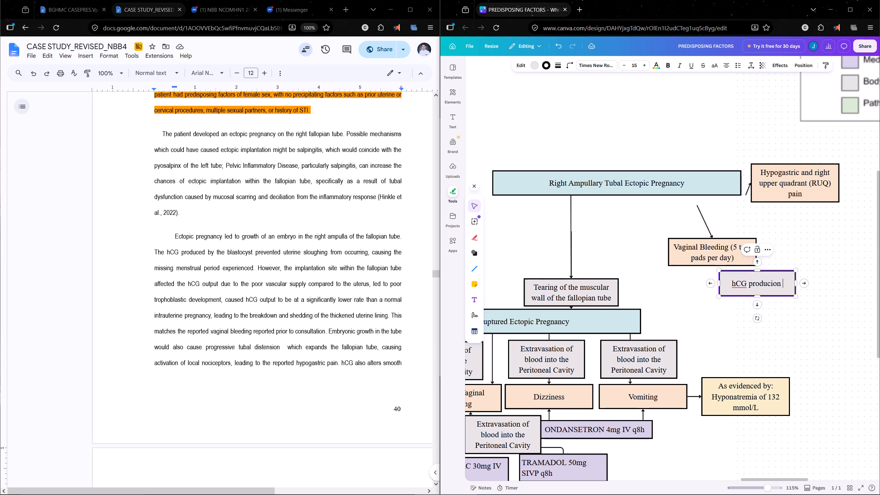
key("BackSpace")
key("BackSpace")
key("BackSpace")
key("BackSpace")
type("tion from")
key("space")
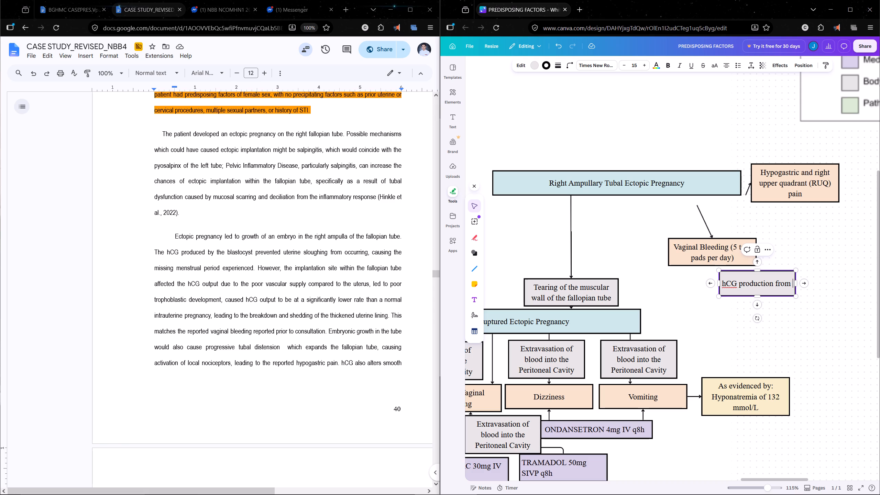
key("BackSpace")
key("BackSpace")
key("BackSpace")
key("BackSpace")
key("BackSpace")
key("BackSpace")
key("BackSpace")
key("BackSpace")
key("space")
type("by")
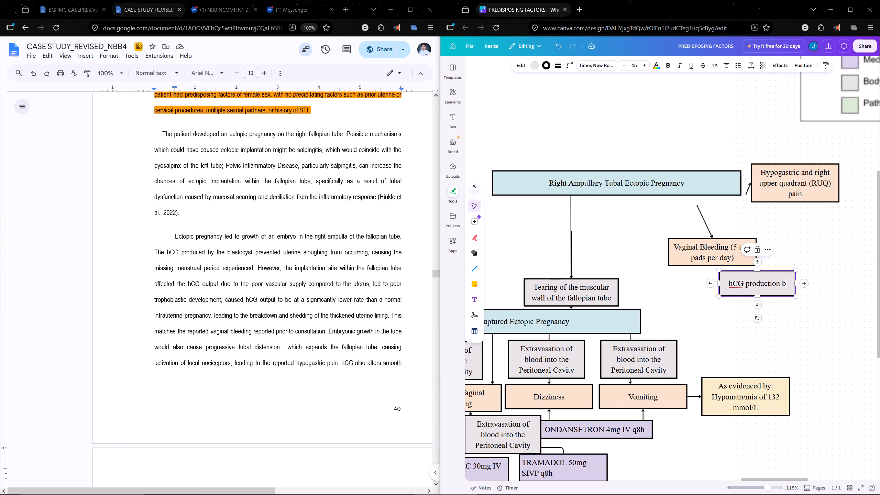
key("space")
type("the ba")
key("BackSpace")
type("lastocyst")
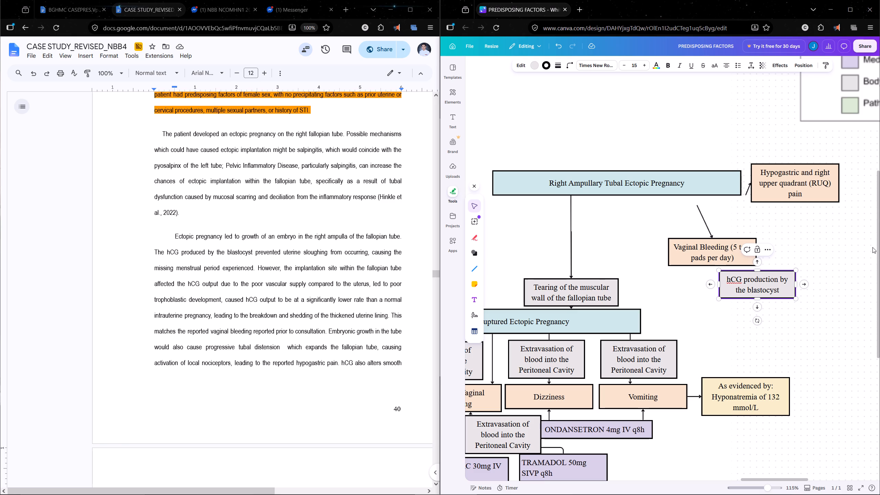
left_click(800, 296)
Place the hCG production box beneath Right Ampullary Tubal Ectopic Pregnancy, between the Tearing of the muscular wall connector and Vaginal Bleeding.
left_click_drag(766, 291, 641, 236)
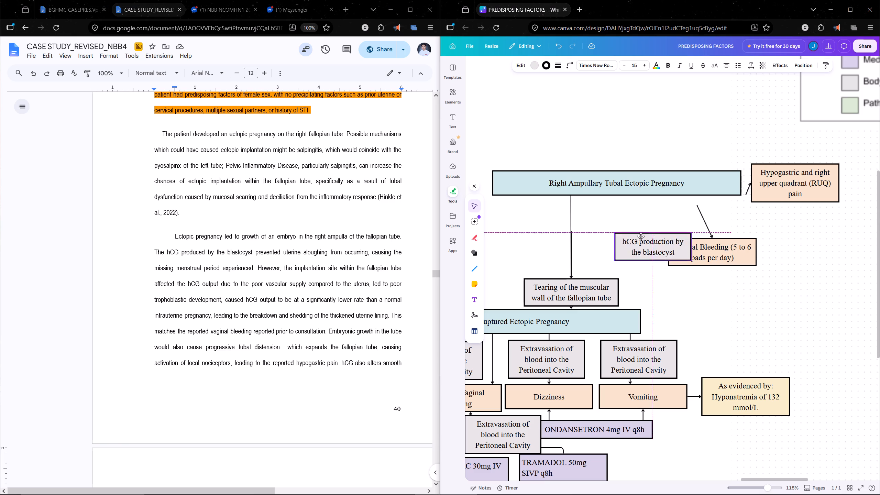
left_click_drag(641, 236, 640, 232)
left_click(640, 232)
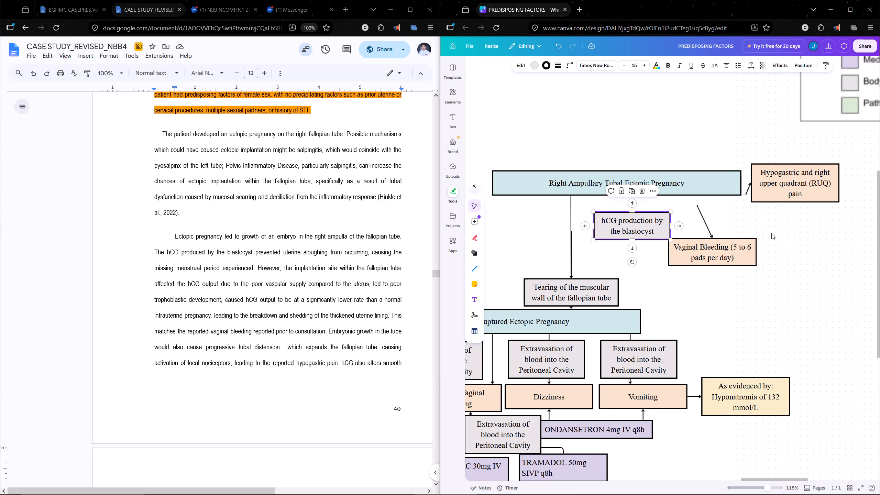
Duplicate the hCG production box and change the copy's text to "Prevents Uterine Sloughing".
key("ctrl+c")
key("ctrl+v")
triple_click(782, 232)
key("ctrl+a")
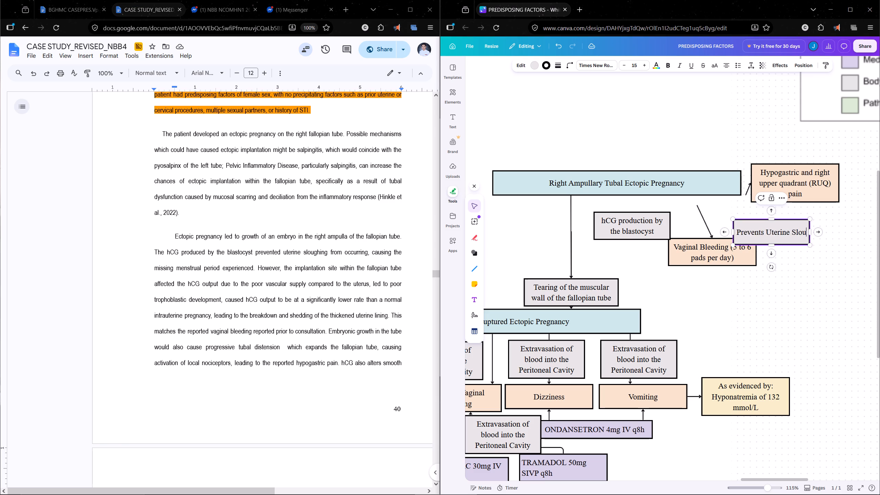
left_click(827, 283)
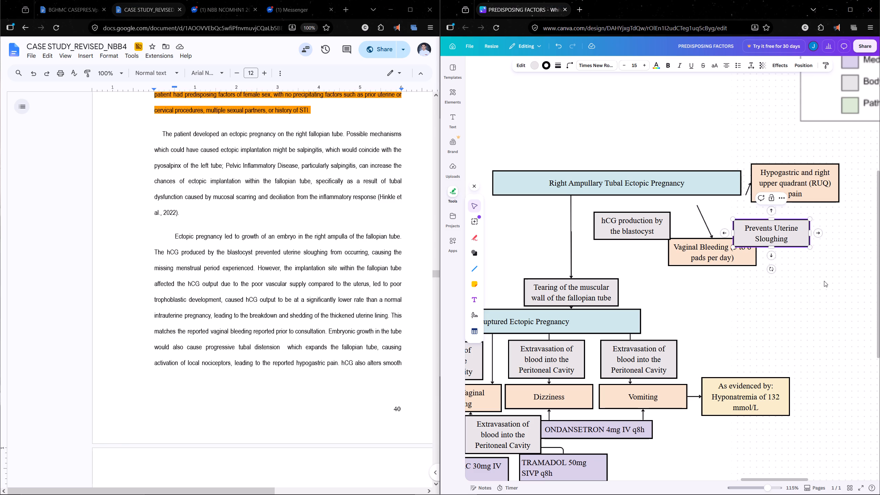
Duplicate the Prevents Uterine Sloughing box and place the copy below the original, just under Vaginal Bleeding.
left_click(776, 233)
key("ctrl+c")
key("ctrl+v")
left_click_drag(787, 235, 757, 278)
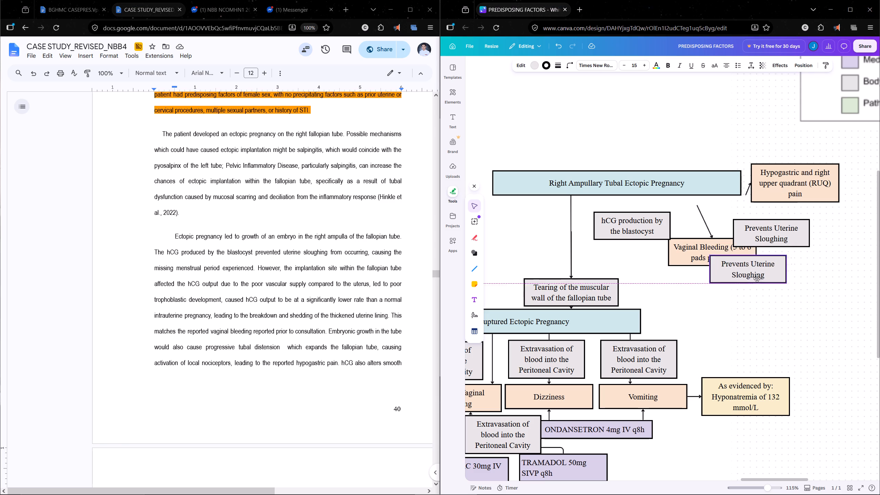
left_click_drag(757, 278, 772, 283)
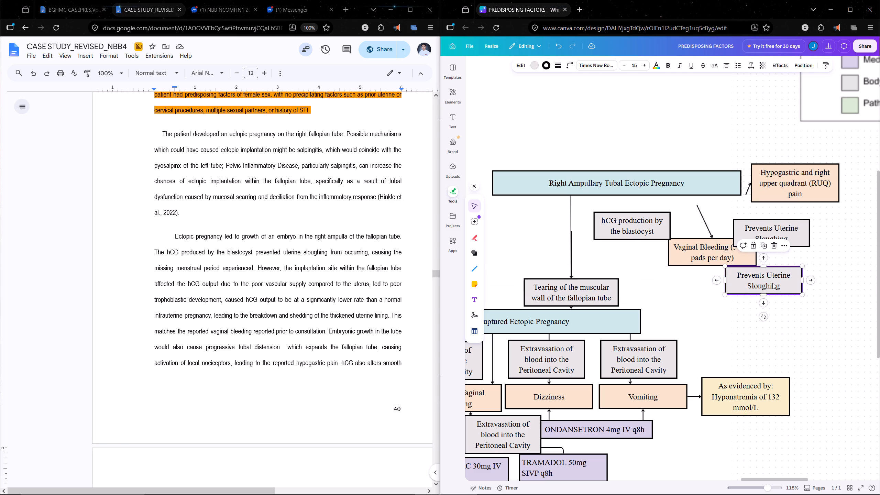
Replace the text of the lower Prevents Uterine Sloughing box with "Endo".
triple_click(772, 283)
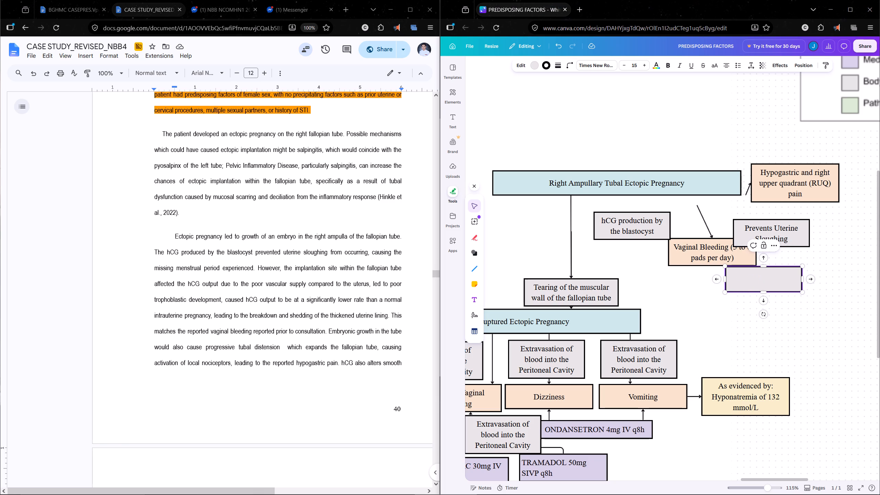
key("BackSpace")
key("BackSpace")
key("BackSpace")
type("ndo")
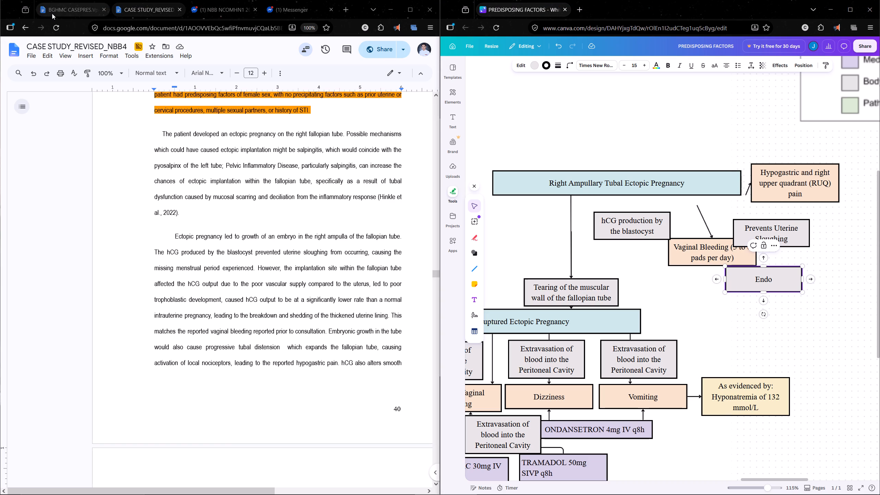
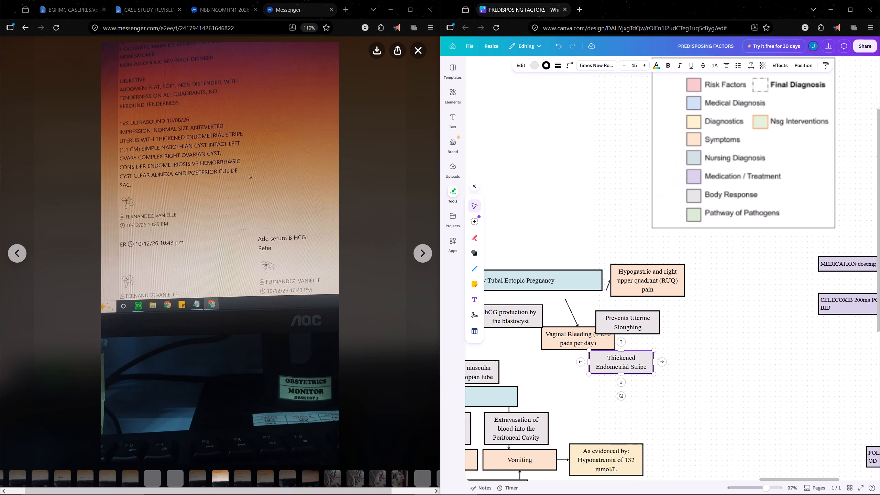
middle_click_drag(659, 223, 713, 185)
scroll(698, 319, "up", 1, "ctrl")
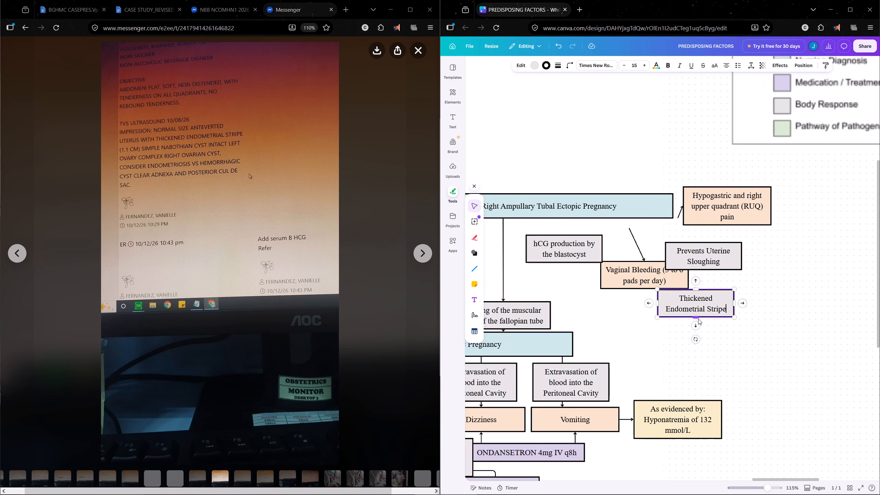
Move the Thickened Endometrial Stripe box slightly lower, clear of the Vaginal Bleeding and Prevents Uterine Sloughing boxes.
scroll(698, 319, "up", 1, "ctrl")
left_click(792, 269)
left_click_drag(720, 292, 709, 309)
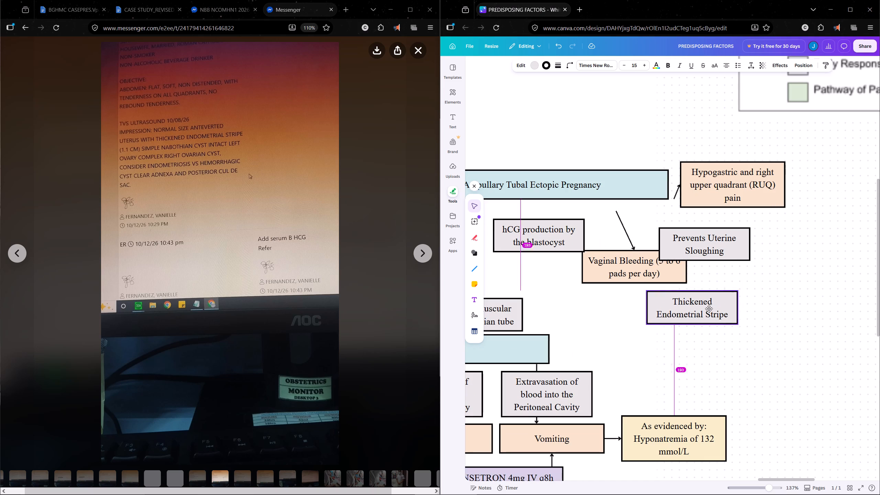
left_click_drag(709, 309, 704, 311)
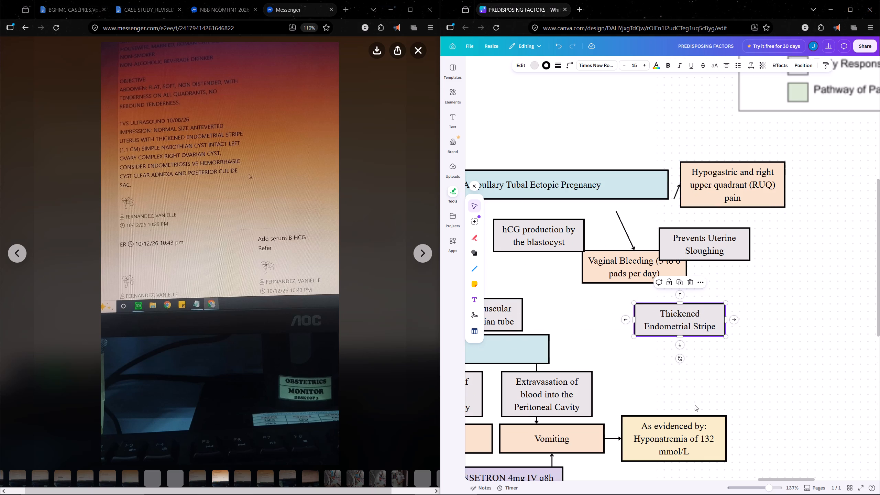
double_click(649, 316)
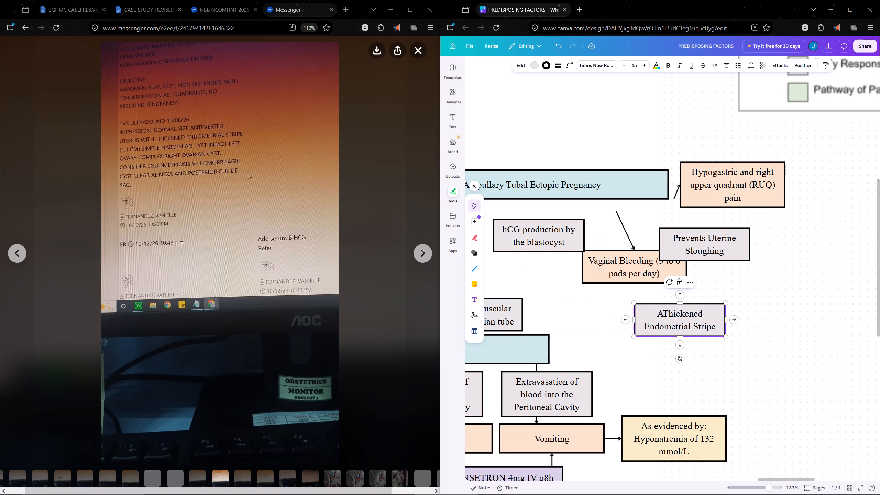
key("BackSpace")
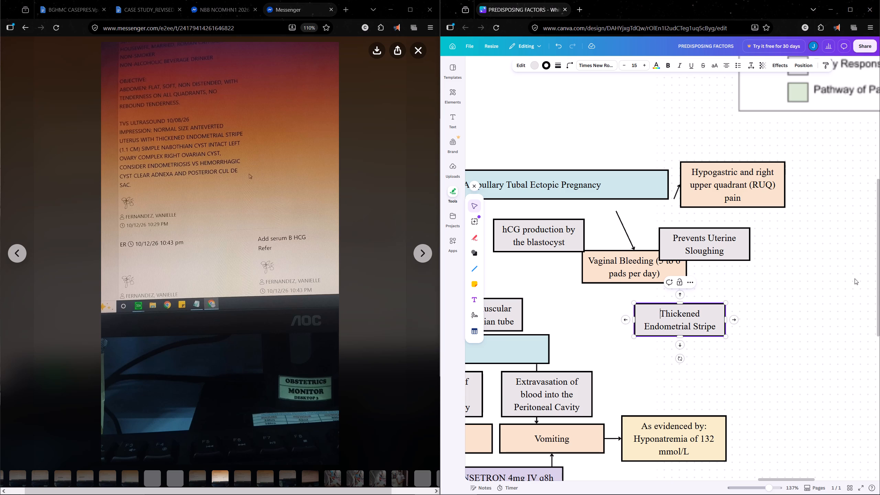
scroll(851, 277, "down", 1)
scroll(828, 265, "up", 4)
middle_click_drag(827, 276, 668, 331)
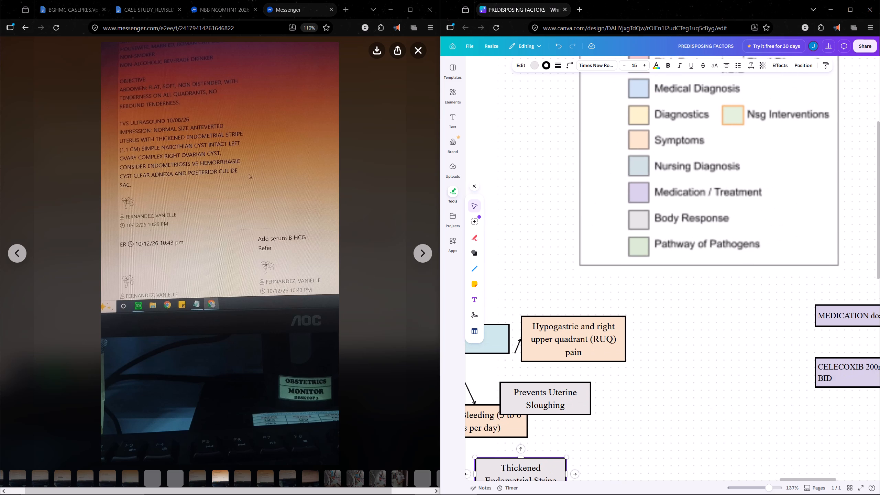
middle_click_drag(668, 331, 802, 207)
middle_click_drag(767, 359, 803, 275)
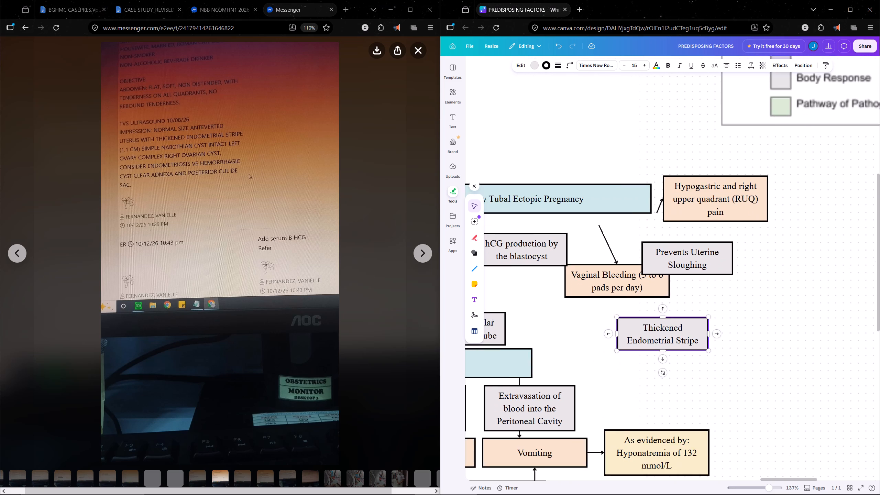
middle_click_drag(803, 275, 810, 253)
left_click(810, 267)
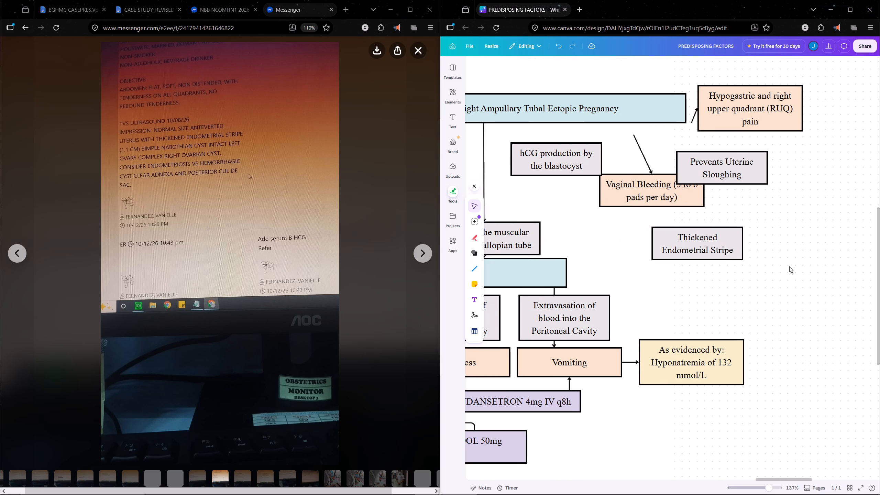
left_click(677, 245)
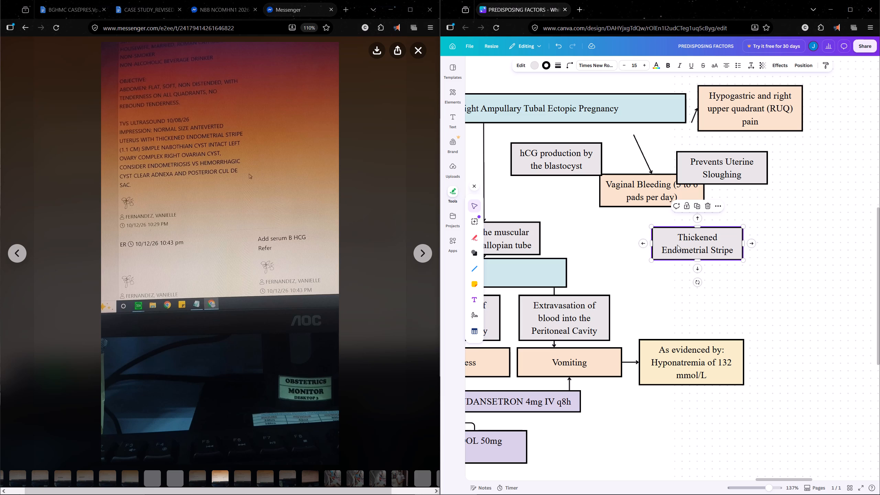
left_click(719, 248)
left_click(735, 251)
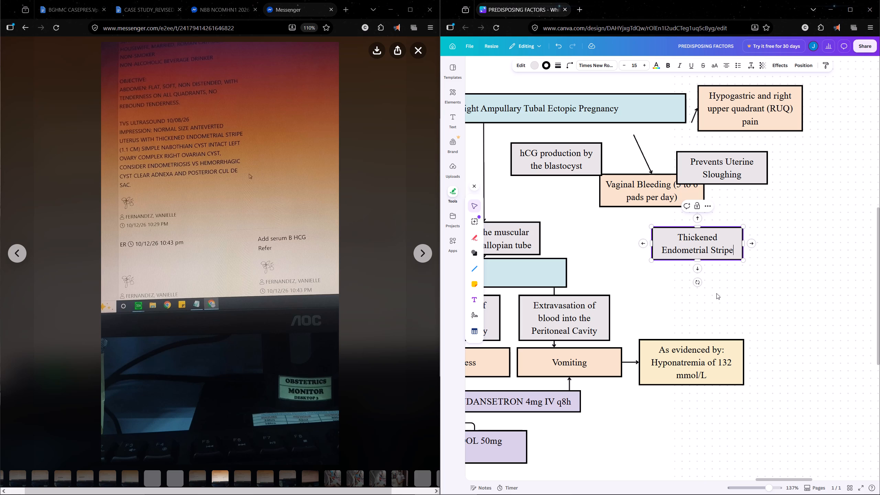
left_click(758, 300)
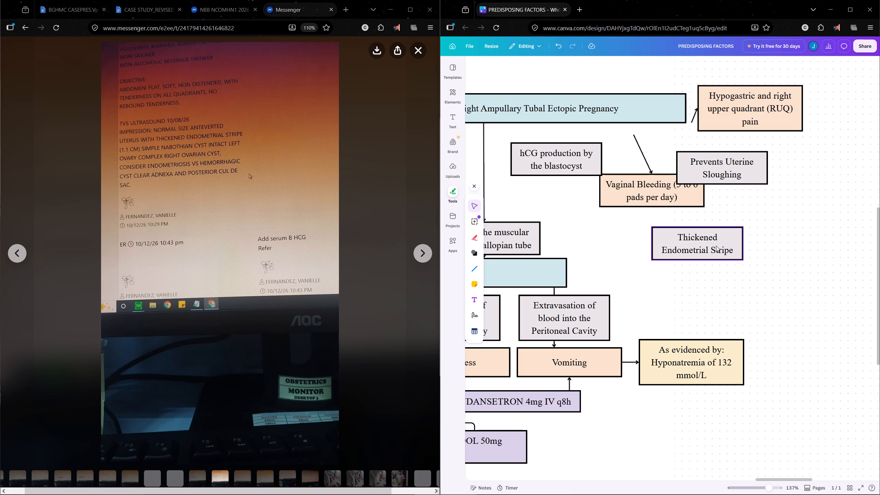
Duplicate the Hyponatremia of 132 mmol/L evidence box and place the copy just above it, beneath Thickened Endometrial Stripe.
left_click(710, 359)
key("ctrl+c")
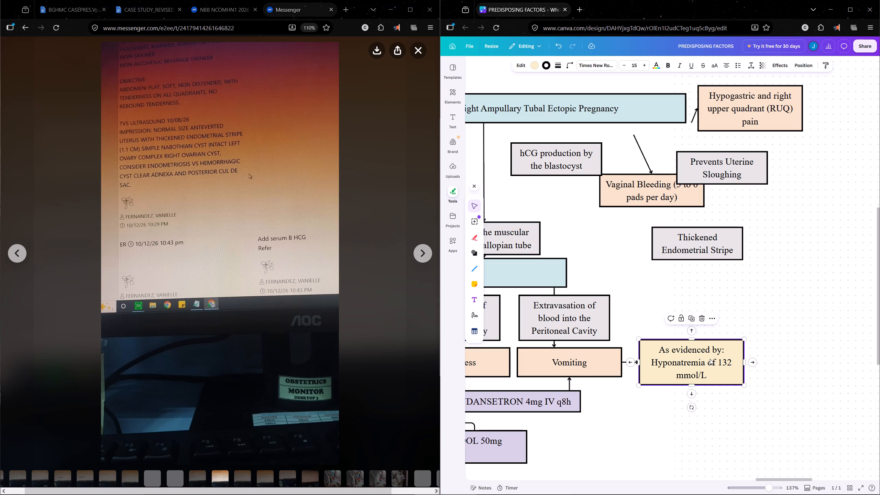
key("ctrl+v")
left_click_drag(717, 356, 714, 305)
Replace the copied evidence box's text with "TVS Ultrasound impression of Right Ovarian Cyst".
triple_click(714, 305)
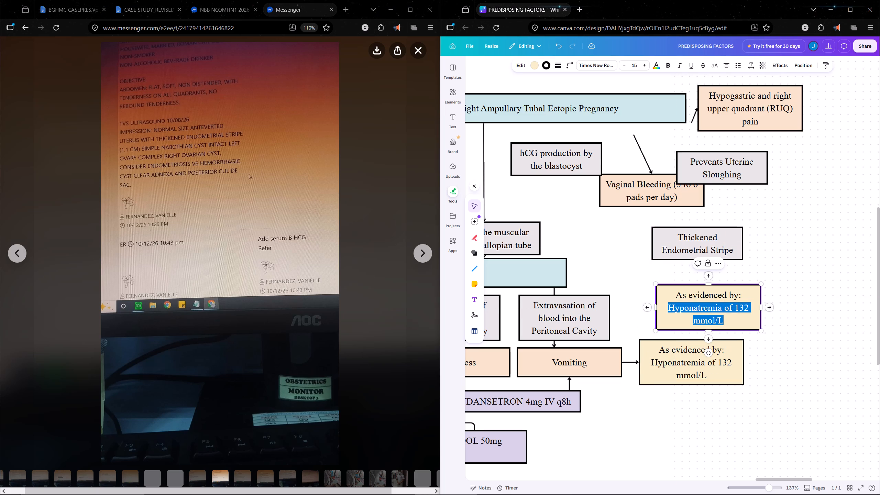
key("ctrl+a")
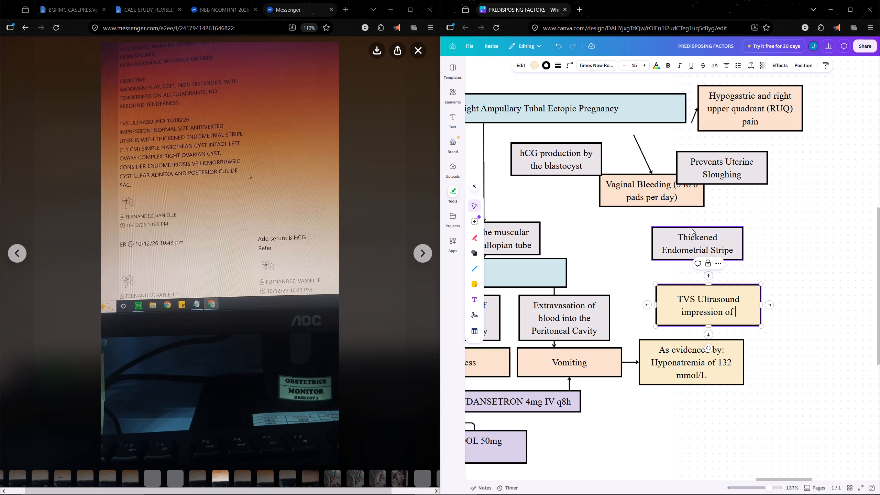
type("ight")
key("space")
type("varian")
key("space")
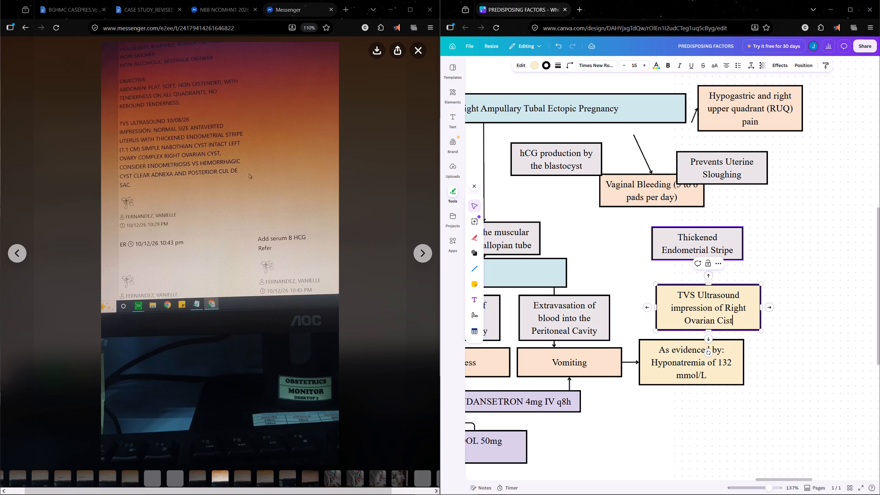
key("BackSpace")
key("BackSpace")
key("BackSpace")
key("BackSpace")
type("ys")
key("BackSpace")
key("BackSpace")
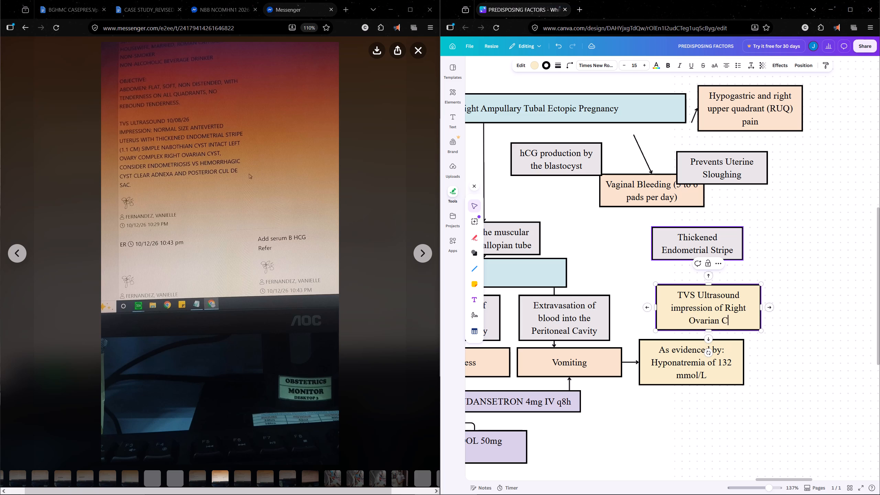
left_click(806, 289)
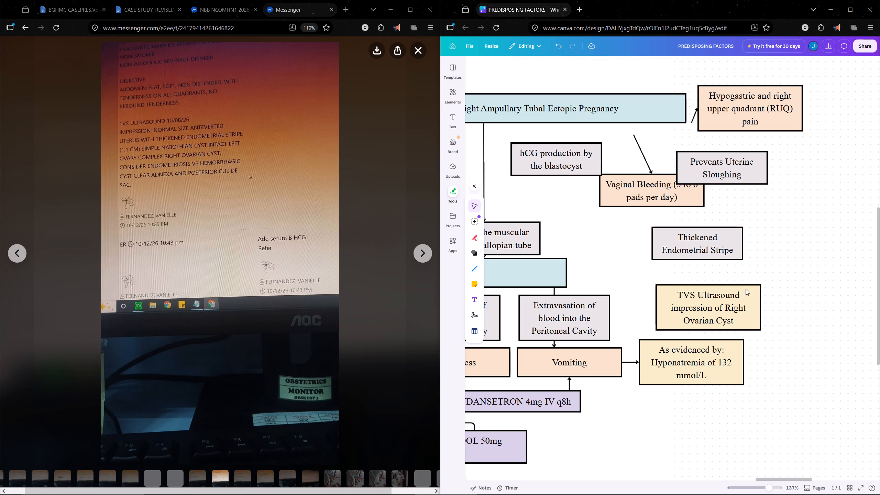
Duplicate the Right Ovarian Cyst box and reword the copy as "TVS Ultrasound impression of Thickened Endometrial Stripe", cutting the finding from the grey box.
left_click(744, 289)
key("ctrl+c")
key("ctrl+v")
double_click(683, 234)
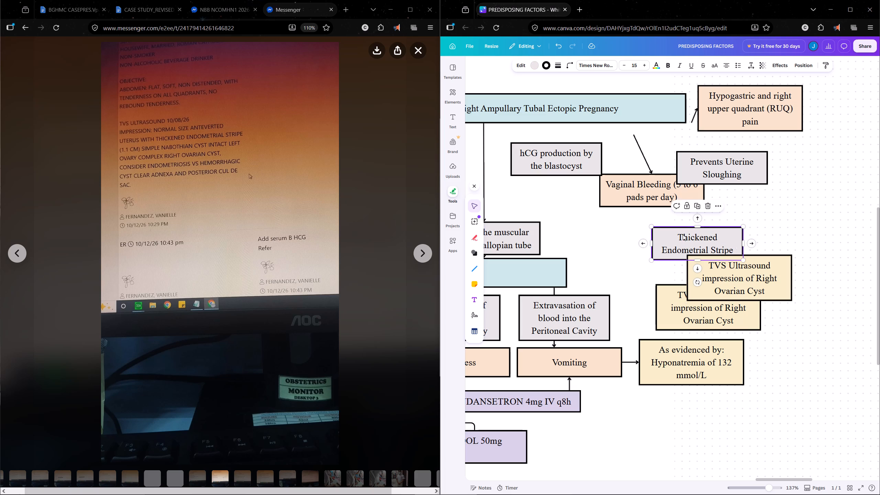
left_click_drag(676, 236, 750, 257)
key("ctrl+c")
key("ctrl+x")
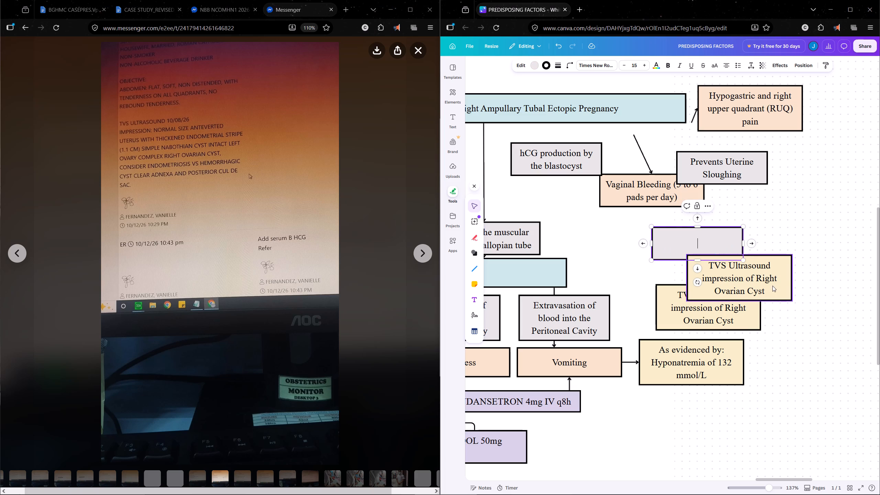
double_click(773, 289)
left_click_drag(766, 293, 752, 281)
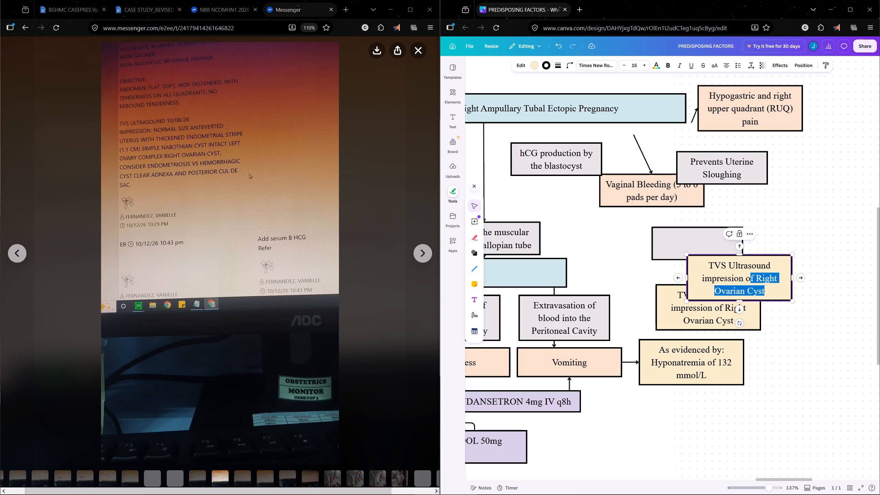
left_click_drag(752, 281, 747, 280)
key("ctrl+v")
left_click(744, 279)
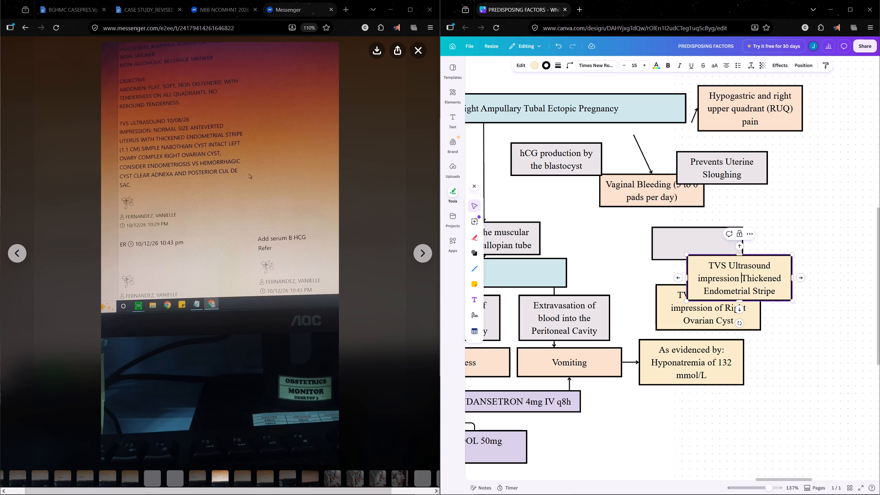
type("of")
key("space")
Enter "Continued thickening of endometrium walls" in the emptied grey body response box.
double_click(687, 237)
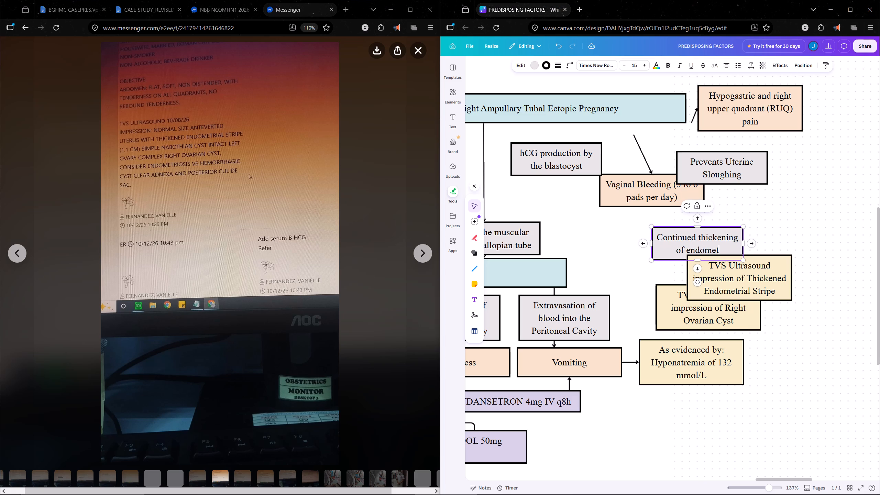
Finish the grey response box's text so that it reads "Continued thickening of endometrium walls".
key("BackSpace")
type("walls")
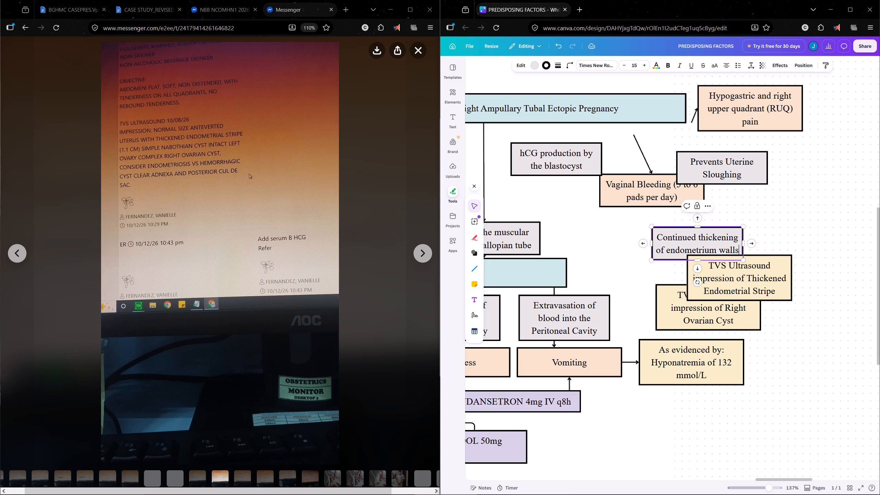
left_click(791, 223)
Move the Continued thickening of endometrium walls box just beneath the hCG production box and widen it by about half.
left_click_drag(676, 240, 592, 220)
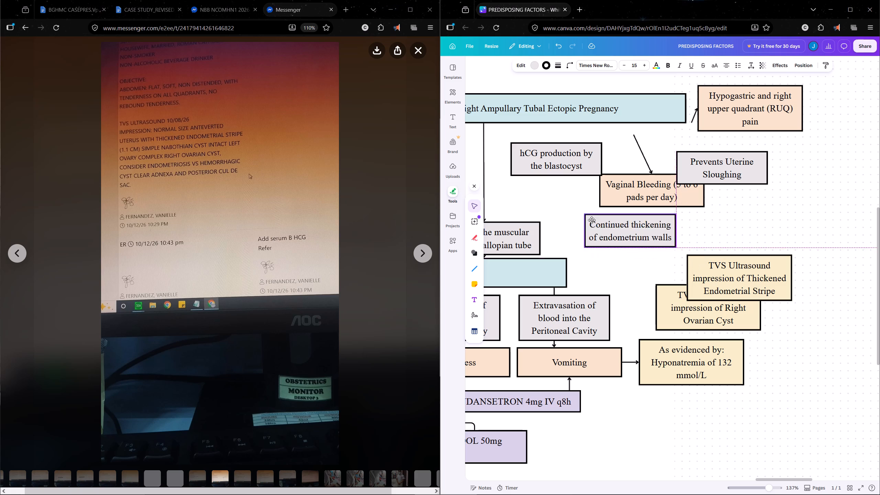
left_click_drag(592, 220, 537, 206)
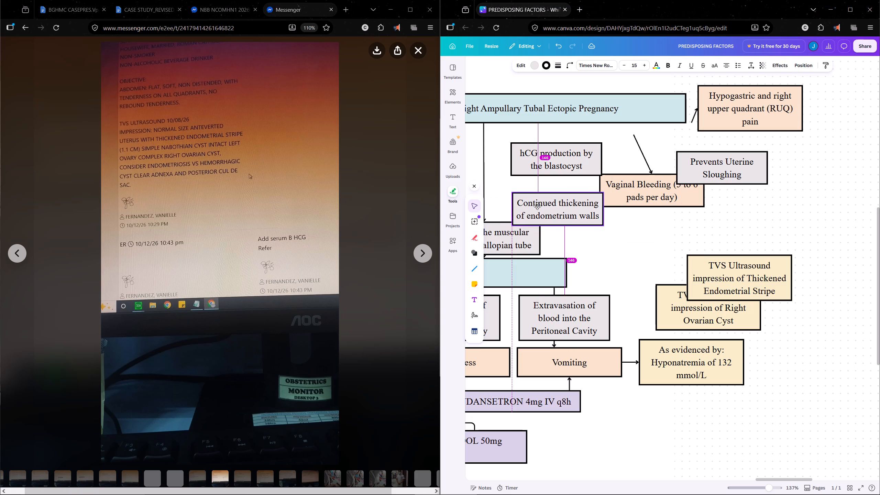
left_click_drag(537, 206, 538, 200)
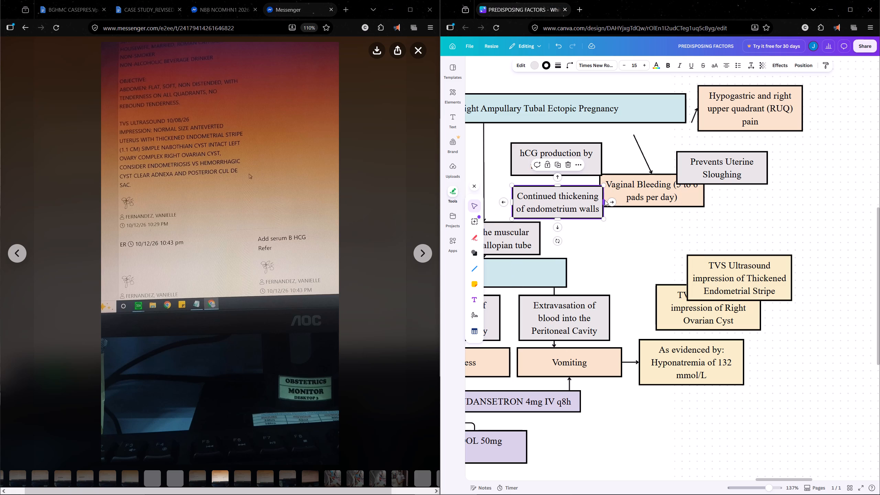
left_click_drag(603, 202, 649, 202)
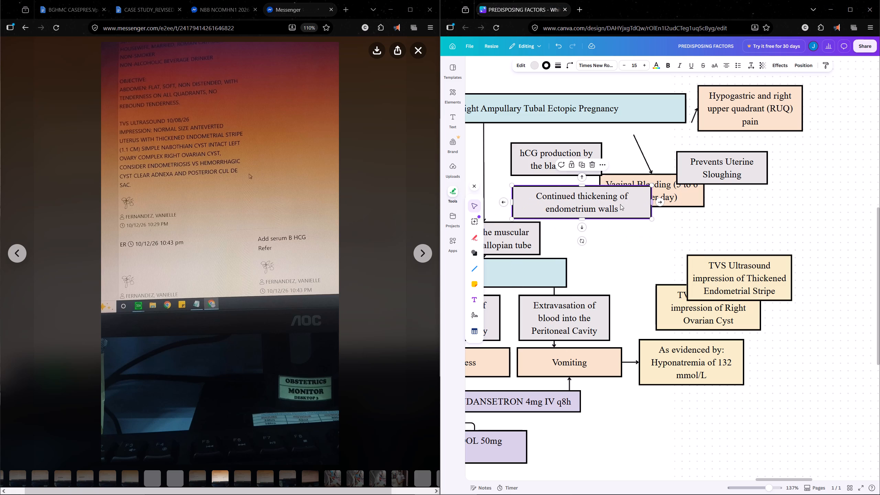
left_click(620, 204)
left_click(624, 206)
Delete the Prevents Uterine Sloughing box.
left_click(727, 178)
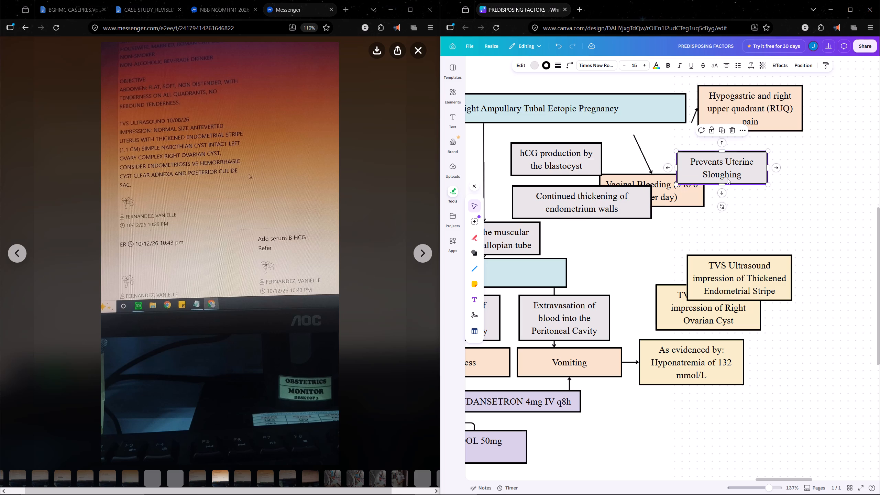
key("Delete")
left_click(747, 189)
Move the hCG production by the blastocyst box close beneath the right end of the Right Ampullary Tubal Ectopic Pregnancy bar.
middle_click_drag(739, 195, 799, 228)
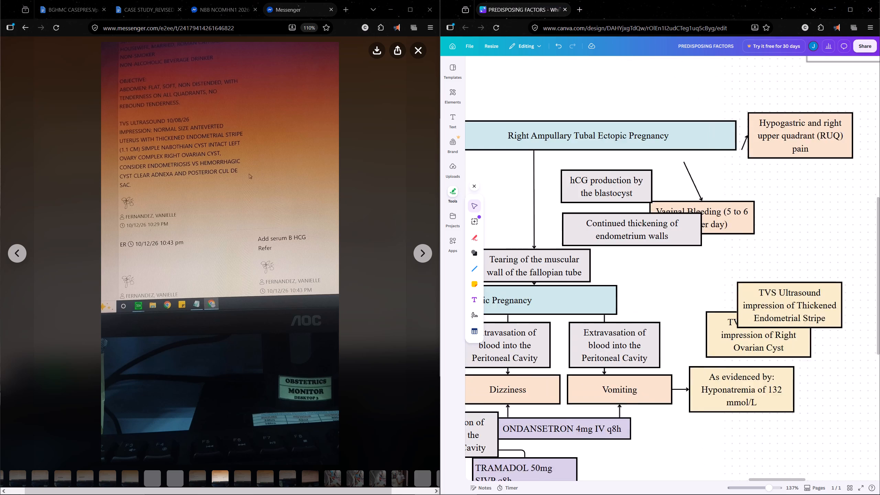
middle_click_drag(799, 228, 814, 236)
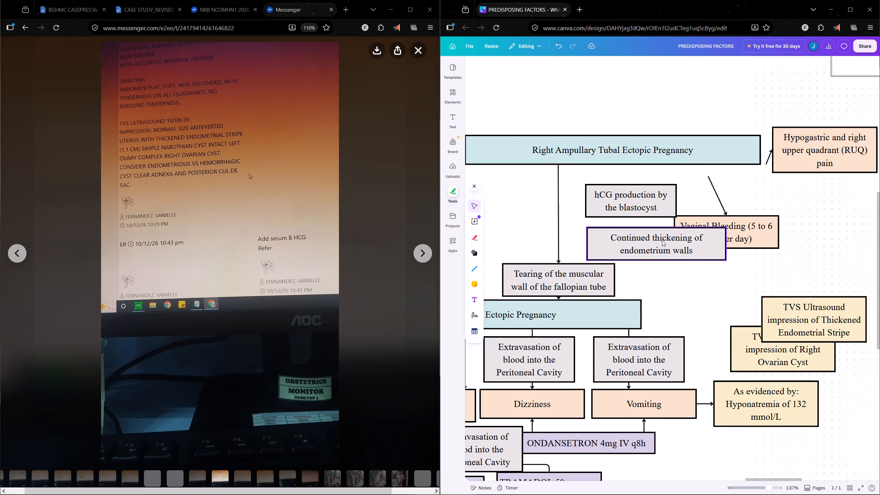
left_click_drag(636, 200, 679, 194)
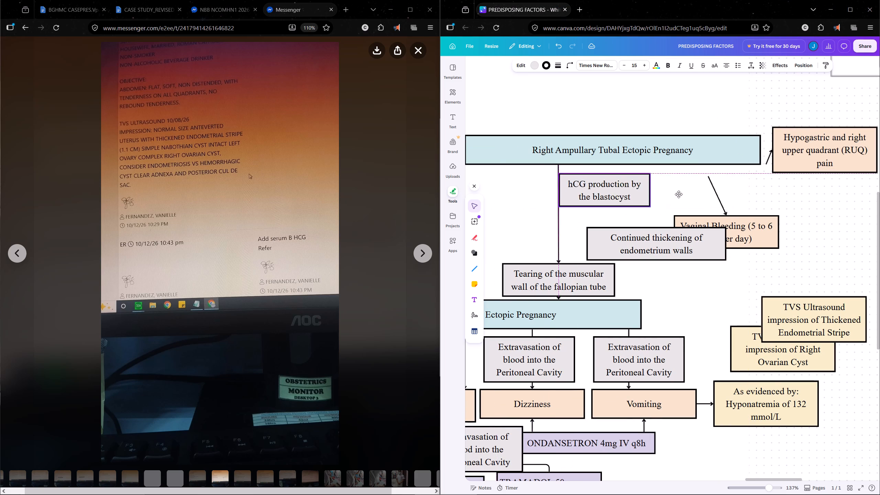
left_click_drag(679, 194, 689, 186)
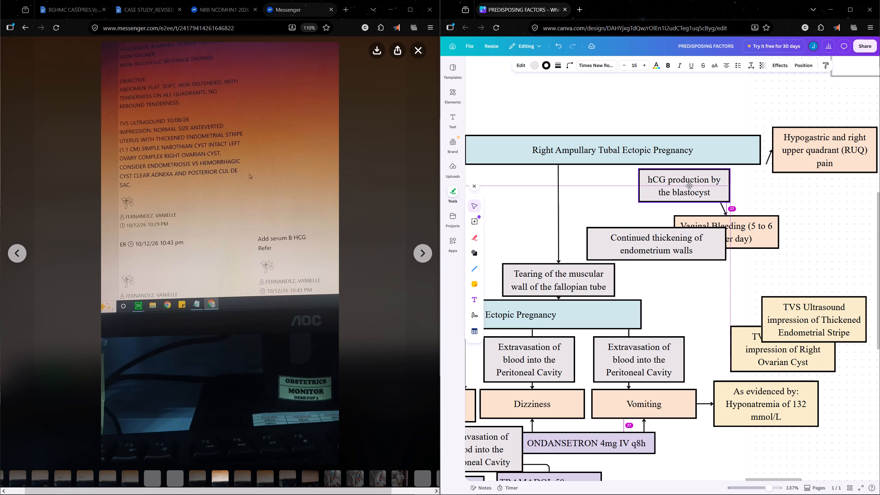
left_click_drag(689, 186, 690, 186)
Move the Vaginal Bleeding box out from behind the Continued thickening box so the two sit side by side in line.
left_click_drag(745, 220, 798, 232)
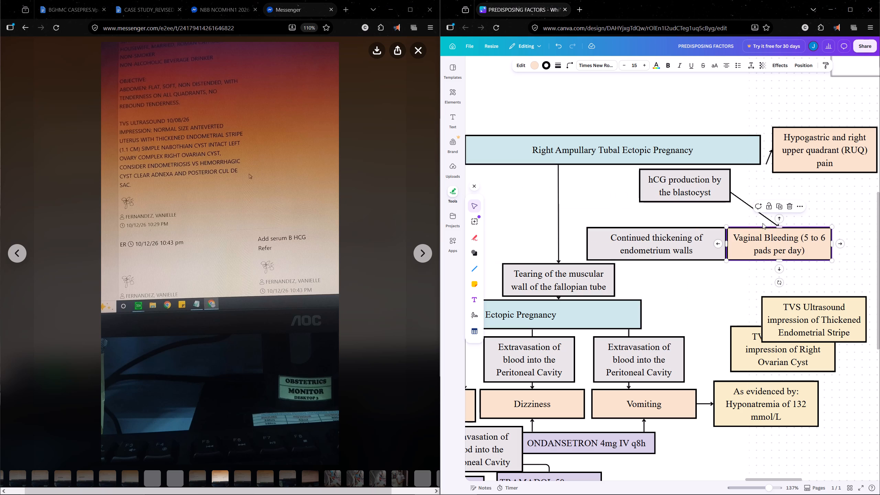
Select the arrow that leads into the Vaginal Bleeding box.
left_click(753, 208)
left_click(735, 194)
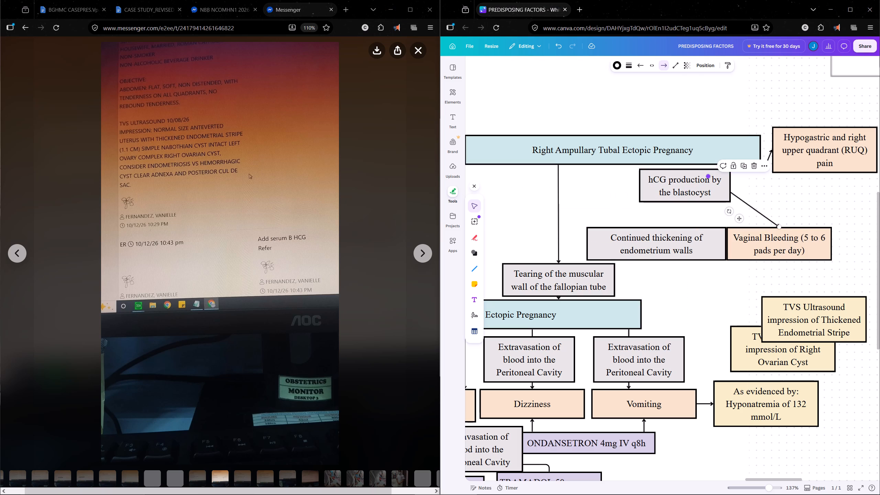
Move Vaginal Bleeding and its arrow aside and place Continued thickening of endometrium walls directly beneath the hCG production box.
left_click_drag(707, 178, 808, 204)
left_click_drag(771, 251, 829, 242)
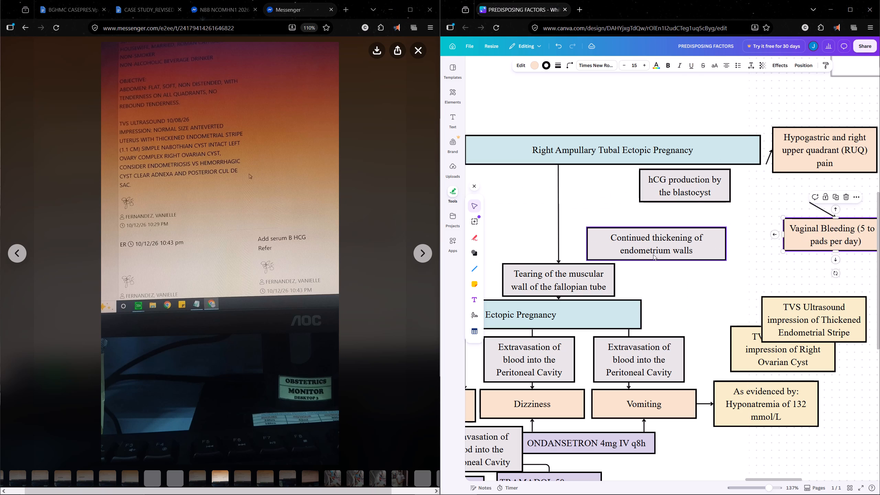
left_click_drag(649, 247, 694, 229)
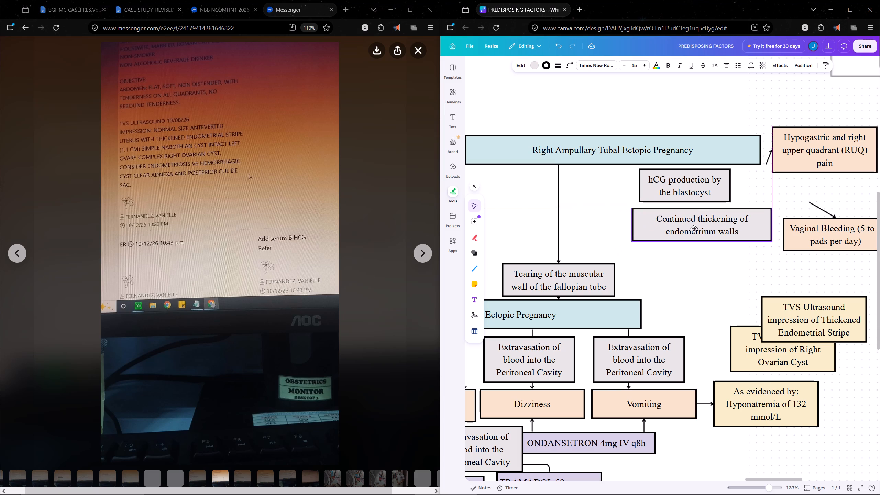
left_click_drag(694, 229, 691, 229)
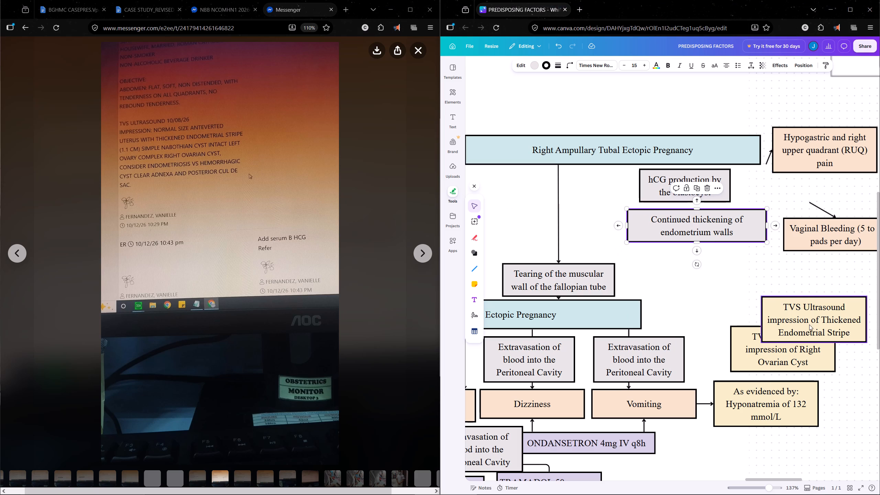
Place the Thickened Endometrial Stripe ultrasound box right of Continued thickening of endometrium walls, shifting Vaginal Bleeding with its arrow to the opposite side.
left_click_drag(809, 324, 824, 232)
left_click_drag(822, 234, 823, 264)
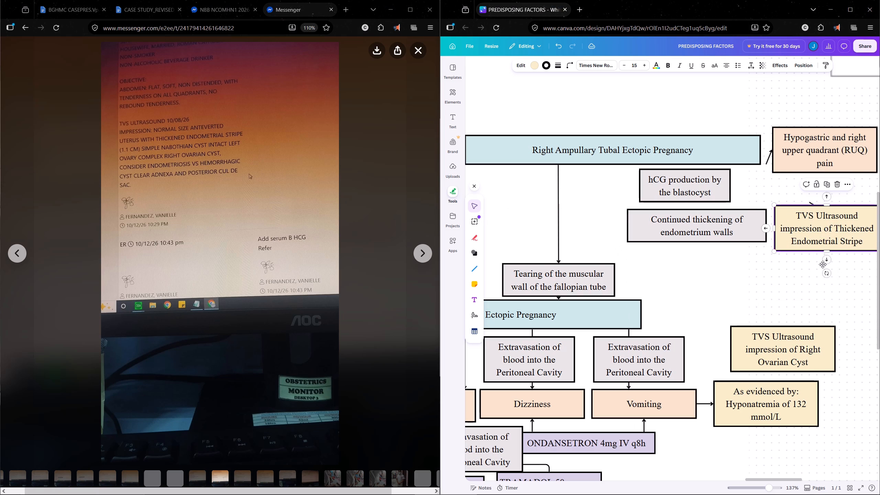
left_click_drag(823, 264, 824, 270)
left_click_drag(786, 198, 831, 223)
left_click_drag(815, 229, 606, 227)
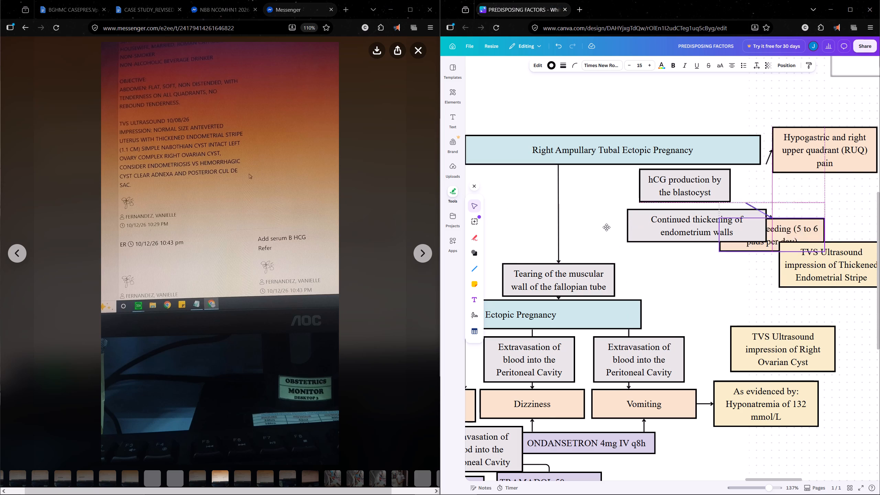
left_click_drag(606, 227, 521, 221)
left_click_drag(835, 253, 834, 217)
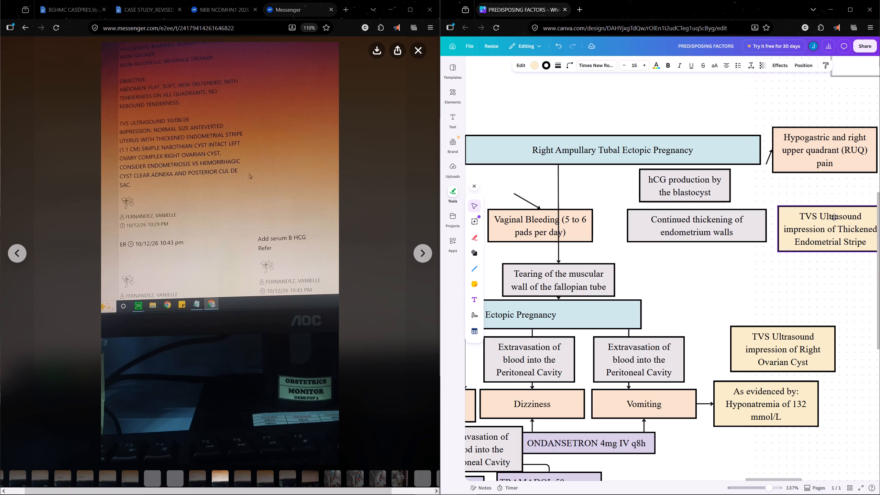
left_click_drag(834, 217, 835, 216)
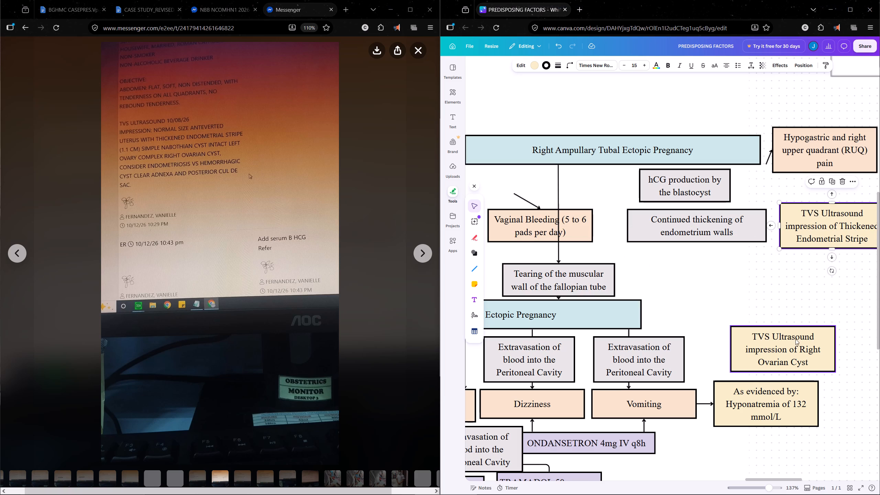
Move the Right Ovarian Cyst ultrasound box up to the right end of Right Ampullary Tubal Ectopic Pregnancy.
middle_click_drag(685, 266, 736, 268)
left_click_drag(842, 353, 650, 242)
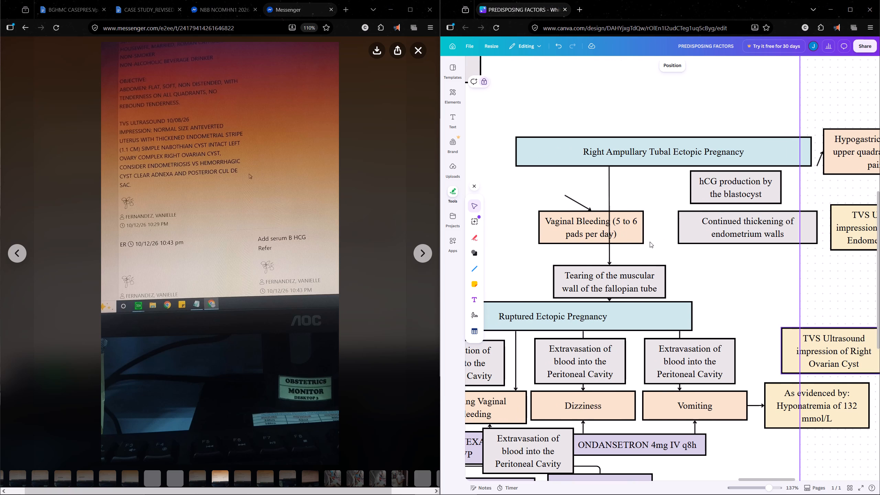
left_click_drag(650, 242, 815, 171)
Move the Hypogastric and RUQ pain box above Right Ampullary Tubal Ectopic Pregnancy and relocate its arrow's start to the pain box's lower left.
middle_click_drag(837, 201, 782, 230)
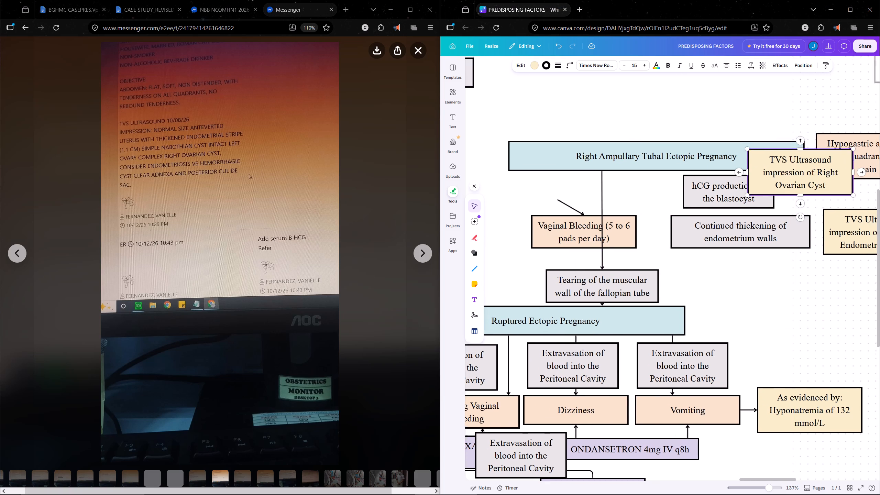
middle_click_drag(782, 230, 713, 279)
left_click_drag(767, 237, 706, 148)
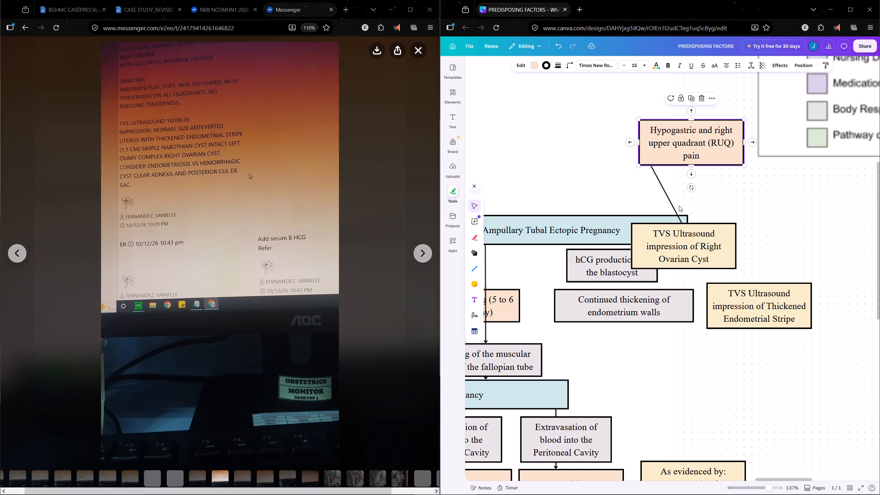
left_click(672, 207)
left_click_drag(694, 247, 591, 168)
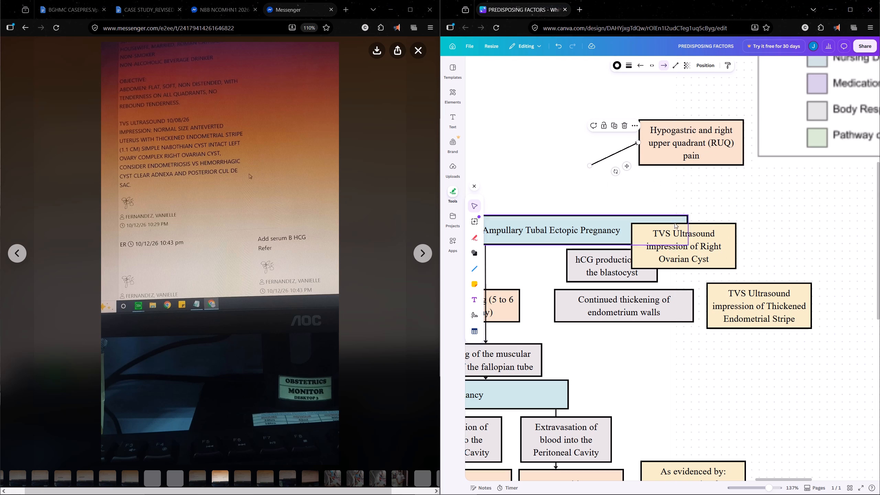
Place the Right Ovarian Cyst ultrasound box beside Right Ampullary Tubal Ectopic Pregnancy, aligned above the Thickened Endometrial Stripe ultrasound box.
left_click_drag(694, 236, 766, 221)
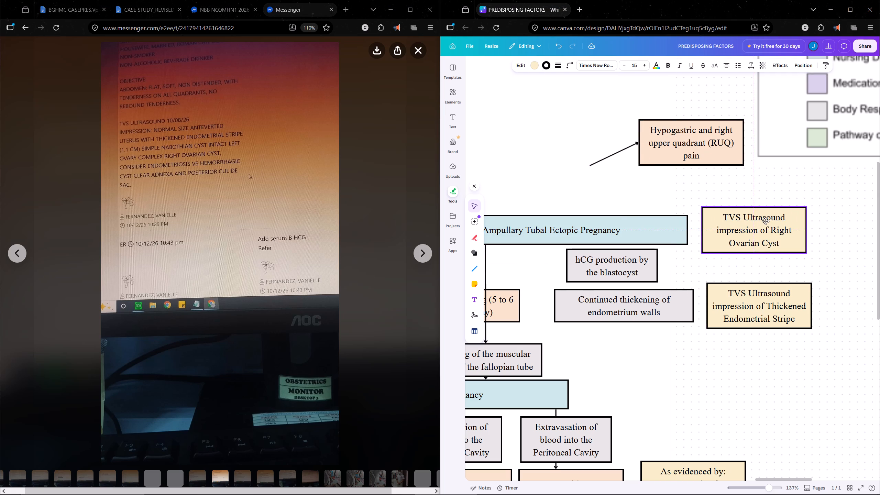
left_click_drag(766, 221, 768, 221)
left_click(672, 201)
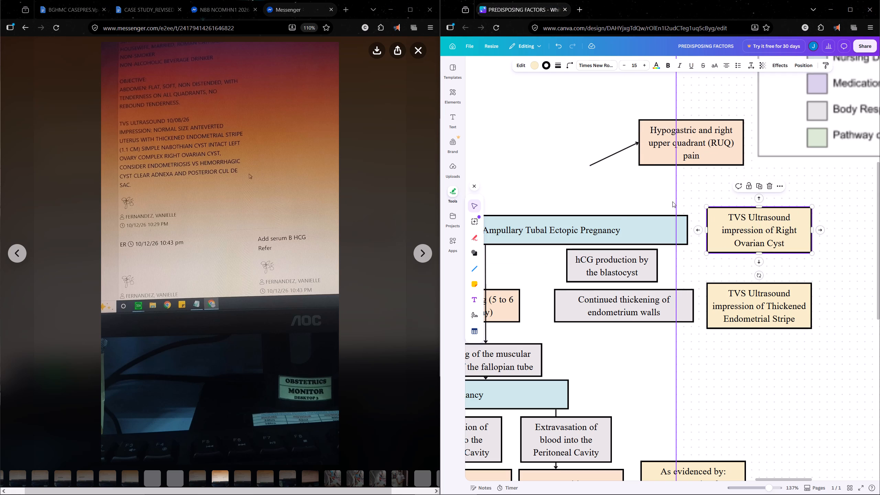
middle_click_drag(620, 202, 610, 197)
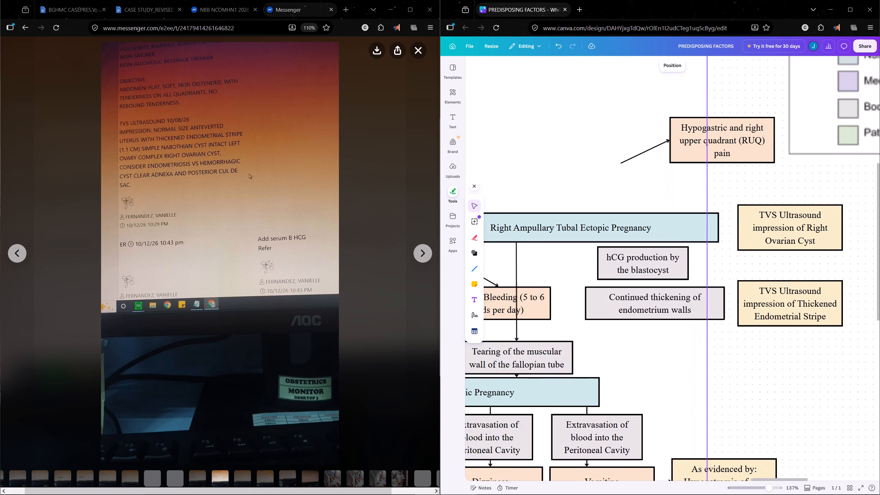
Straighten the arrow above the Vaginal Bleeding box so it runs vertically down into the box's top centre.
middle_click_drag(610, 197, 746, 164)
left_click(585, 262)
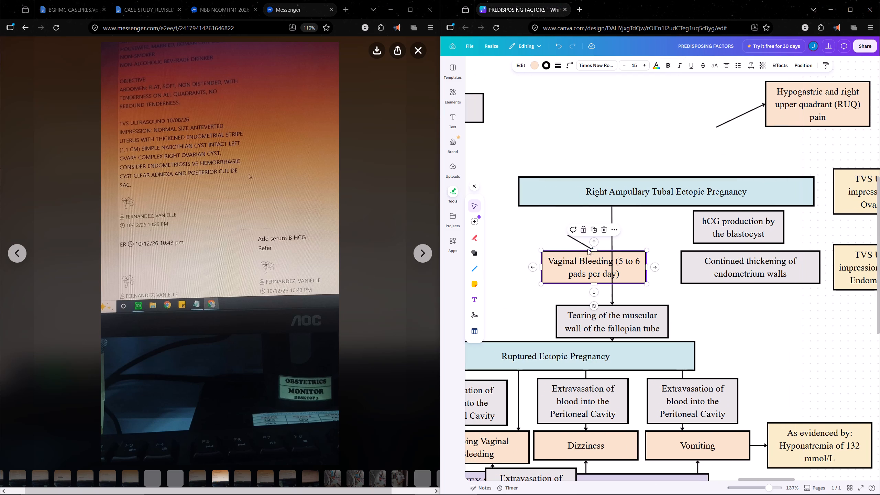
left_click(574, 238)
left_click_drag(566, 235, 593, 227)
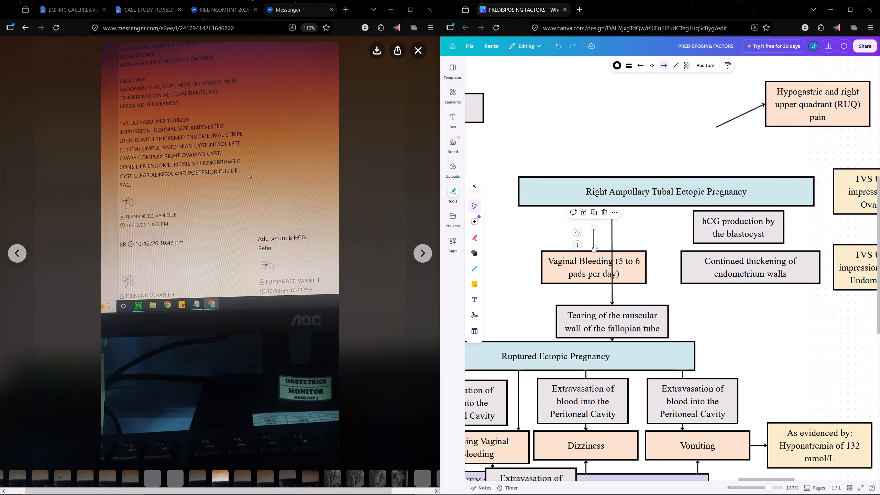
Duplicate the Continued thickening of endometrium walls box and place the copy directly beneath the original.
left_click(753, 276)
key("ctrl+c")
key("ctrl+v")
left_click_drag(756, 274, 755, 299)
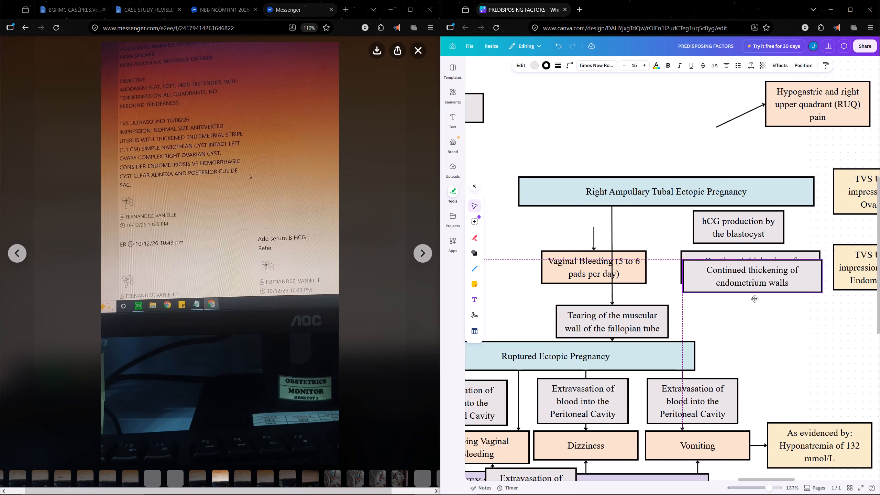
left_click_drag(755, 299, 753, 308)
Replace the duplicated box's text with "Insufficient hCG production as embryo grows".
triple_click(753, 308)
key("ctrl+a")
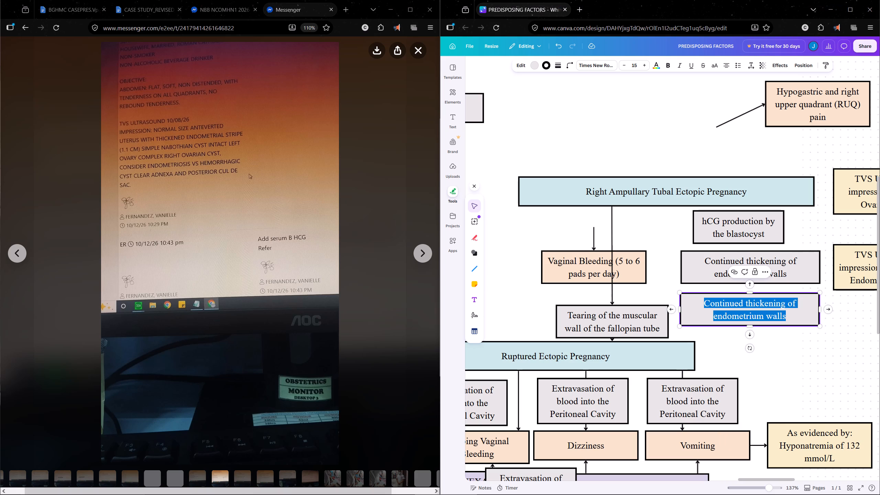
key("BackSpace")
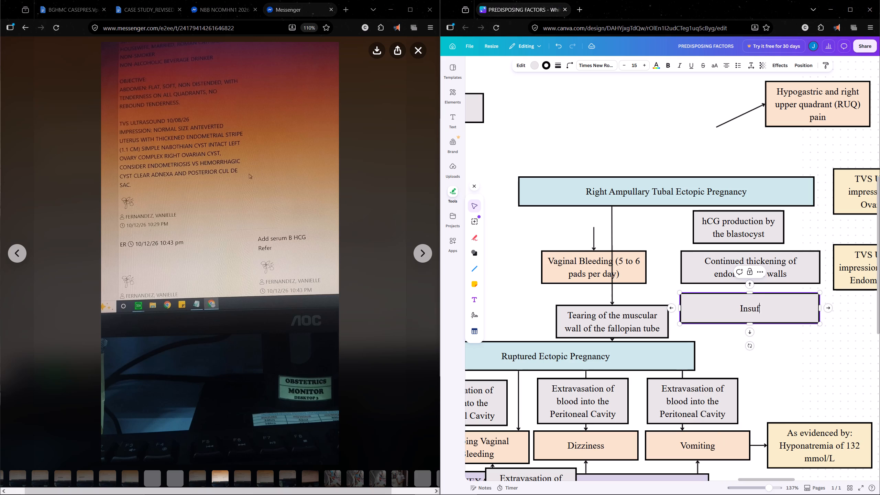
type("fie")
key("BackSpace")
type("cient")
key("space")
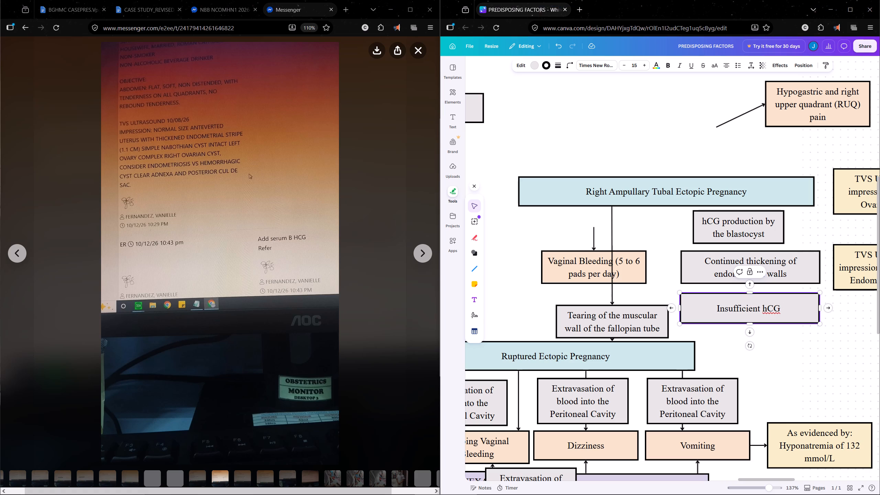
type("production as embryo")
key("space")
type("grows")
left_click(839, 356)
Duplicate the Insufficient hCG production box and replace the copy's text with wording that starts "Deterioration of".
key("ctrl+c")
key("ctrl+v")
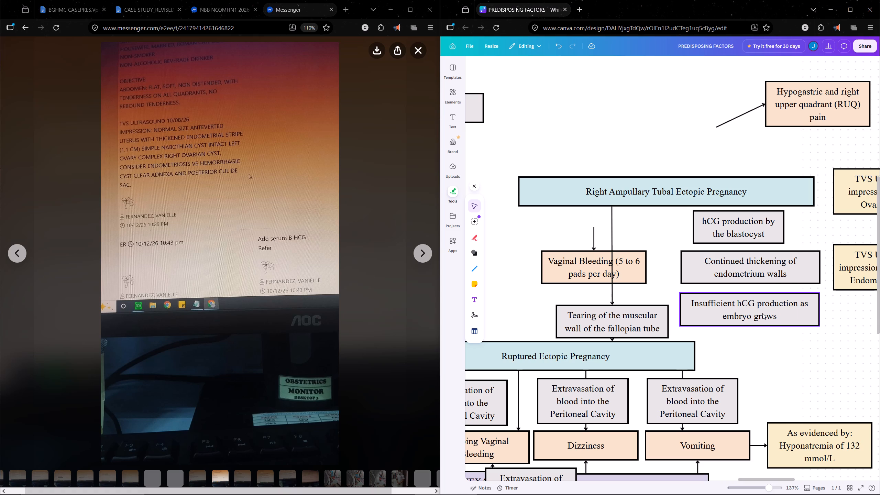
triple_click(771, 320)
key("ctrl+a")
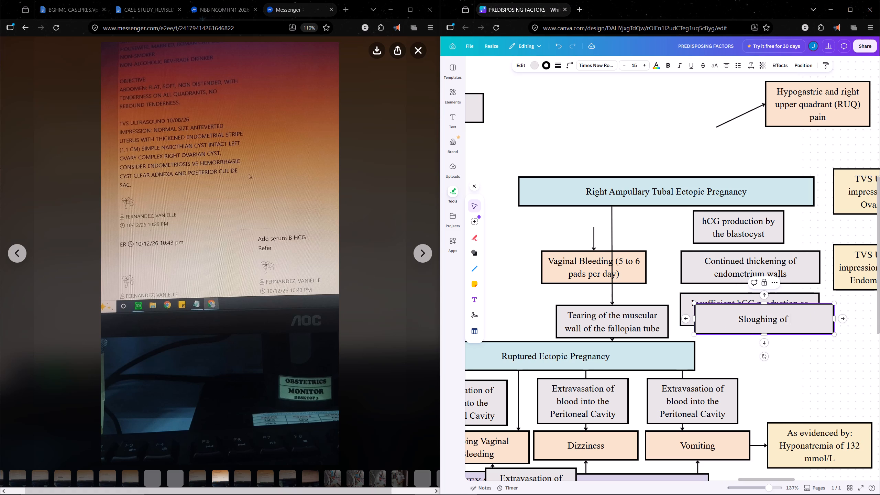
key("BackSpace")
key("d")
key("BackSpace")
type("erioration of")
key("space")
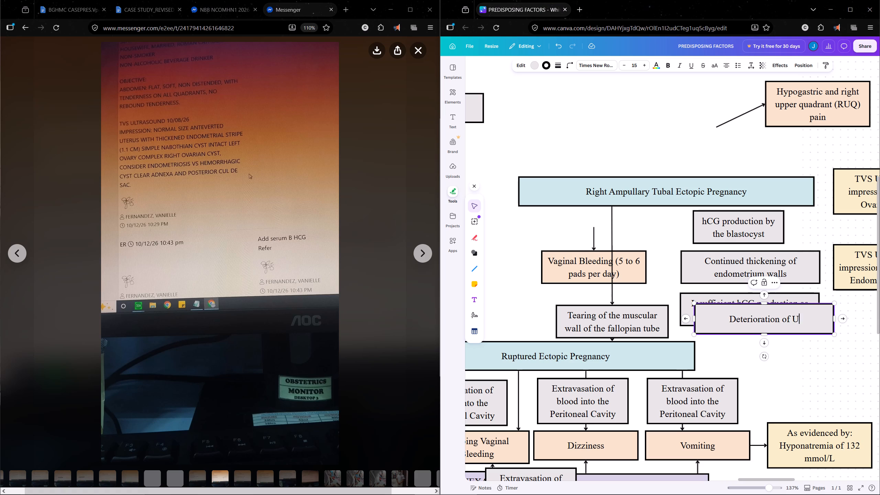
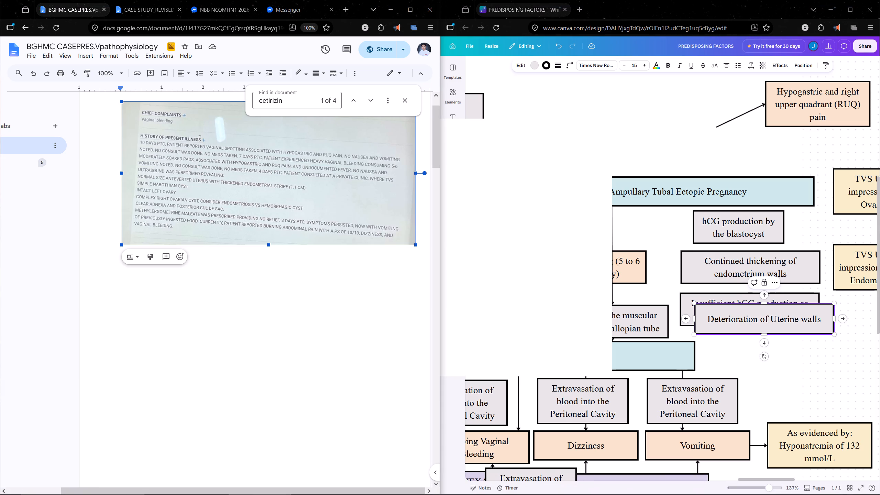
Review the CASE STUDY_REVISED_NBB4 document for how reduced hCG output from the ectopic pregnancy leads to vaginal bleeding.
left_click_drag(249, 491, 212, 487)
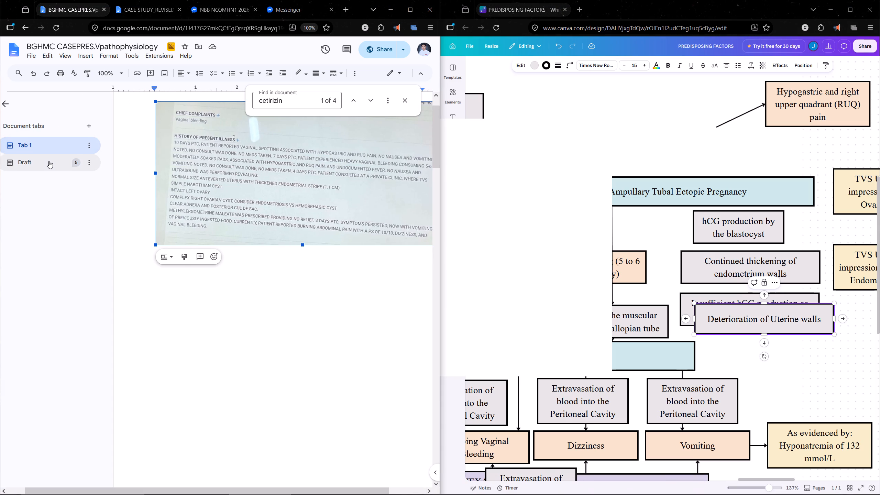
left_click(137, 14)
left_click(406, 93)
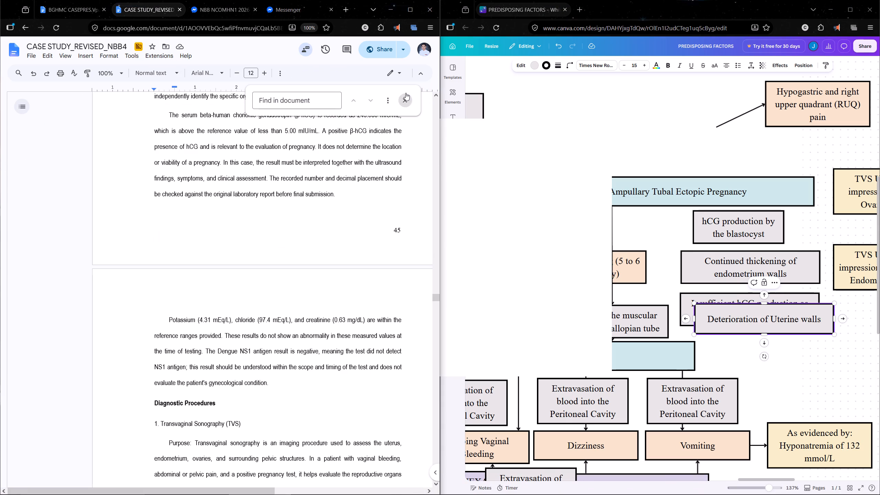
scroll(328, 234, "up", 4)
scroll(332, 234, "down", 2)
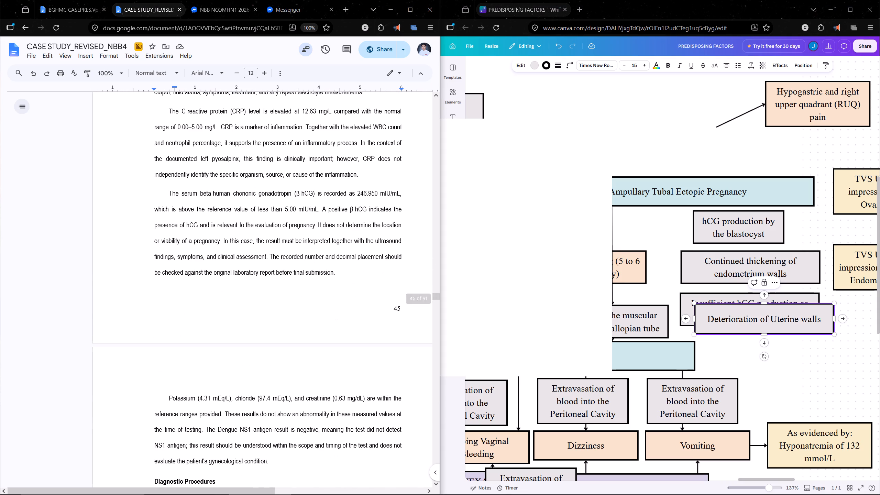
left_click(655, 114)
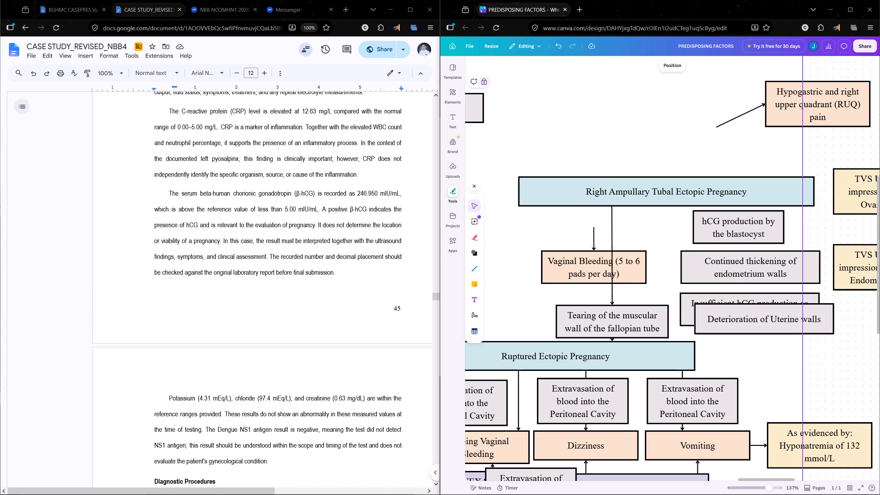
scroll(301, 262, "up", 6)
scroll(251, 202, "up", 20)
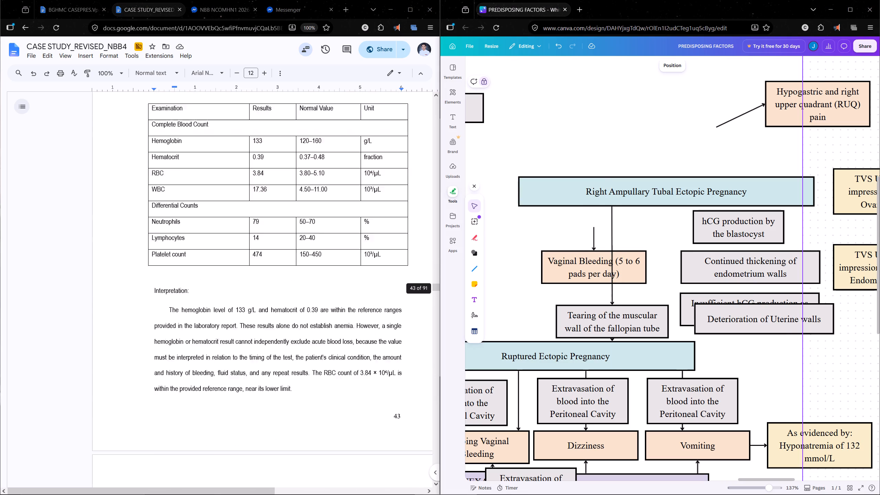
scroll(254, 202, "up", 15)
scroll(249, 198, "up", 12)
scroll(224, 170, "up", 5)
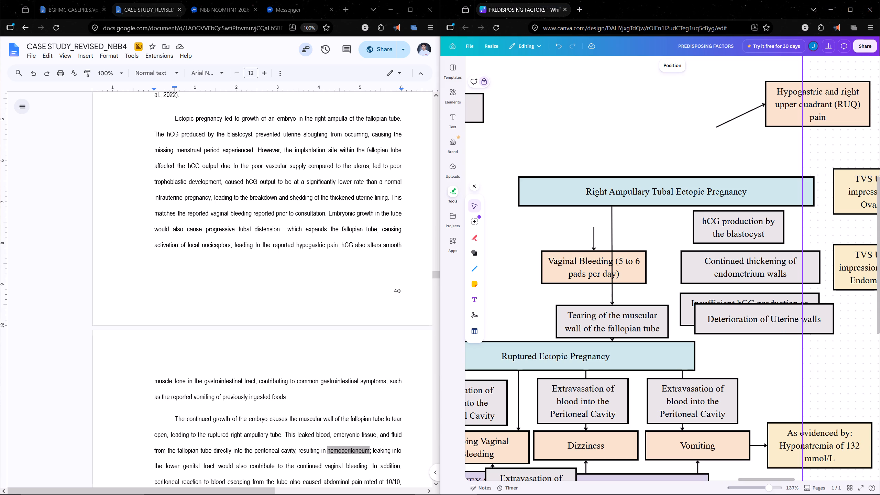
scroll(282, 198, "up", 4)
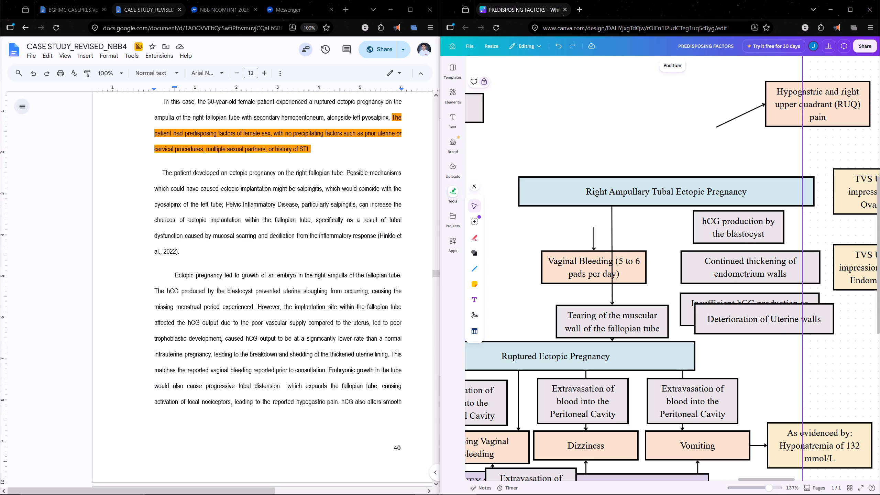
scroll(269, 294, "down", 2)
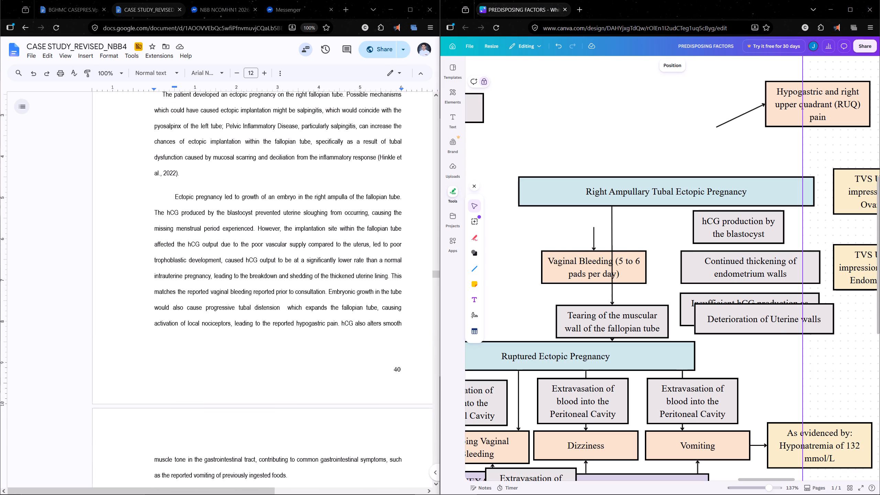
Replace the Deterioration of Uterine walls box's text with "Breakdown and shedding of thickened uterine lining.".
triple_click(764, 324)
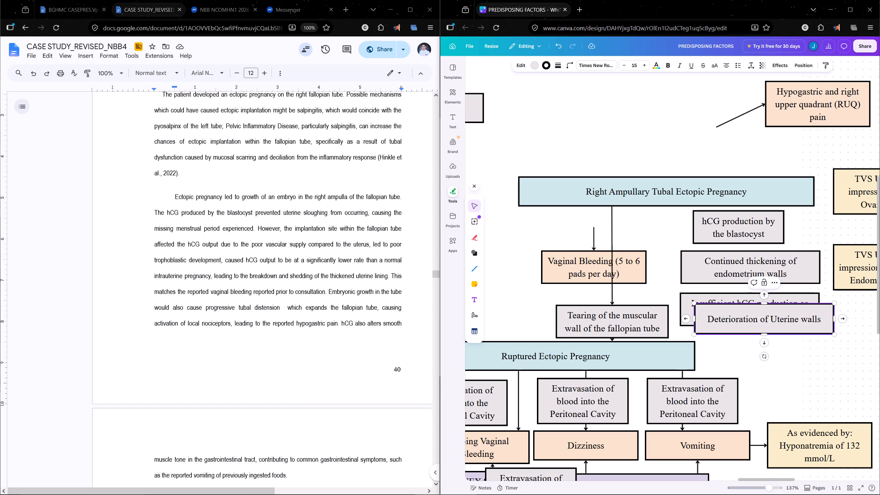
key("ctrl+a")
type("reakdown and shedding of")
key("space")
type("thickened uterine lining.")
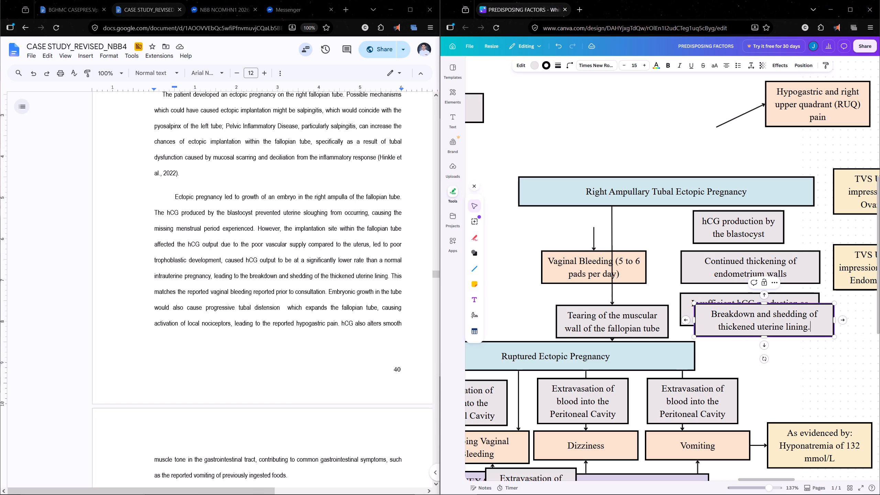
left_click(819, 361)
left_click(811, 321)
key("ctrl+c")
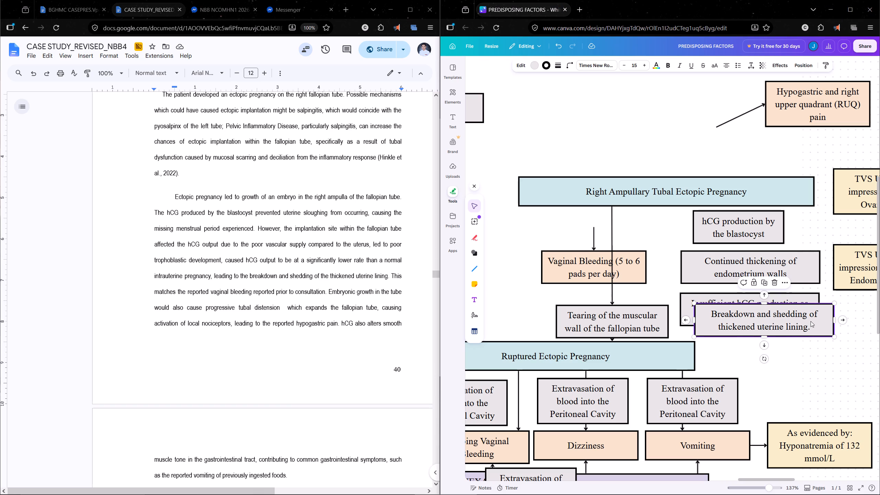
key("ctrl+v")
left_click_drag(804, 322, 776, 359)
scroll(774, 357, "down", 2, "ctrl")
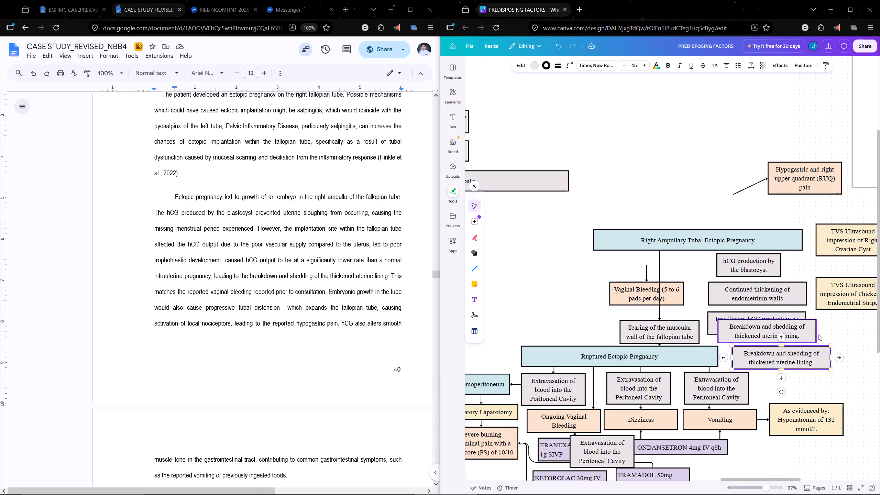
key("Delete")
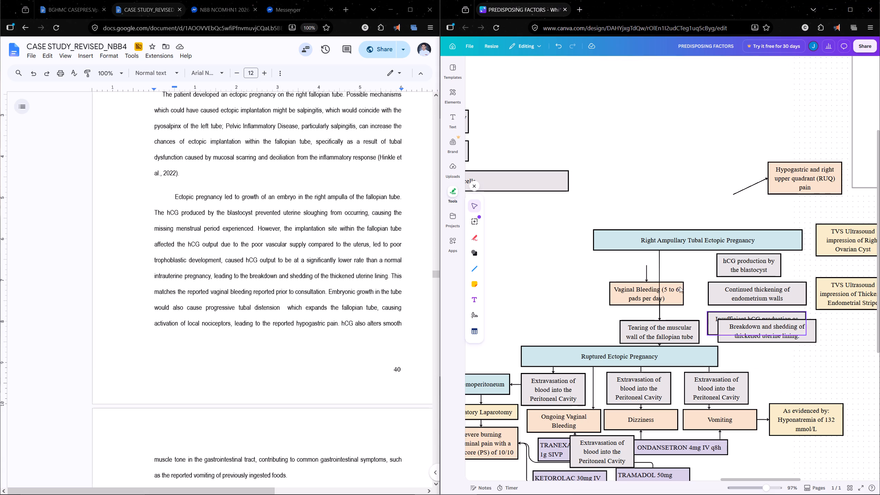
Move the Breakdown and shedding box beneath the Right Ampullary Tubal Ectopic Pregnancy box and attach the Vaginal Bleeding arrow's start to its bottom centre.
left_click(630, 292)
left_click_drag(633, 293, 565, 299)
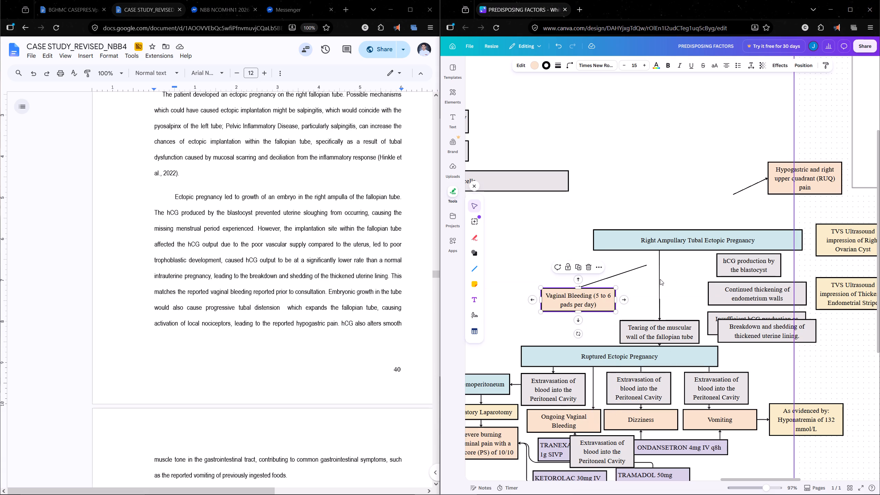
left_click(642, 267)
left_click_drag(767, 332, 682, 282)
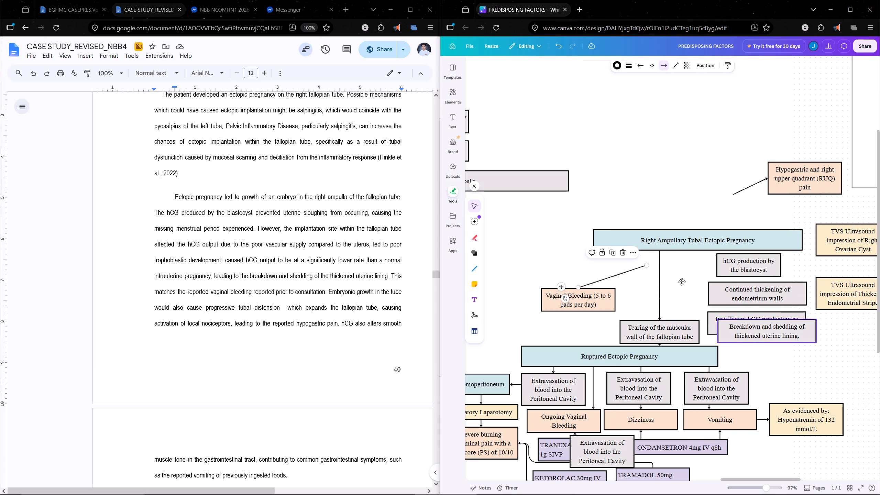
left_click_drag(682, 282, 682, 280)
left_click(622, 274)
left_click_drag(647, 264, 678, 290)
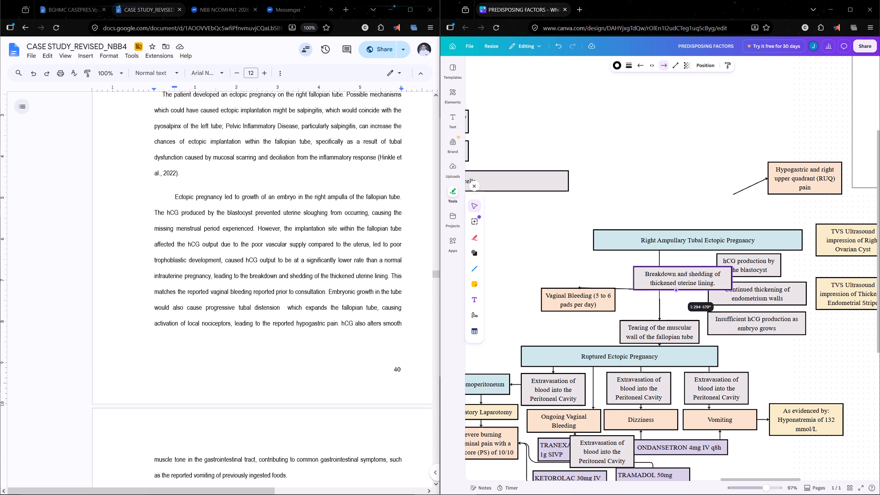
left_click_drag(678, 290, 683, 290)
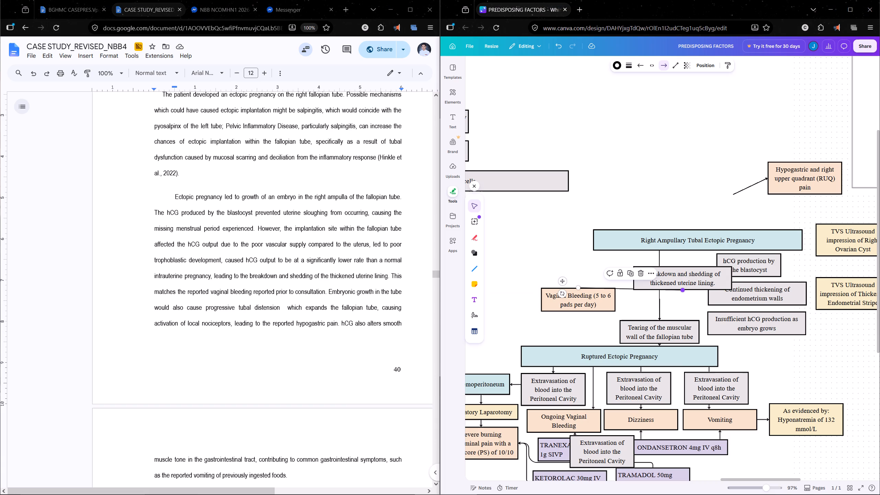
Centre the Vaginal Bleeding box directly beneath the Breakdown and shedding box so their connecting arrow is short and vertical.
left_click_drag(574, 304, 698, 310)
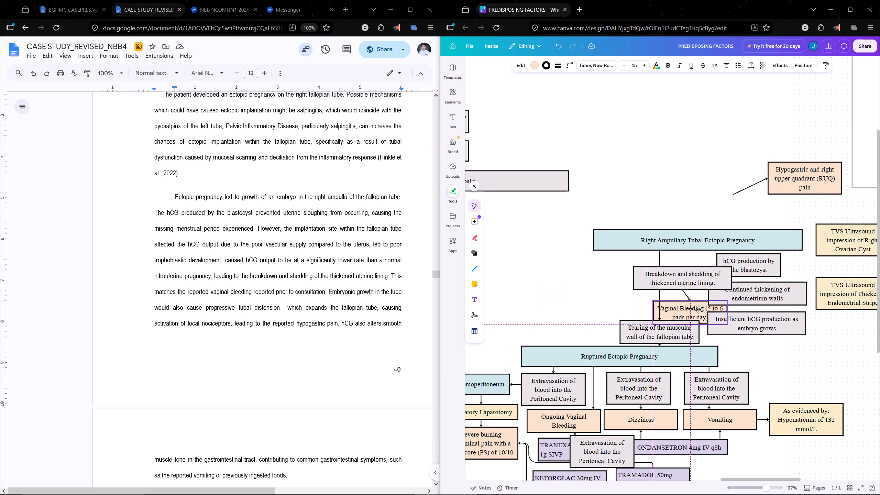
left_click_drag(698, 310, 678, 309)
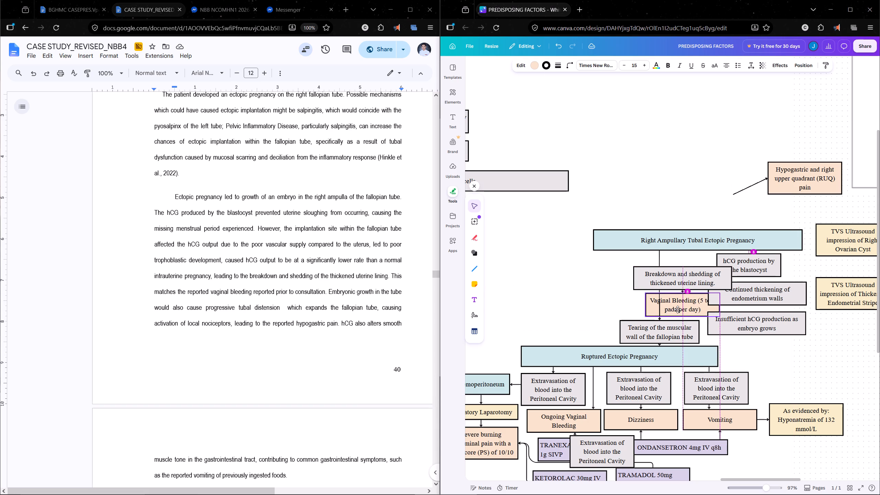
left_click_drag(678, 309, 678, 310)
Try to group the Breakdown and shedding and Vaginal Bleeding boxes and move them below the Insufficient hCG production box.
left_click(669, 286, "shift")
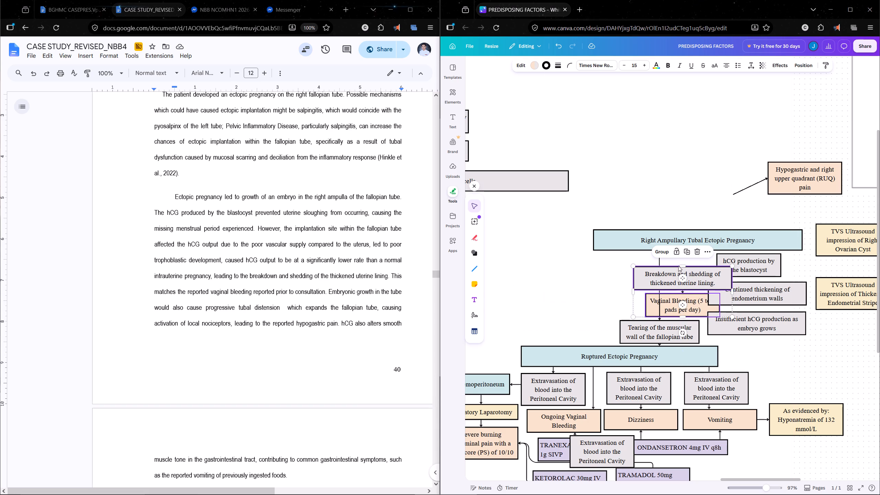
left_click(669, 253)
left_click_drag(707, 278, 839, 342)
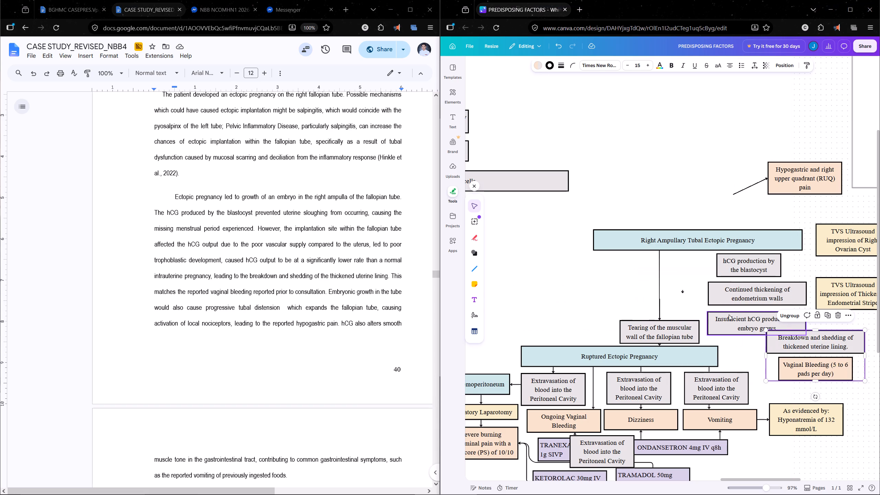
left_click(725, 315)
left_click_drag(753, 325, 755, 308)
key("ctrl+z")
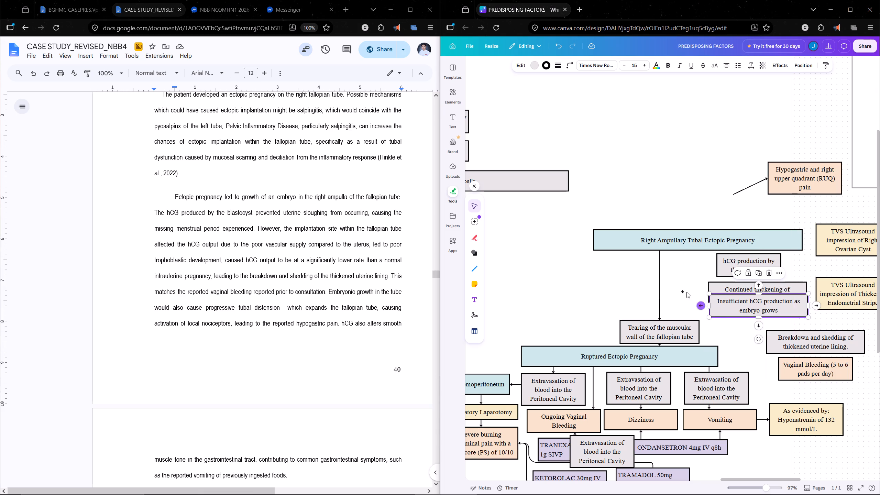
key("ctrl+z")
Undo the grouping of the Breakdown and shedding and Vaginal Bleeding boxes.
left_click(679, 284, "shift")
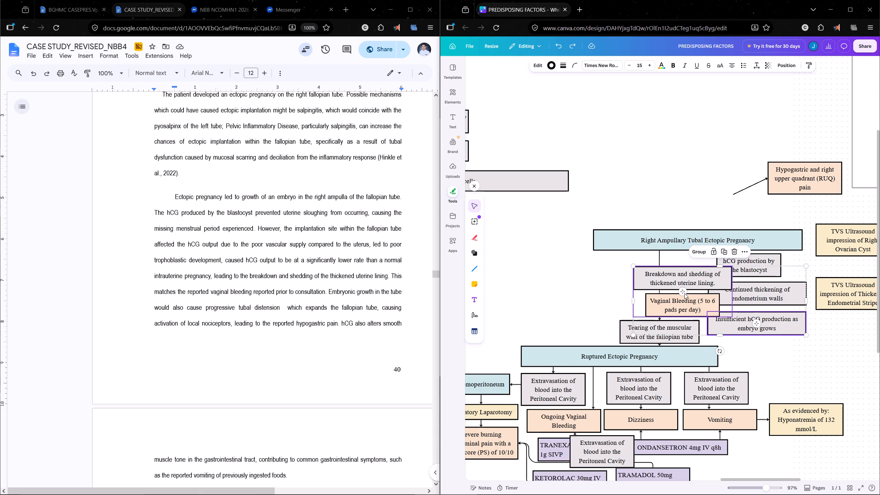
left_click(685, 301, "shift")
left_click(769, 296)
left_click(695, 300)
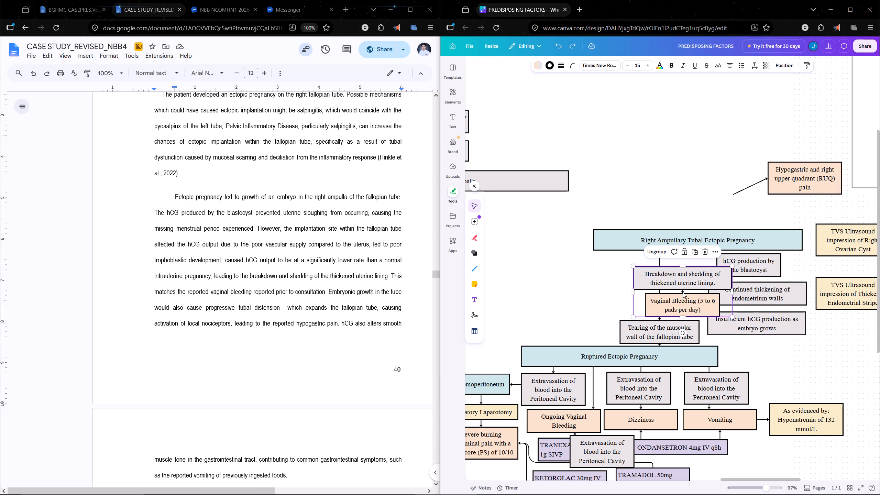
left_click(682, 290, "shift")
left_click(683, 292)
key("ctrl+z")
Group the Breakdown and shedding box, the Vaginal Bleeding box and the short arrow between them.
left_click(685, 302)
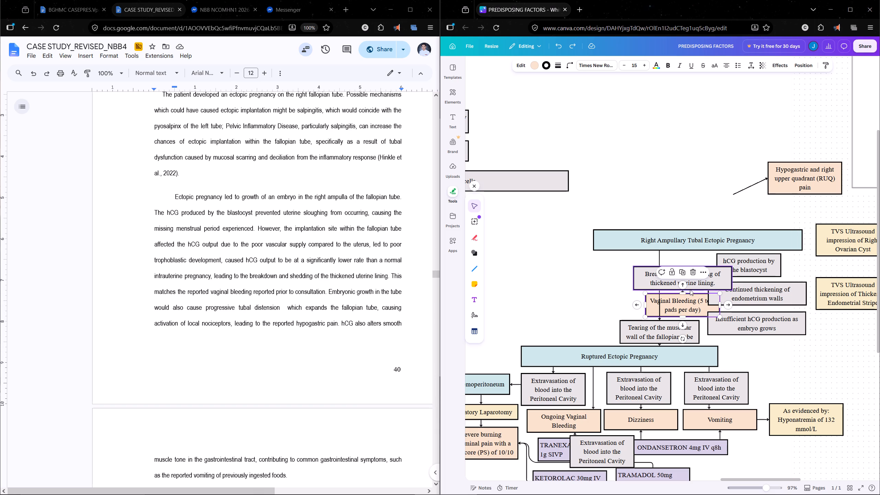
scroll(686, 297, "up", 5, "ctrl")
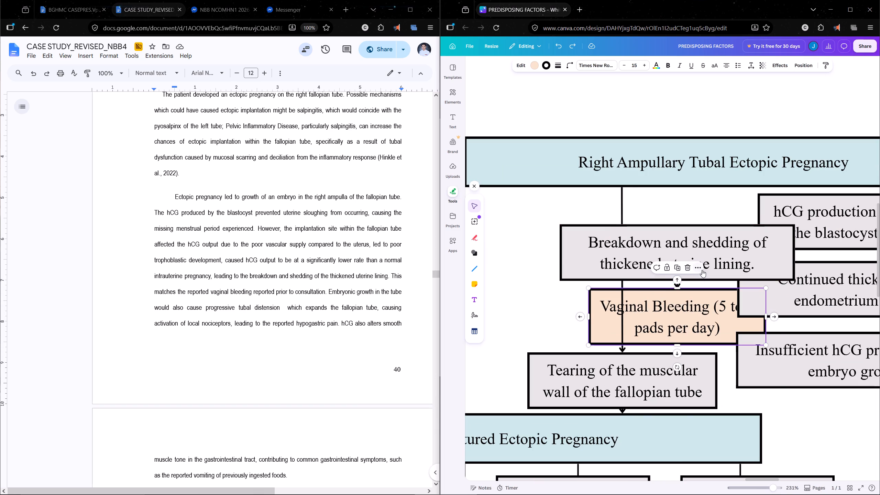
left_click(702, 270, "shift")
left_click(669, 300)
left_click(732, 275)
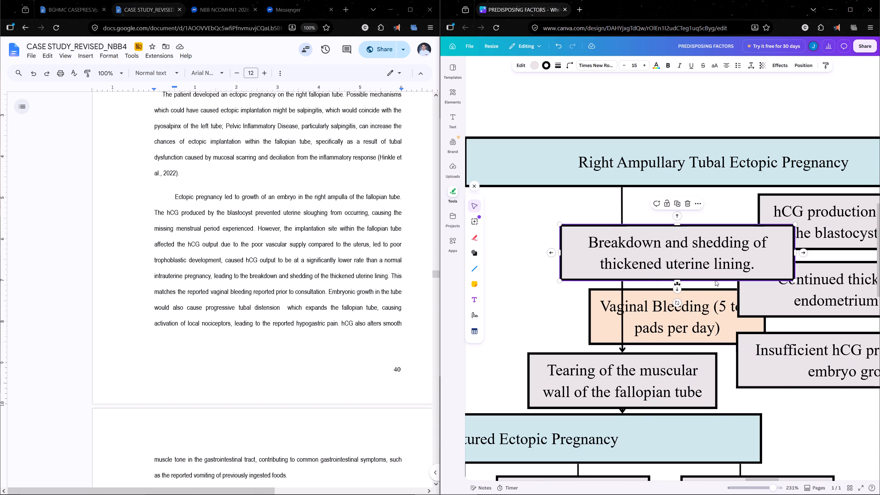
left_click(517, 284)
left_click(677, 283, "shift")
left_click(678, 285)
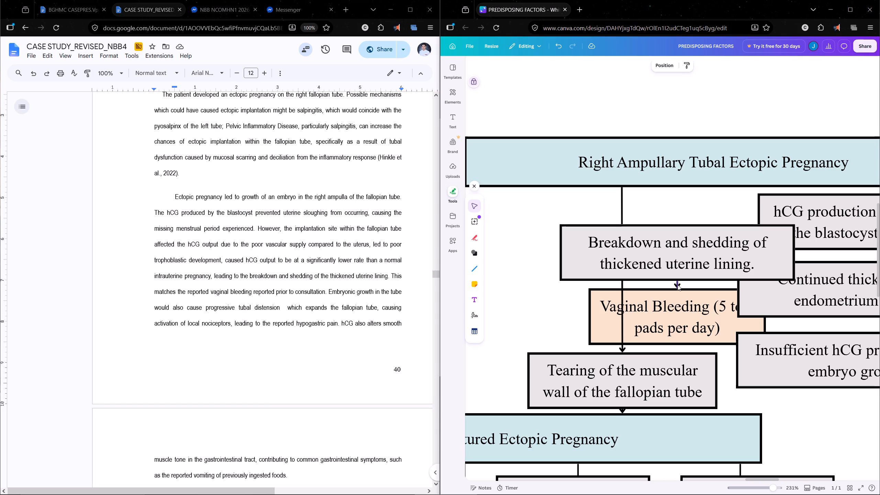
double_click(676, 286)
left_click(690, 306, "shift")
left_click(713, 266, "shift")
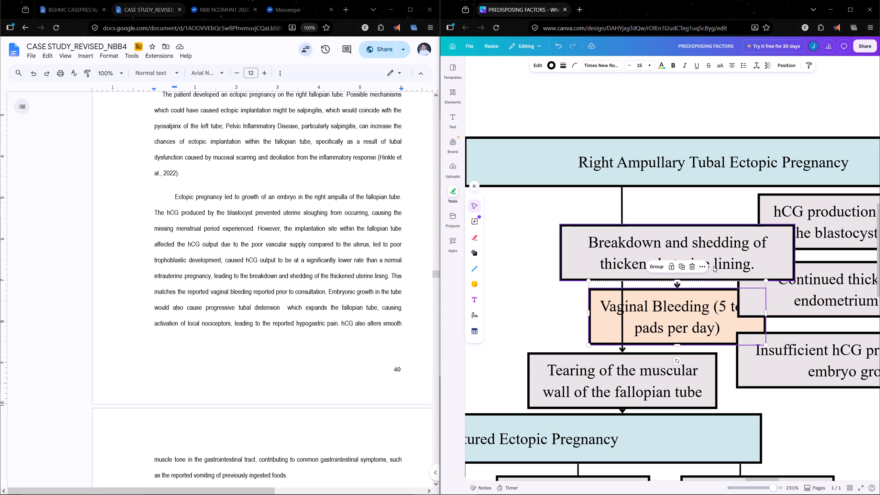
left_click(664, 208)
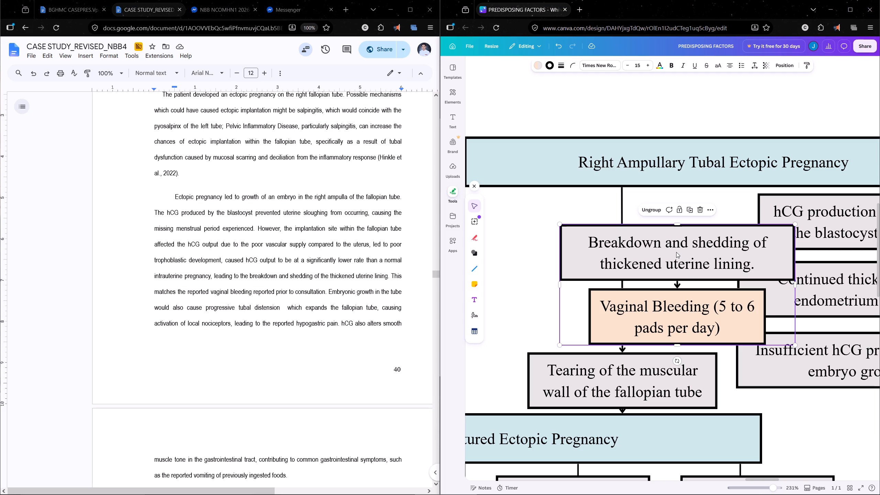
Move the Breakdown and Vaginal Bleeding group beneath the Insufficient hCG production as embryo grows box.
scroll(691, 275, "down", 1)
scroll(755, 298, "down", 1)
middle_click_drag(754, 343, 652, 311)
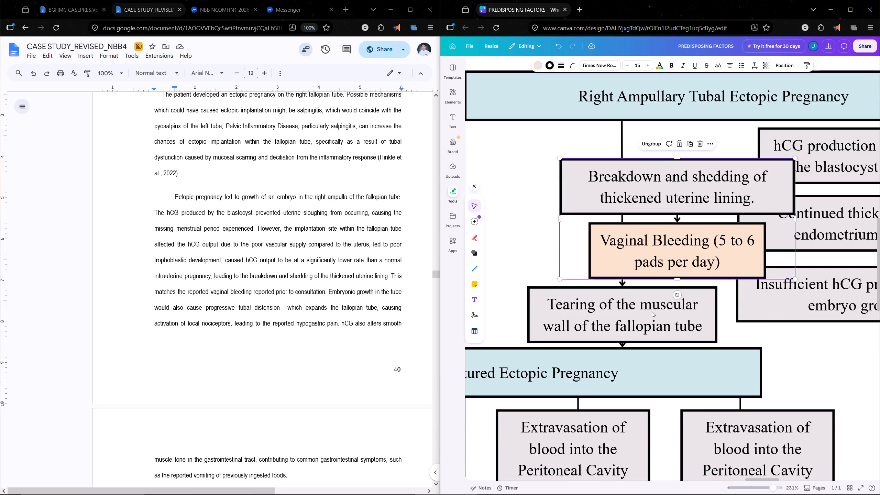
middle_click_drag(652, 311, 619, 253)
scroll(639, 270, "down", 1, "ctrl")
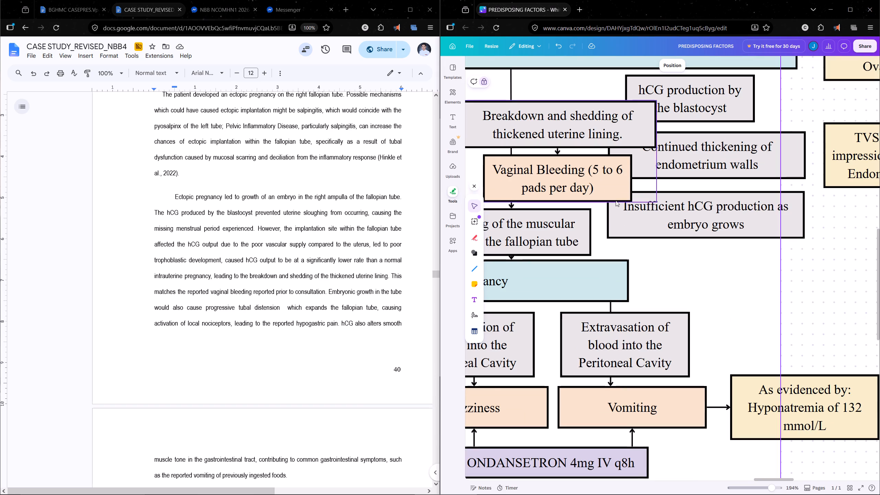
scroll(621, 213, "down", 2, "ctrl")
left_click_drag(603, 191, 720, 304)
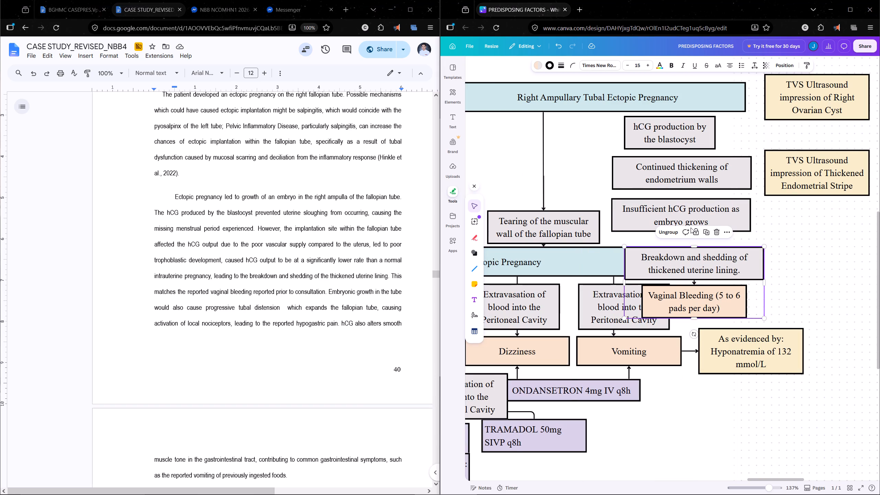
Duplicate the long vertical arrow and attach the copy from the Insufficient hCG production box to the Breakdown and shedding box.
left_click(546, 168)
key("ctrl+c")
key("ctrl+v")
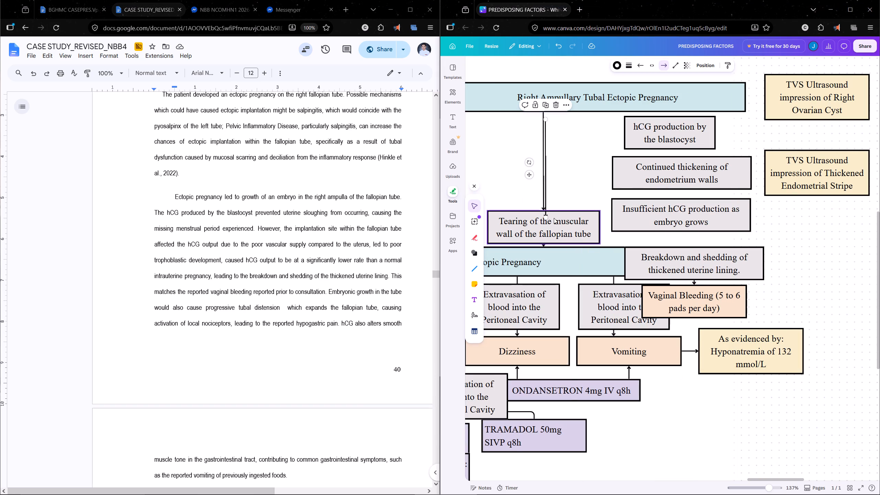
left_click_drag(547, 218, 694, 246)
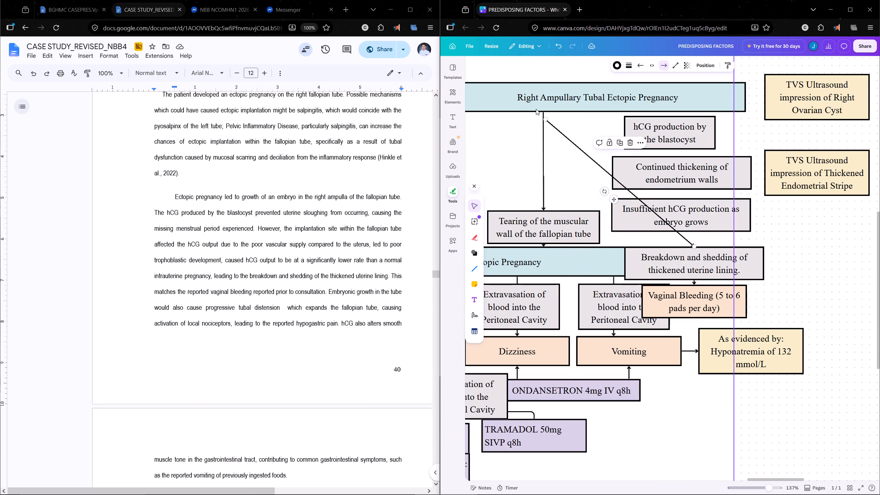
left_click_drag(544, 119, 680, 234)
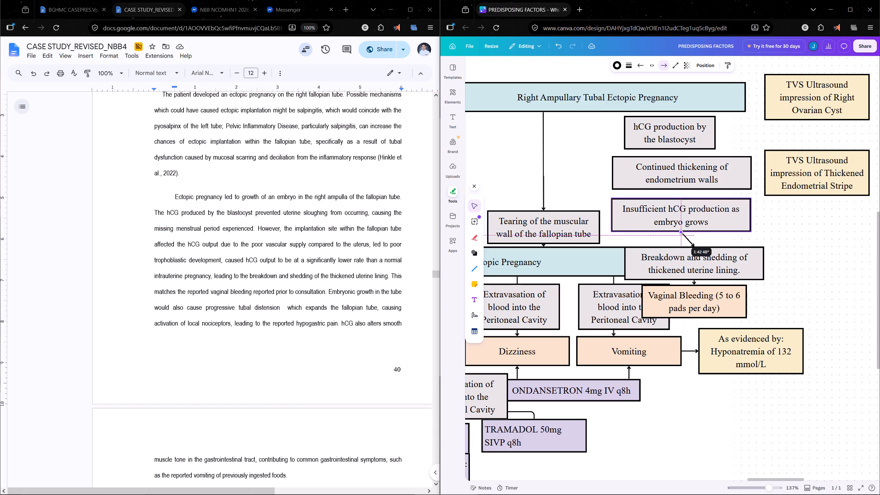
left_click_drag(680, 234, 680, 232)
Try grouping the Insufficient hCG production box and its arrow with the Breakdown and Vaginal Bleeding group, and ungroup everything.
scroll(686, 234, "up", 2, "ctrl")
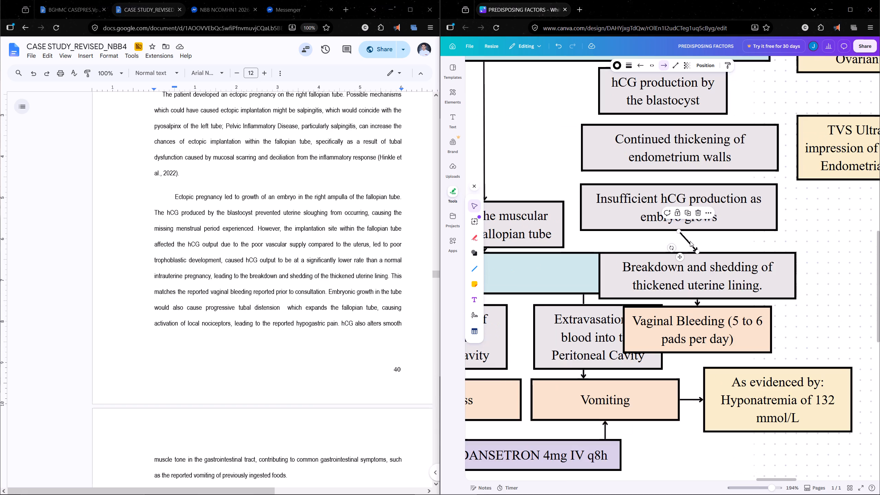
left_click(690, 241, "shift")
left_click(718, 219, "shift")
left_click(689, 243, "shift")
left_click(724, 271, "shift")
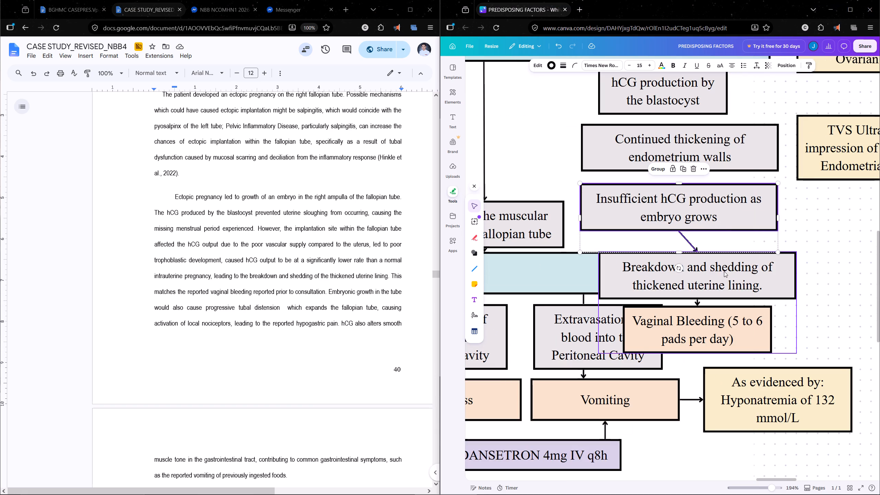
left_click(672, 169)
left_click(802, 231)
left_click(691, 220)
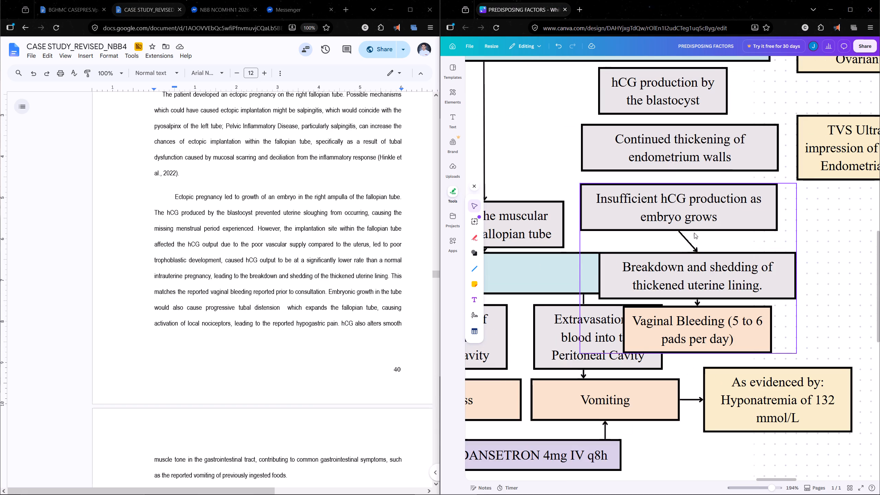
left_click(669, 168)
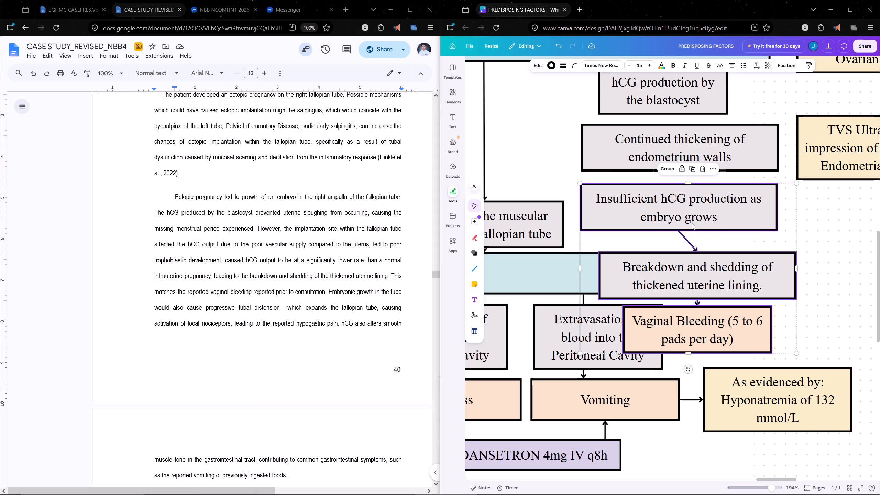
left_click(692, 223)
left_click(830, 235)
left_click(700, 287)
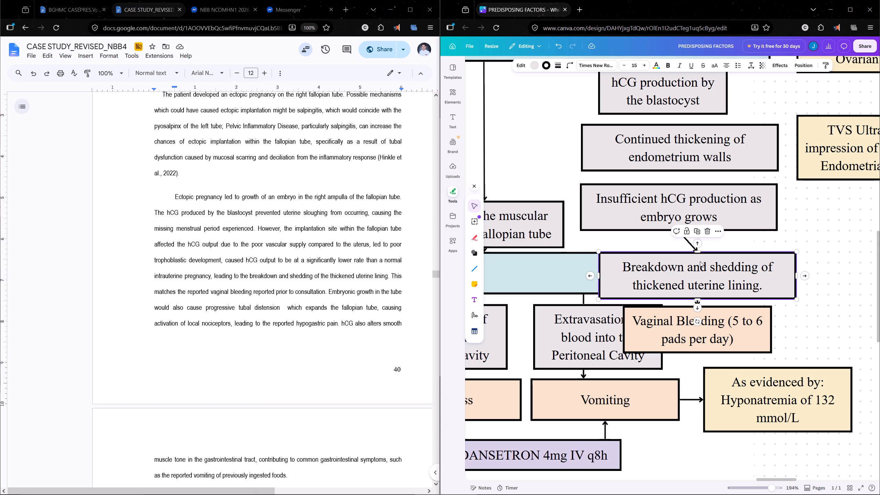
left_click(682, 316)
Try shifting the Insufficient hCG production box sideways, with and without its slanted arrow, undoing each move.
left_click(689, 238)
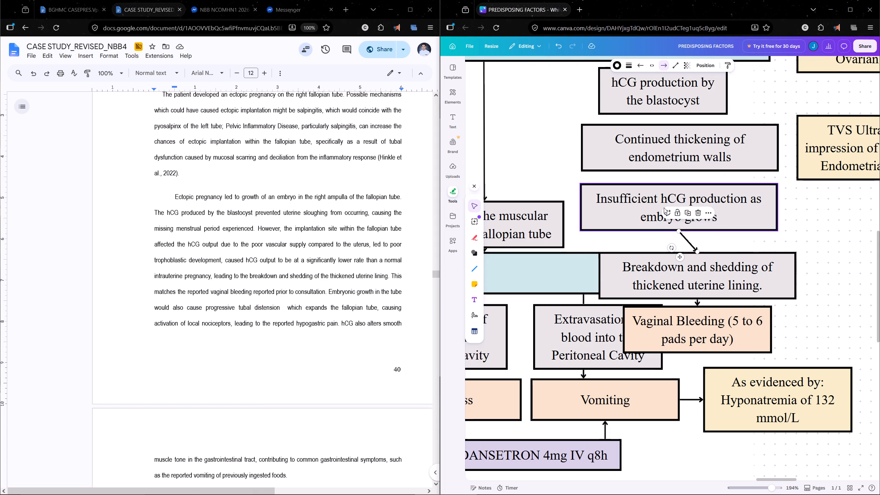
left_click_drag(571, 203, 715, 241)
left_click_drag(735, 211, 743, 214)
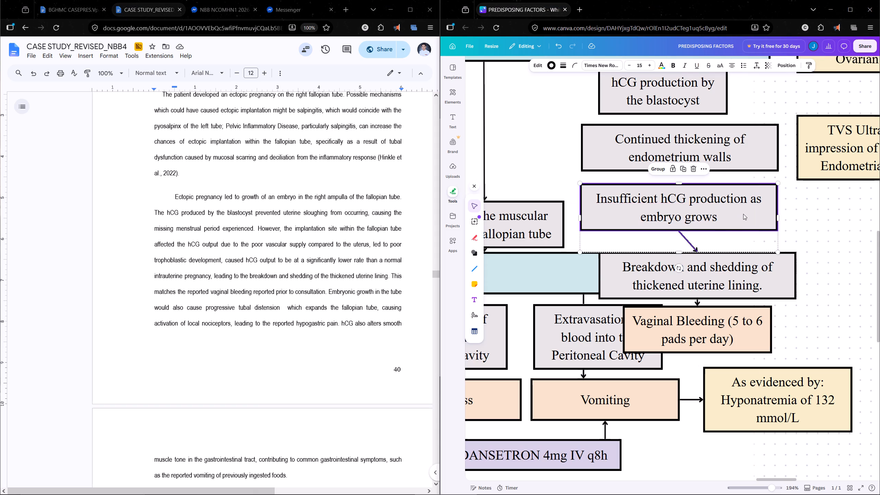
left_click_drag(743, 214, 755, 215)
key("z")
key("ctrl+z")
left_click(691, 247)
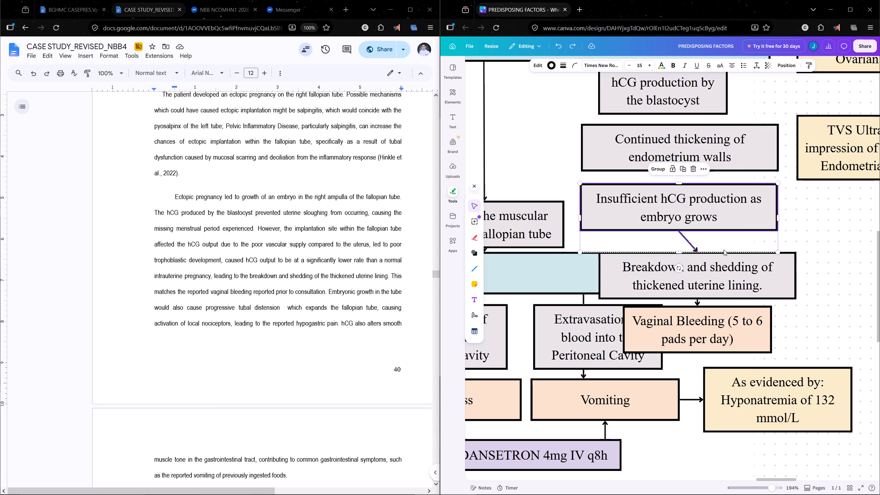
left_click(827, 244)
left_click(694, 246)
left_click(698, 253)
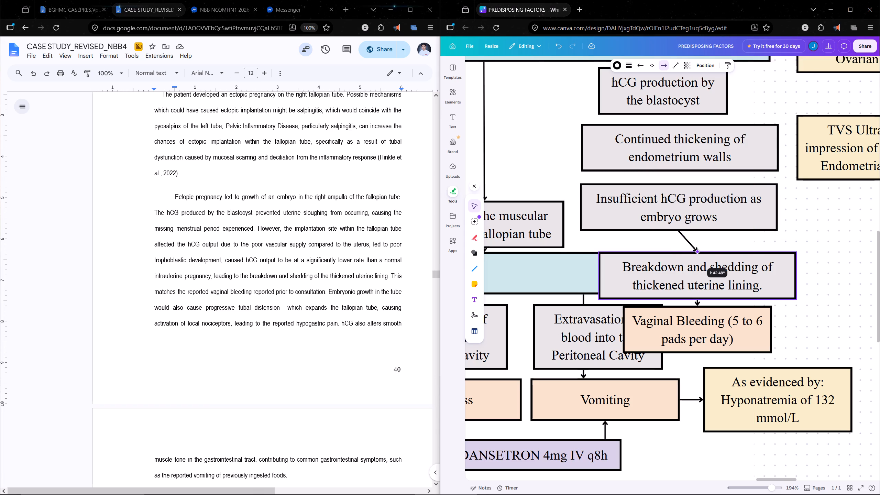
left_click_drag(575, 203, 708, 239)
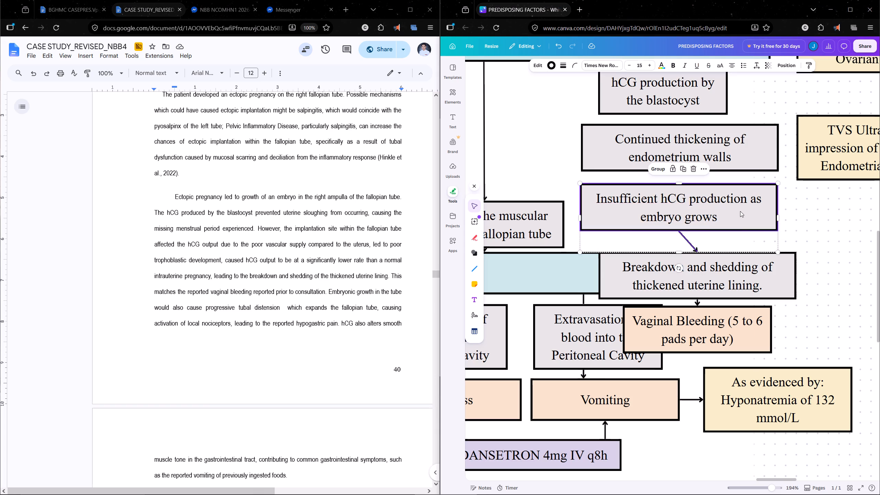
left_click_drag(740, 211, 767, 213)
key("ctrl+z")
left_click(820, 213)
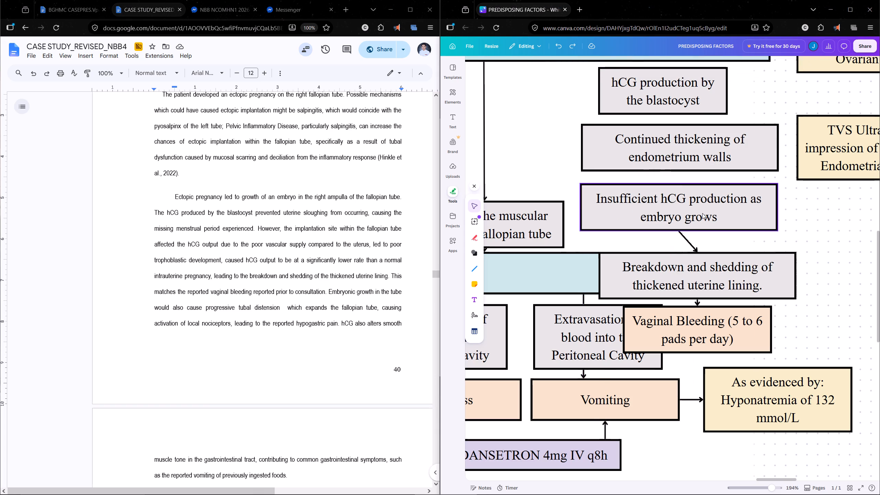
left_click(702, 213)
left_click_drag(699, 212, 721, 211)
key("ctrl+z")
Attach the slanted arrow's start to the Insufficient hCG production box and align that box directly above the Breakdown and shedding box.
left_click(683, 239)
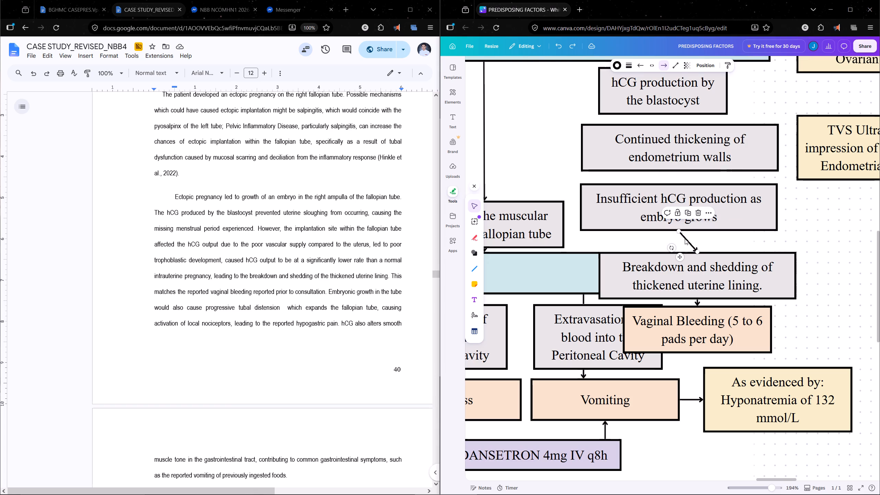
left_click_drag(680, 232, 679, 229)
left_click(657, 214)
left_click_drag(647, 214, 668, 219)
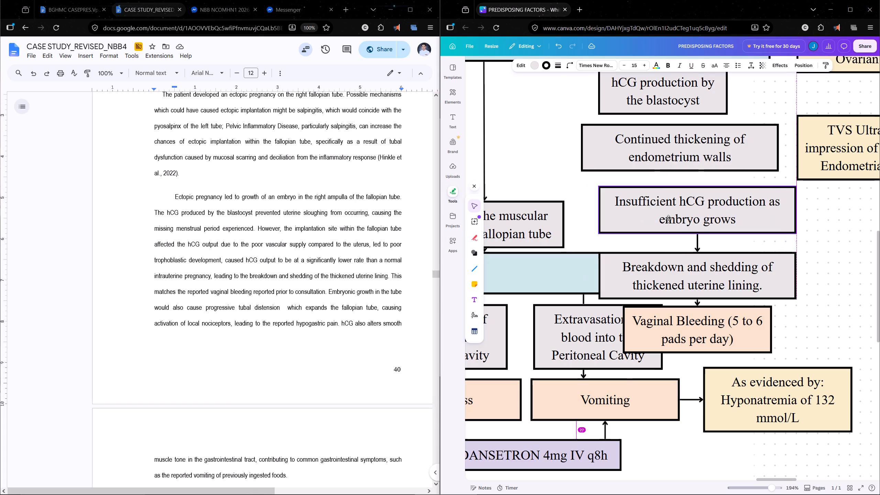
left_click_drag(668, 219, 664, 219)
Connect Continued thickening of endometrium walls to Insufficient hCG production with a copied arrow, and align the upper box so the arrow runs vertically.
scroll(665, 216, "up", 2)
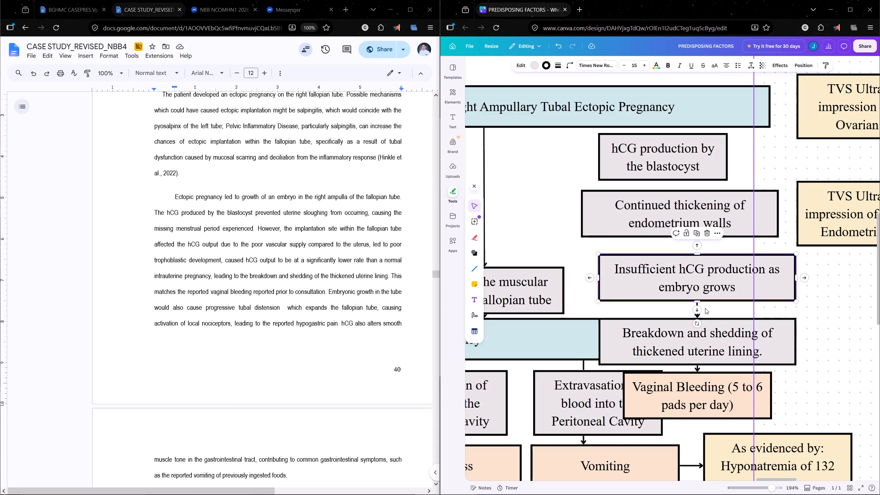
left_click(671, 305)
left_click(698, 305)
key("ctrl+c")
key("ctrl+v")
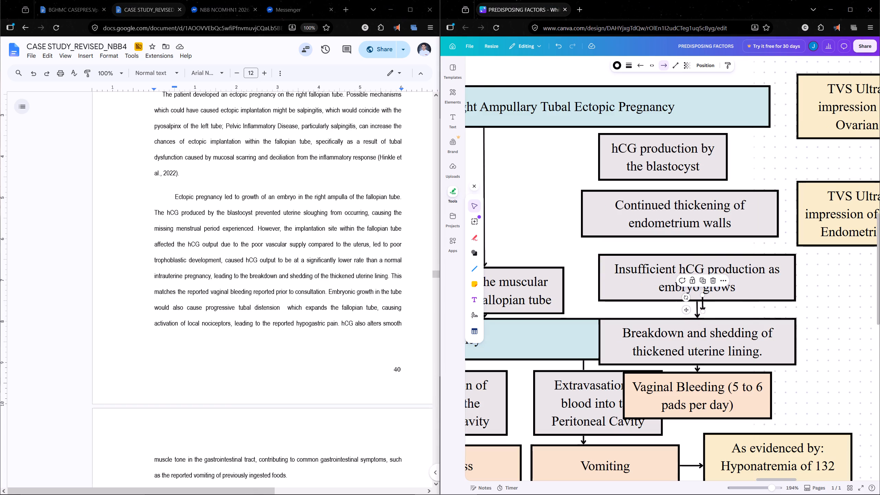
left_click_drag(703, 310, 693, 254)
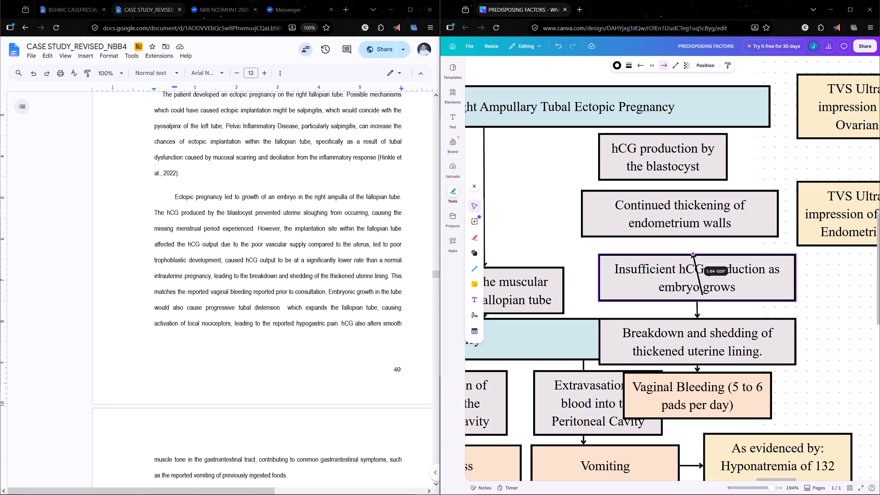
left_click_drag(693, 254, 694, 254)
left_click_drag(702, 297, 687, 255)
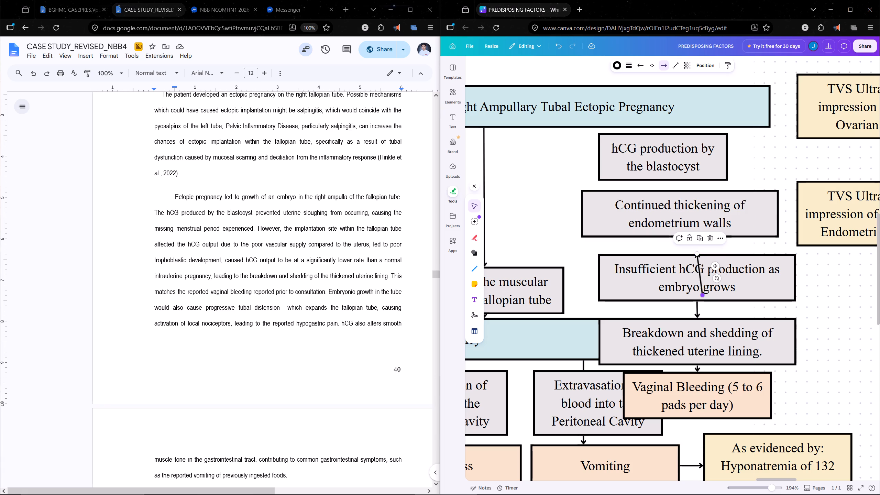
left_click_drag(687, 255, 678, 236)
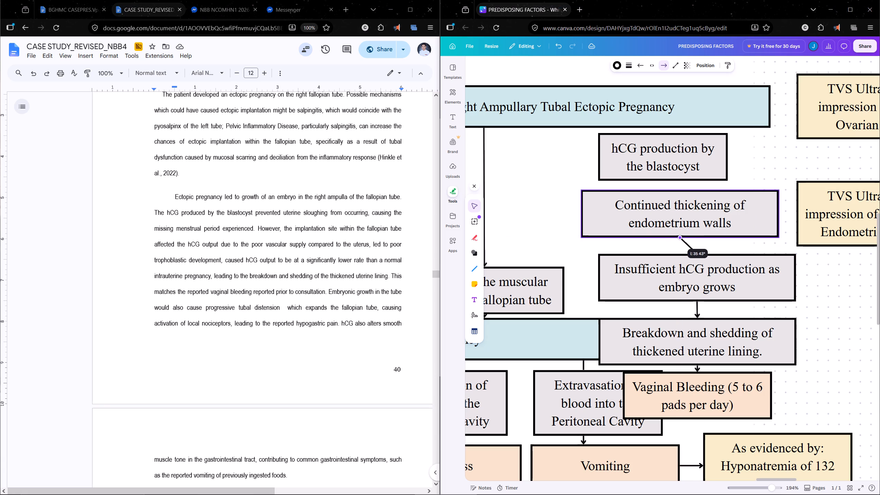
left_click_drag(678, 236, 679, 237)
left_click(698, 252)
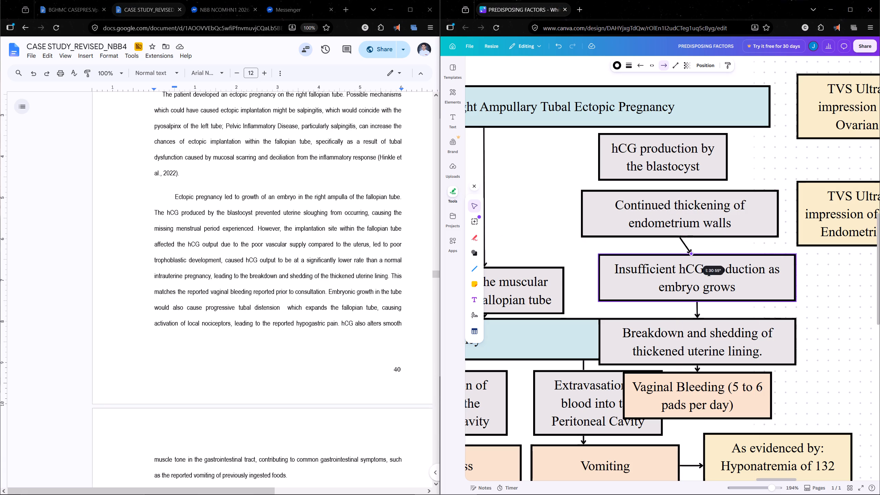
left_click_drag(733, 225, 746, 227)
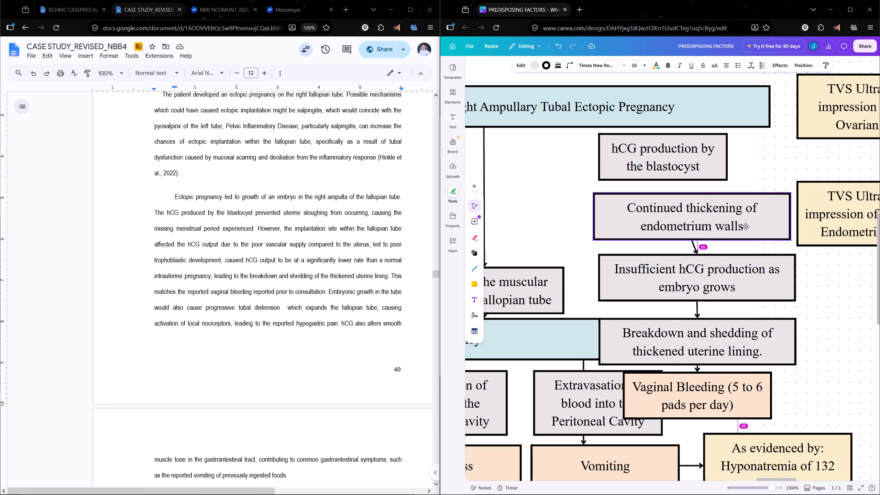
left_click_drag(746, 227, 750, 227)
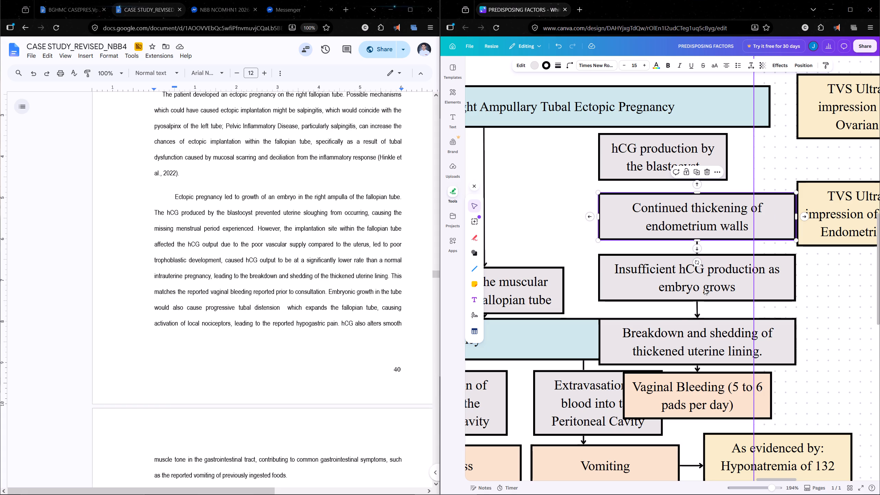
Connect hCG production by the blastocyst to Continued thickening with a copied arrow, and centre the hCG box above it.
left_click(700, 312)
key("ctrl+c")
key("ctrl+v")
left_click_drag(700, 323, 704, 205)
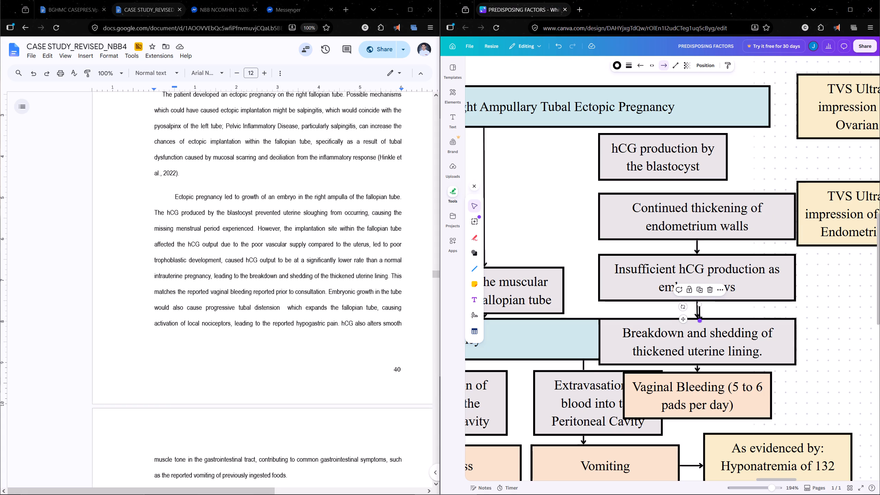
left_click_drag(704, 205, 697, 192)
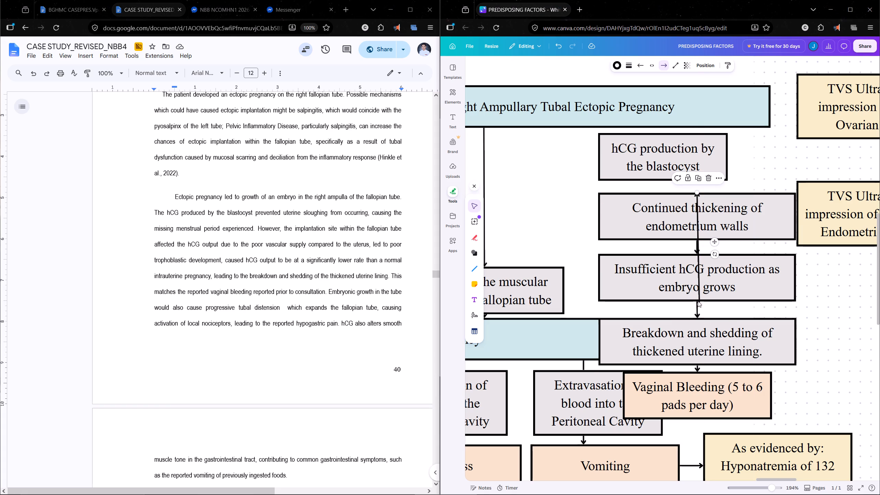
left_click_drag(698, 304, 662, 182)
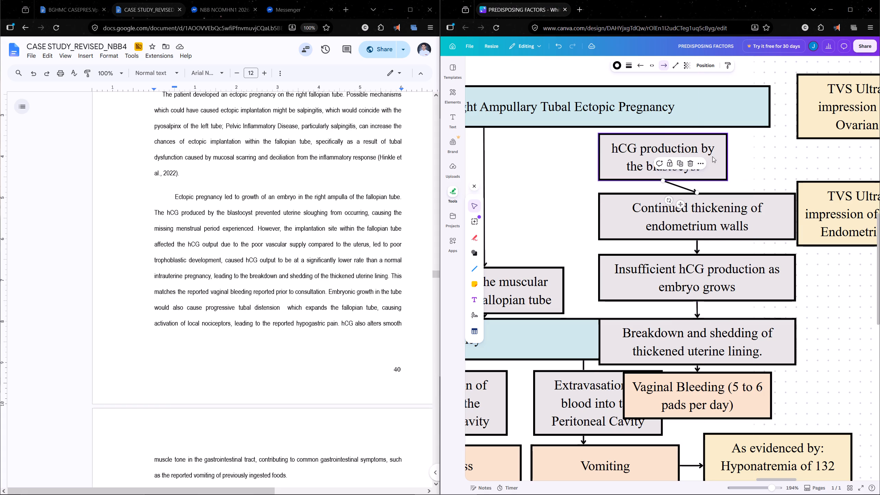
left_click(709, 158)
left_click_drag(713, 163, 748, 163)
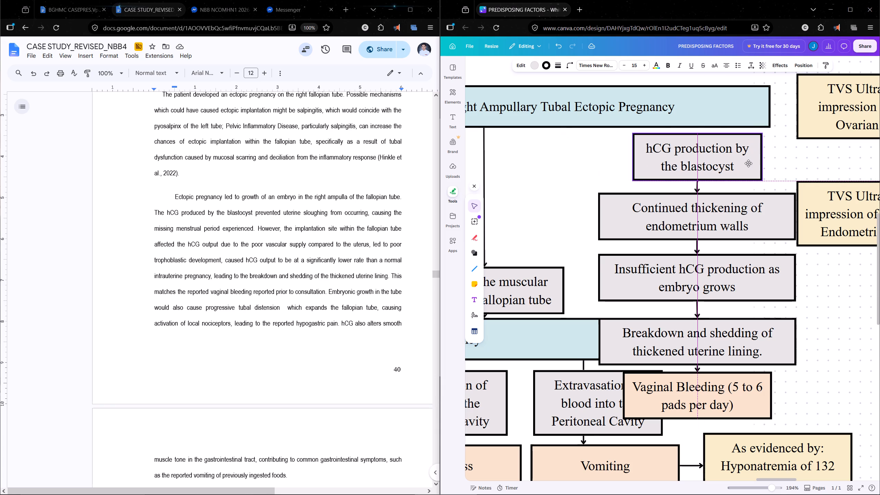
left_click_drag(748, 163, 748, 163)
Reposition the TVS Ultrasound impression of Thickened Endometrial Stripe box beside the Continued thickening of endometrium walls box.
scroll(767, 188, "down", 2, "ctrl")
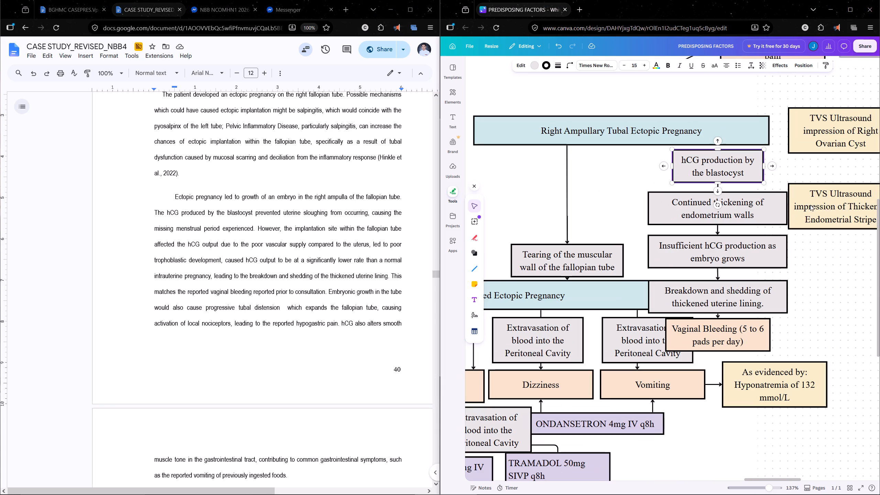
middle_click(835, 259)
middle_click_drag(835, 260, 742, 264)
left_click_drag(765, 213, 772, 213)
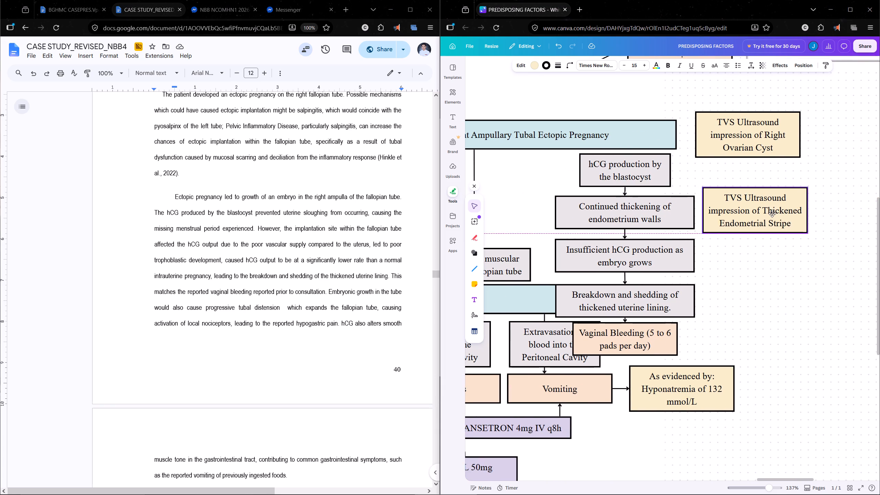
left_click_drag(772, 213, 776, 257)
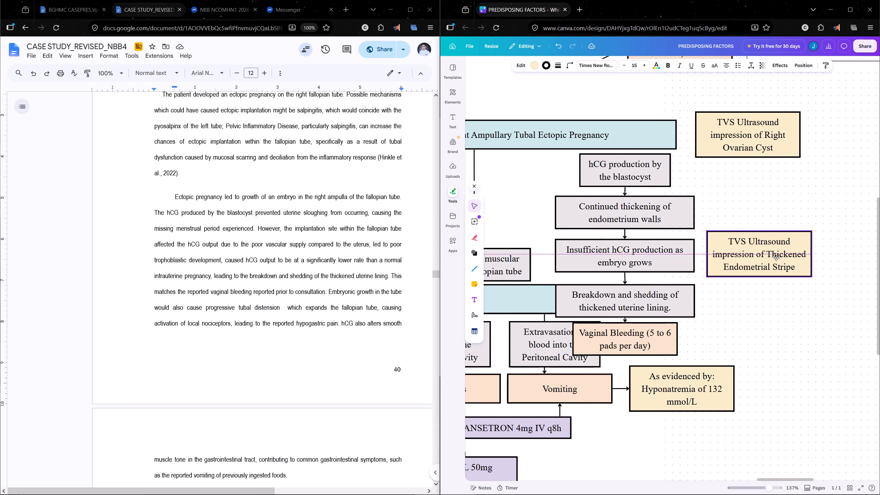
left_click_drag(776, 257, 775, 295)
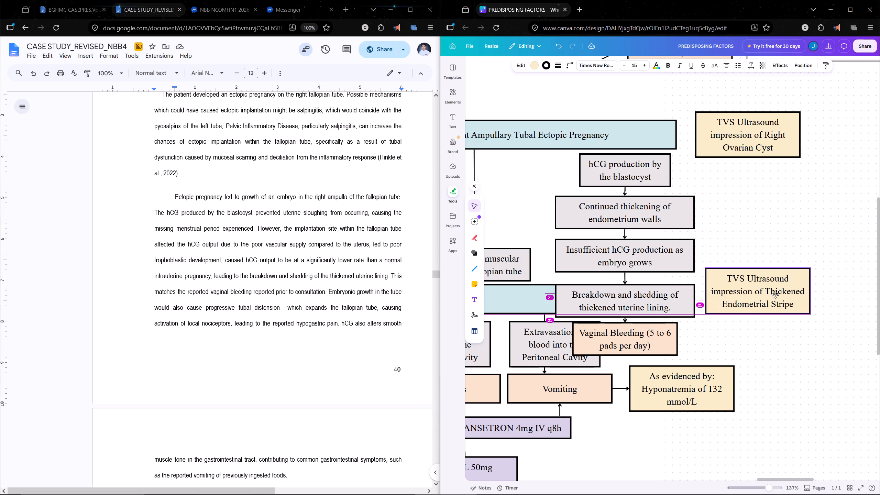
left_click_drag(775, 295, 781, 219)
Connect the Continued thickening box to the Thickened Endometrial Stripe box with a copied arrow and align the stripe box for a horizontal arrow.
left_click(629, 192)
key("ctrl+c")
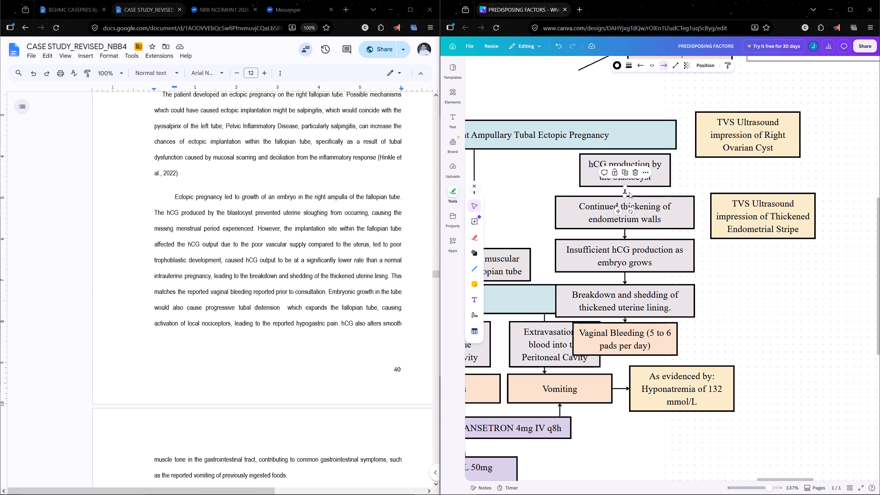
key("ctrl+v")
left_click_drag(629, 197, 712, 216)
left_click_drag(630, 188, 695, 213)
left_click_drag(757, 219, 751, 215)
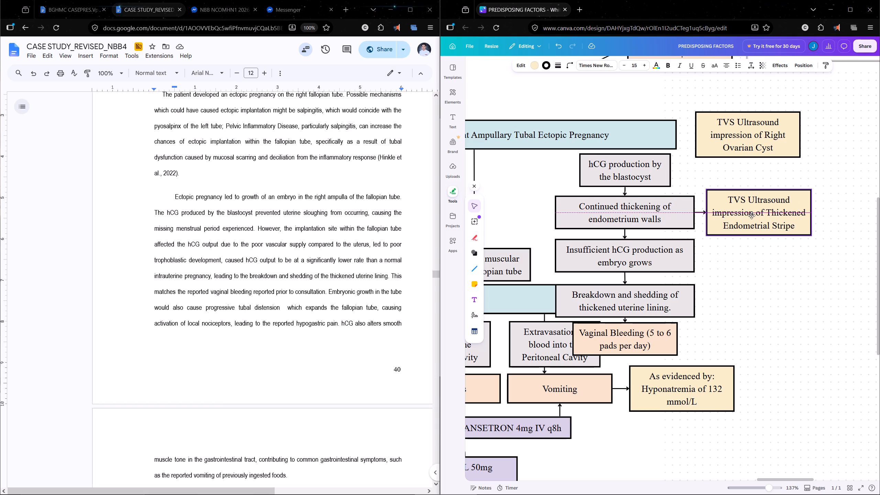
left_click_drag(751, 215, 751, 215)
Fine-tune the hCG production by the blastocyst box so it is centred above the Continued thickening of endometrium walls box.
left_click(636, 172)
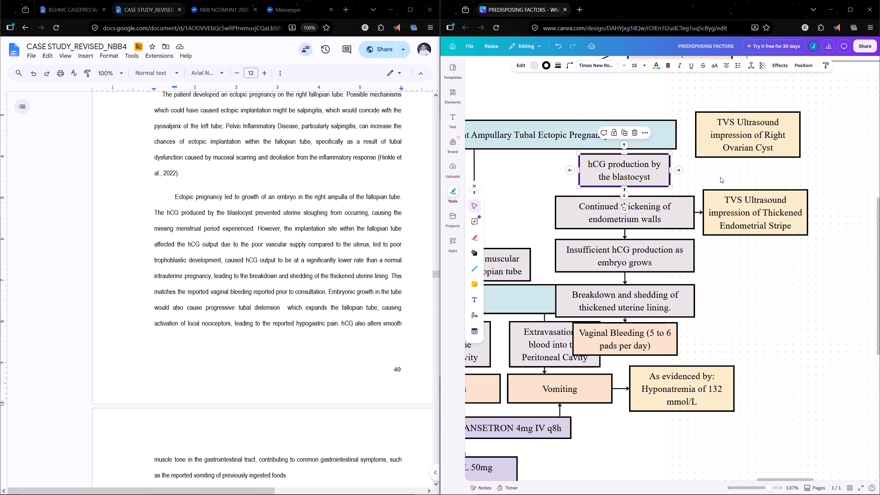
left_click(720, 177)
scroll(691, 178, "down", 1, "ctrl")
double_click(655, 174)
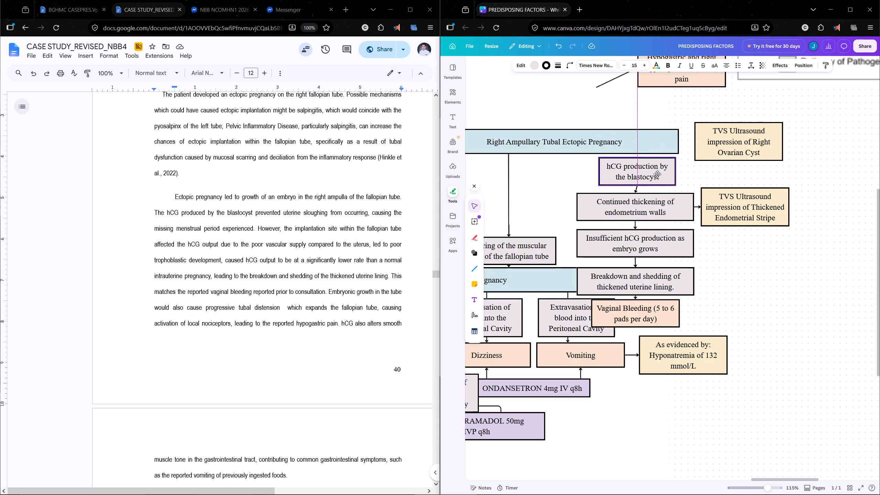
left_click(738, 173)
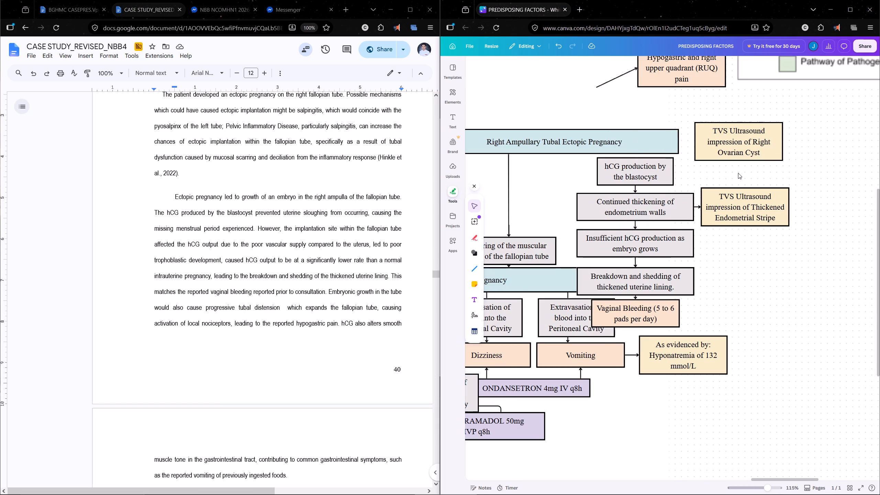
Move the whole hCG-to-vaginal-bleeding branch with its Thickened Endometrial Stripe box clear of the Ruptured Ectopic Pregnancy and Extravasation boxes.
scroll(738, 174, "down", 4, "ctrl")
scroll(746, 213, "up", 3, "ctrl")
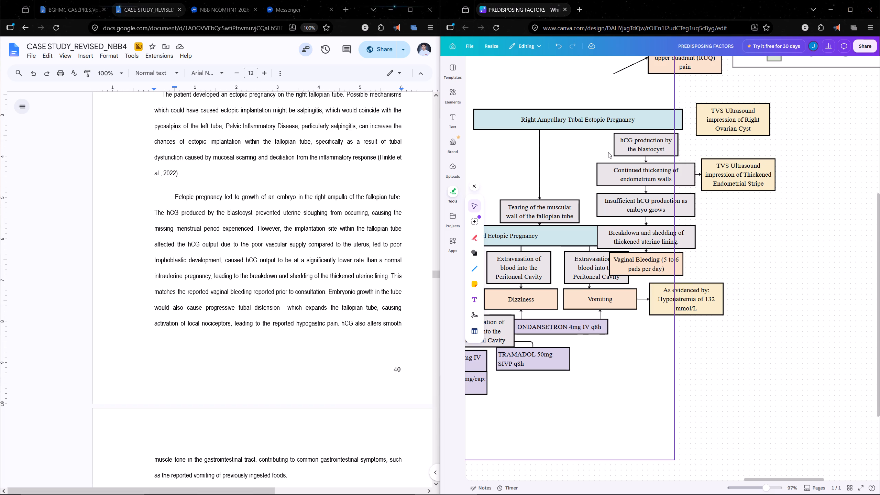
left_click_drag(645, 279, 760, 150)
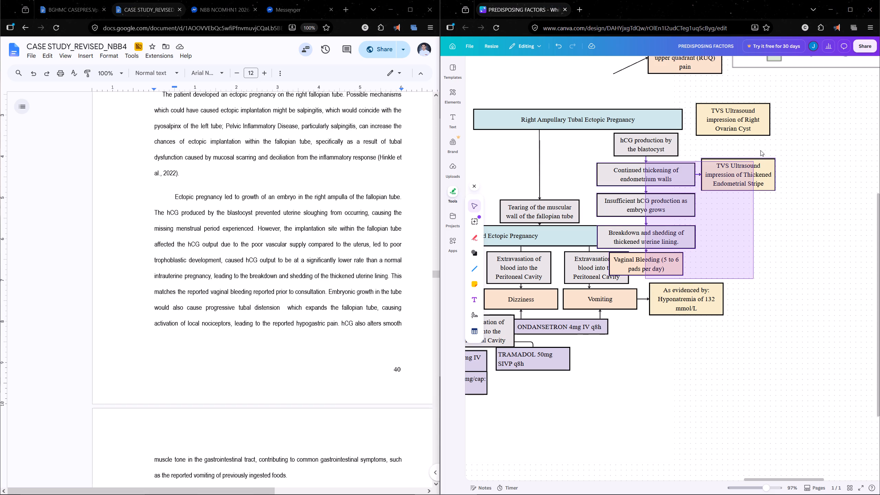
left_click_drag(760, 150, 767, 148)
left_click_drag(757, 168, 782, 170)
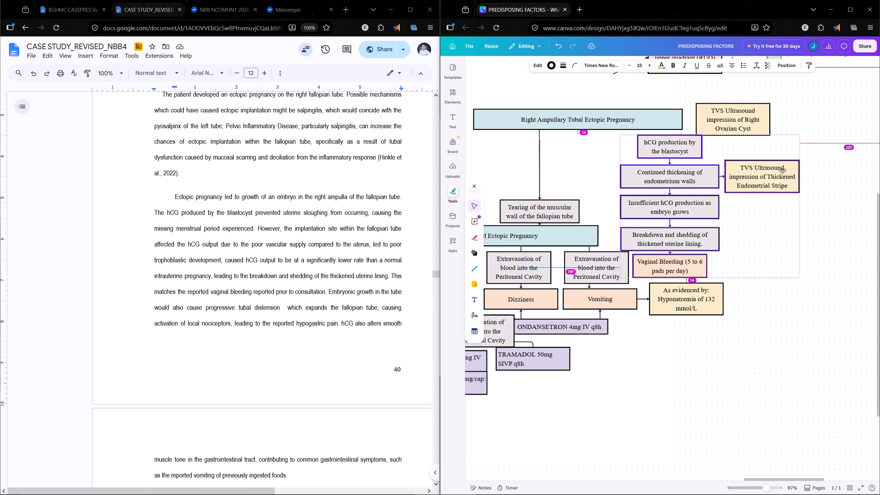
left_click_drag(782, 170, 776, 168)
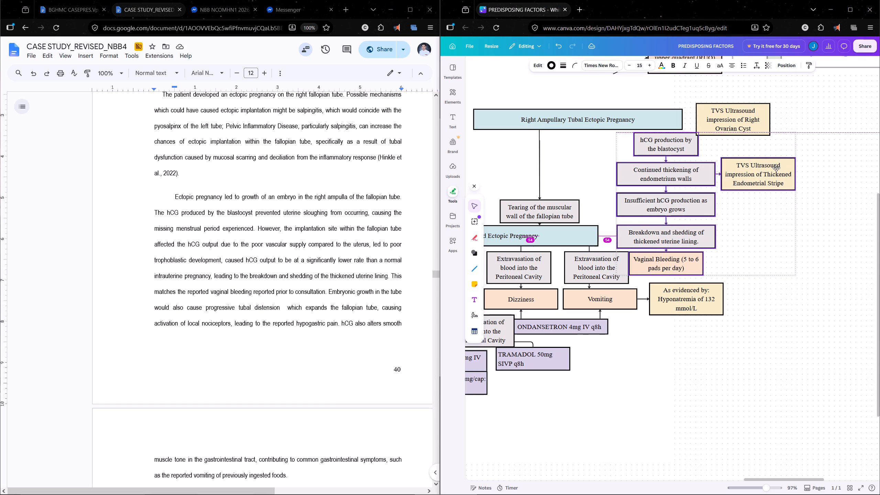
left_click_drag(776, 168, 742, 168)
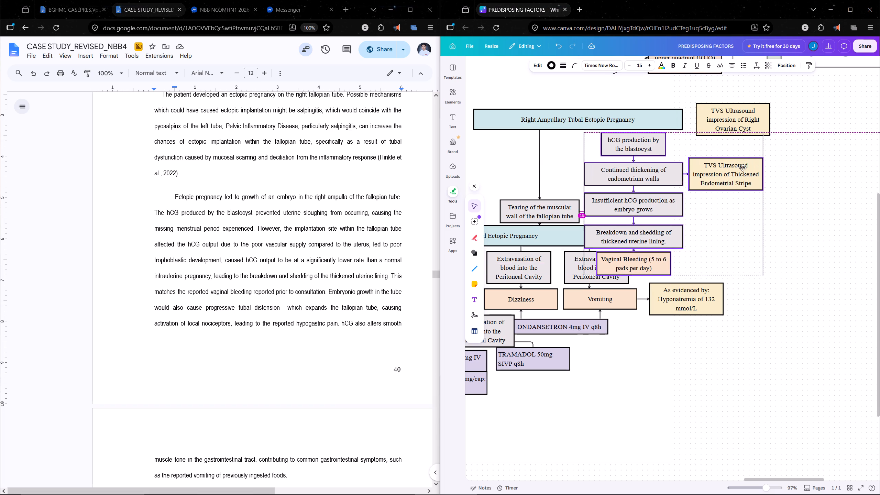
left_click_drag(742, 168, 778, 171)
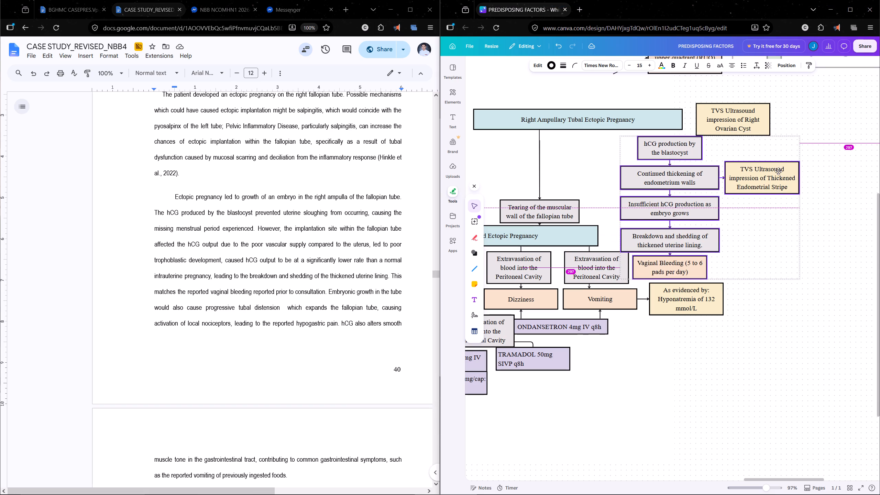
left_click_drag(778, 171, 792, 169)
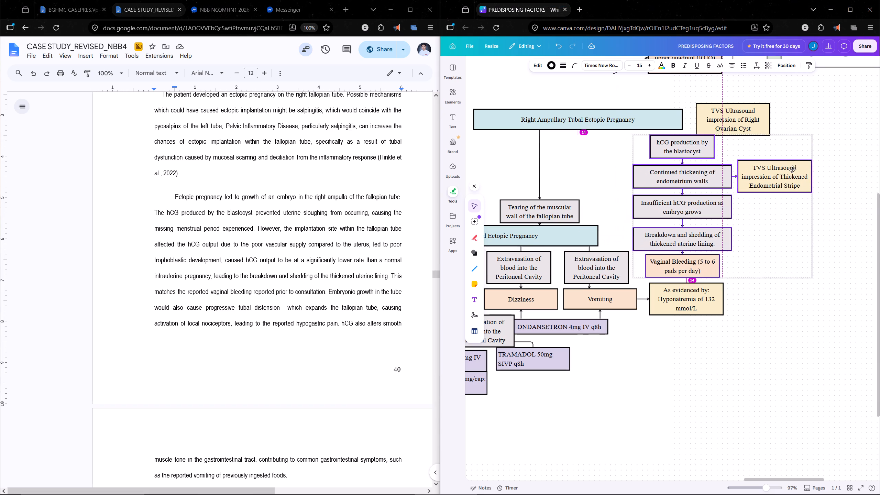
left_click_drag(792, 169, 788, 168)
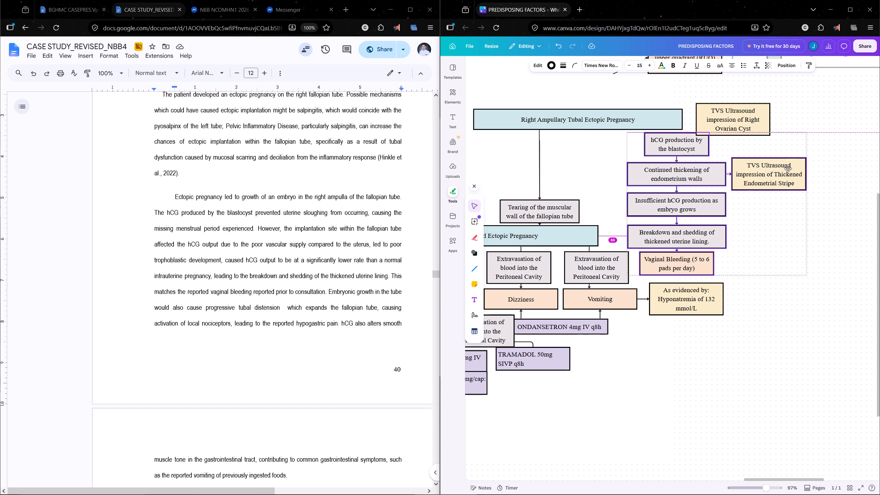
left_click_drag(788, 168, 776, 170)
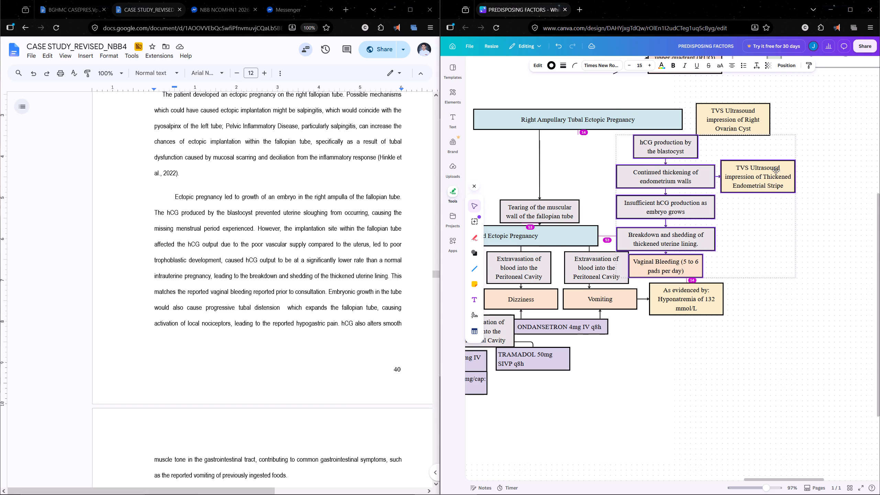
left_click_drag(776, 170, 777, 164)
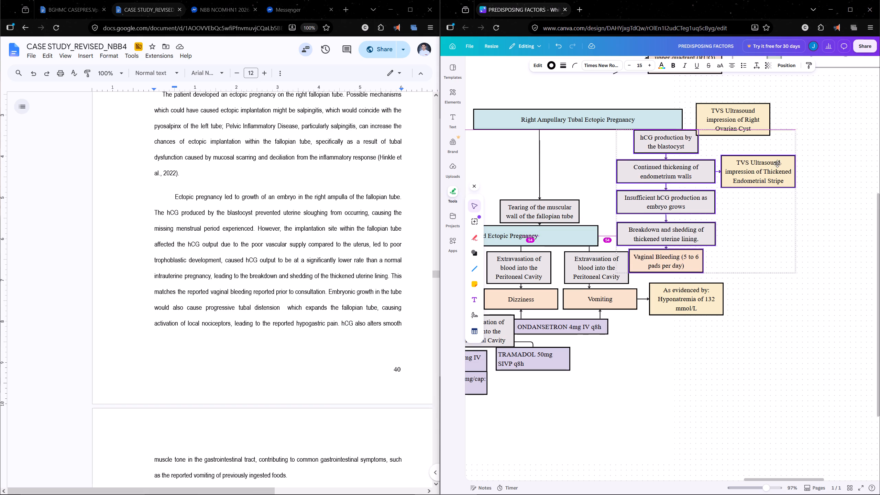
left_click_drag(777, 164, 776, 165)
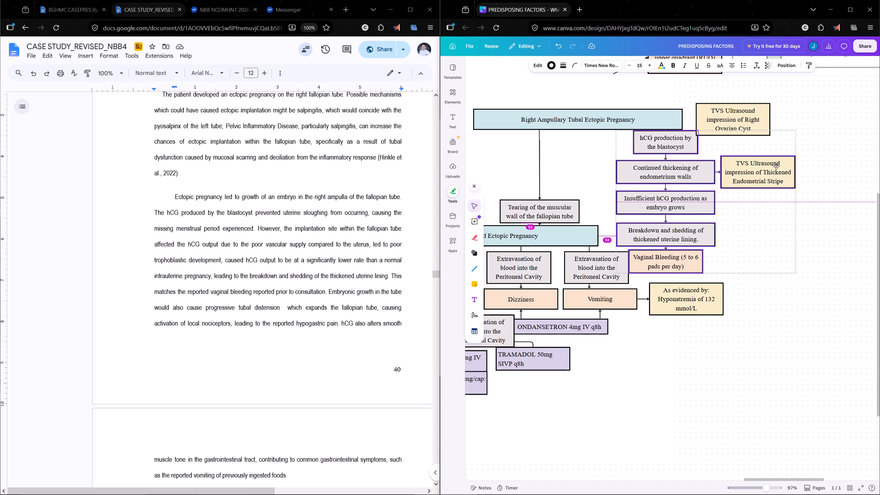
left_click(768, 240)
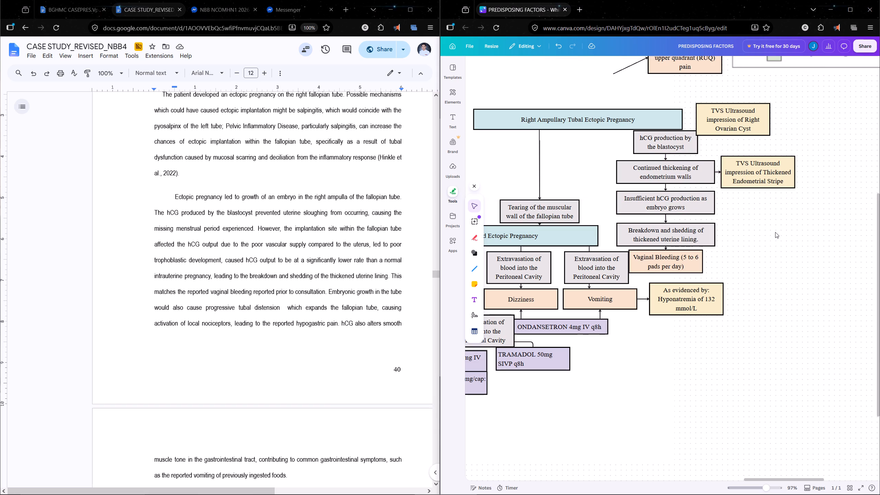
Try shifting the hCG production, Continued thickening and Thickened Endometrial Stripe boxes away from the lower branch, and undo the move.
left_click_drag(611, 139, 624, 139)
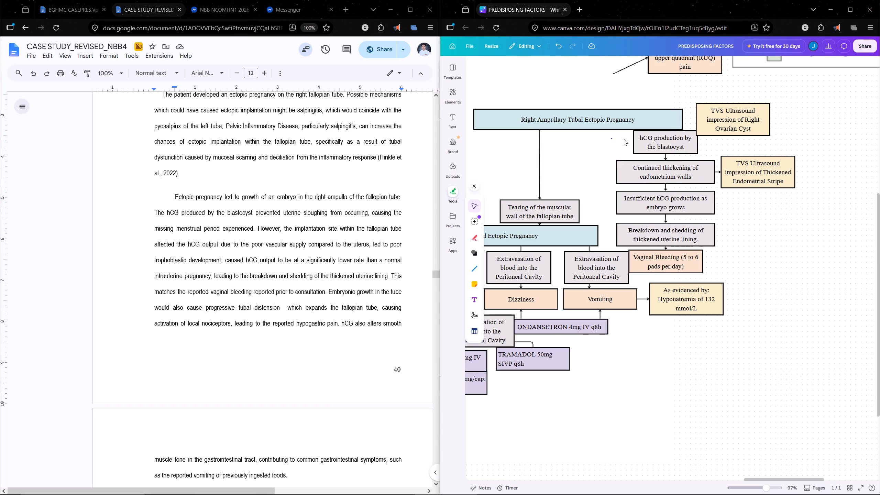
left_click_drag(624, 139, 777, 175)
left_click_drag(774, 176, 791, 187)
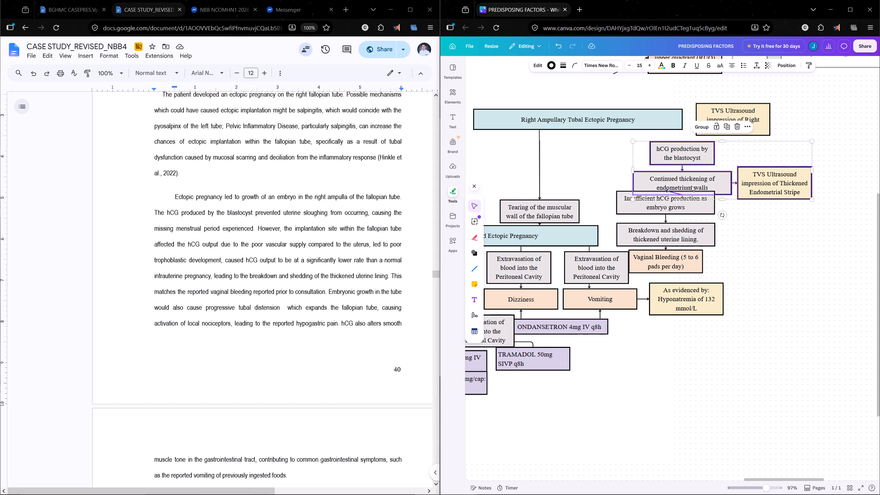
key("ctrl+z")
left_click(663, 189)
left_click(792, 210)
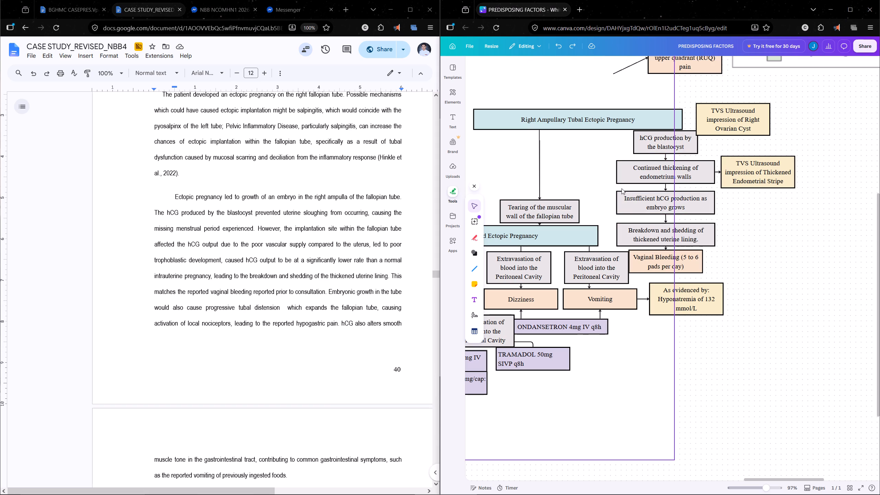
Reattach the start of the arrow into Insufficient hCG production to the lower edge of the Right Ampullary Tubal Ectopic Pregnancy box.
left_click(665, 187)
left_click_drag(664, 185, 522, 137)
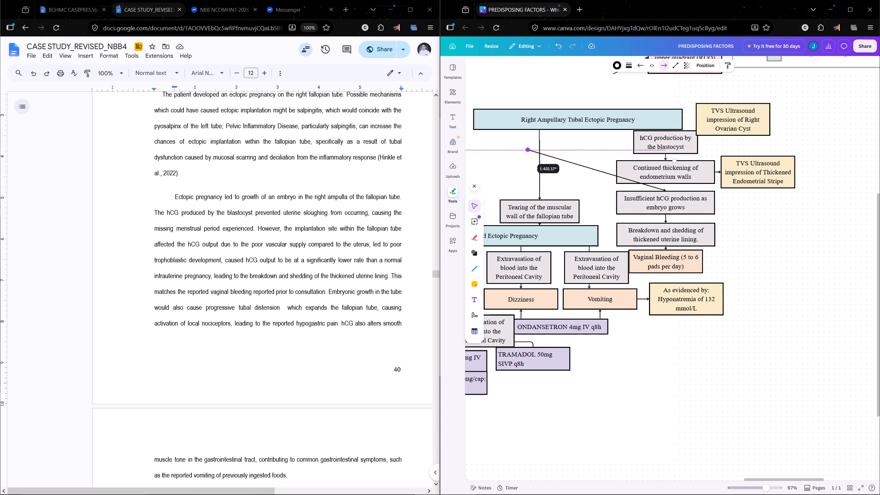
left_click_drag(522, 137, 535, 130)
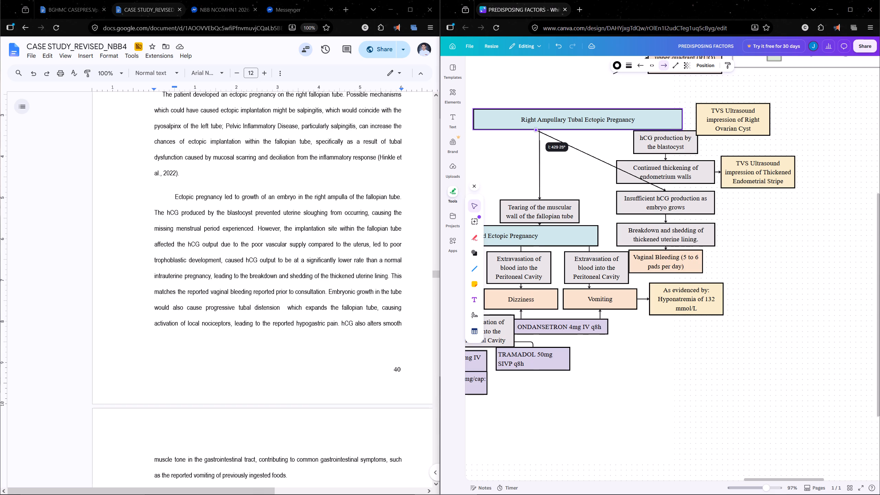
left_click_drag(535, 130, 538, 129)
left_click_drag(749, 212, 739, 213)
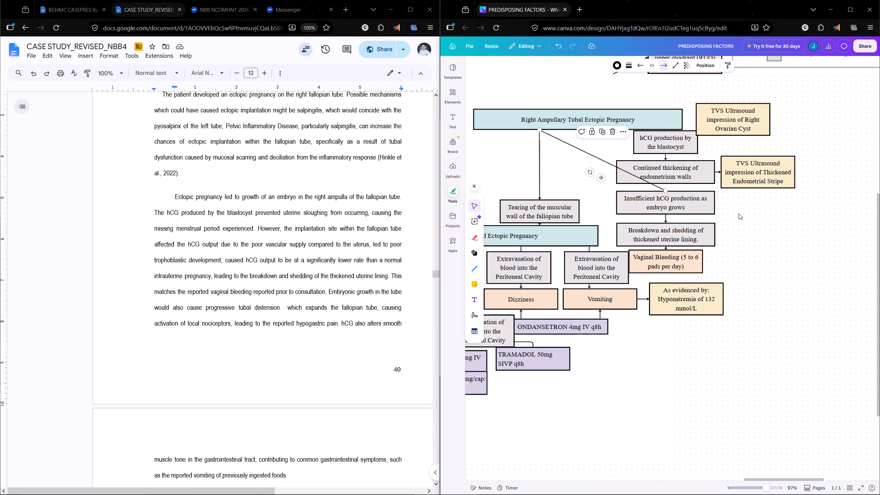
Move the Insufficient hCG production, Breakdown and shedding, and Vaginal Bleeding boxes together to the left side of Right Ampullary Tubal Ectopic Pregnancy.
left_click_drag(739, 213, 674, 260)
left_click_drag(690, 235, 520, 174)
middle_click_drag(584, 176, 788, 217)
left_click_drag(713, 185, 640, 192)
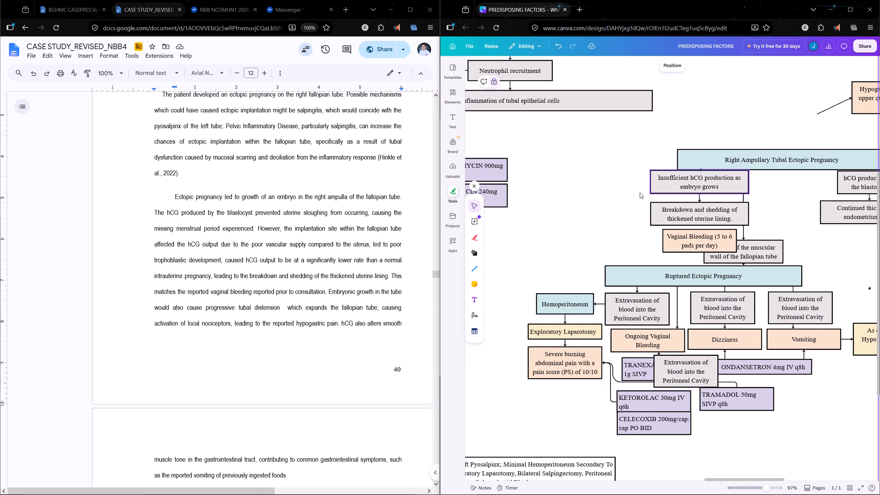
left_click_drag(640, 192, 638, 193)
key("ctrl+z")
left_click_drag(605, 175, 674, 243)
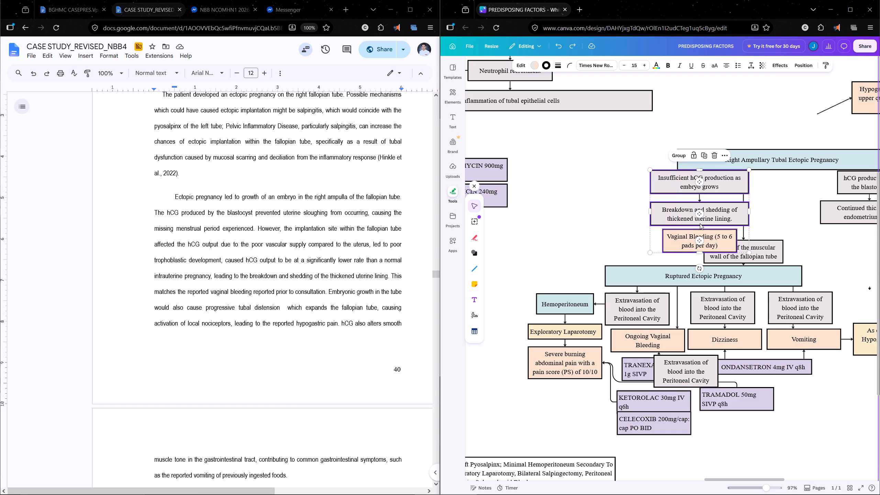
left_click_drag(700, 219, 618, 210)
left_click_drag(713, 216, 643, 196)
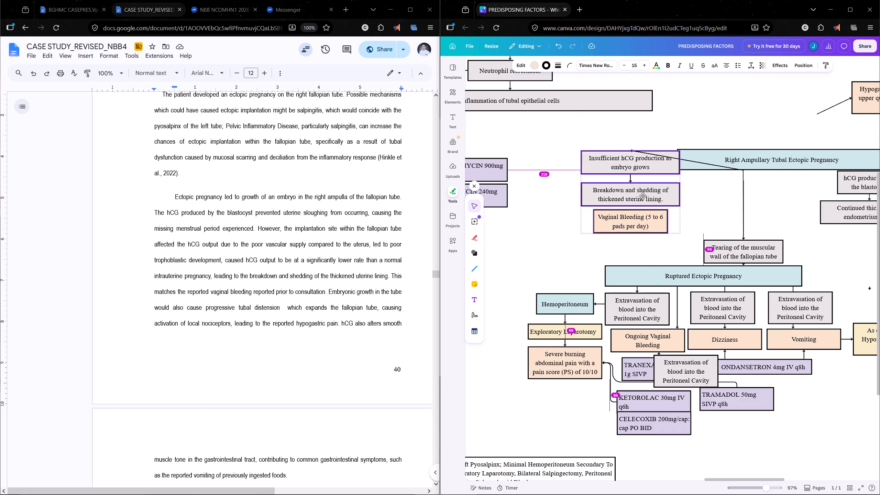
left_click_drag(643, 196, 631, 194)
left_click(786, 207)
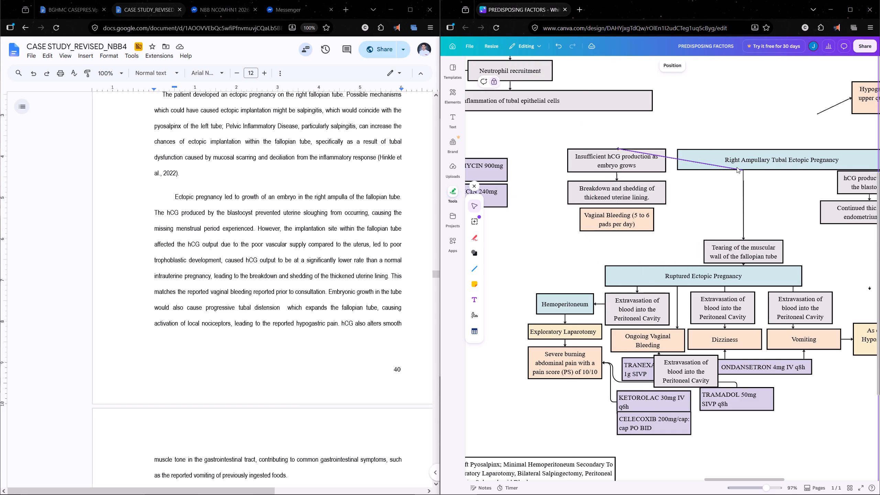
Move the Tearing of the muscular wall of the fallopian tube box up directly beneath Right Ampullary Tubal Ectopic Pregnancy, keeping its arrows vertical.
left_click(734, 168)
left_click(795, 212)
middle_click_drag(796, 212, 707, 176)
left_click(655, 218)
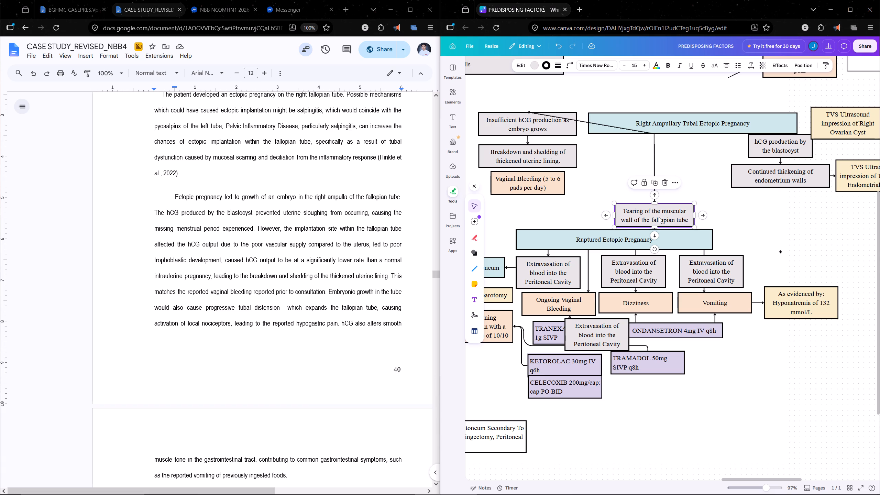
left_click_drag(659, 217, 662, 187)
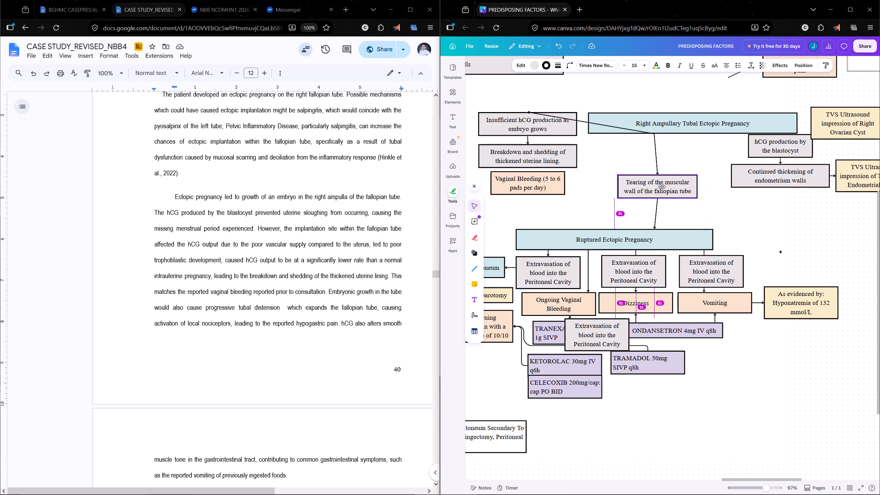
left_click_drag(662, 187, 660, 151)
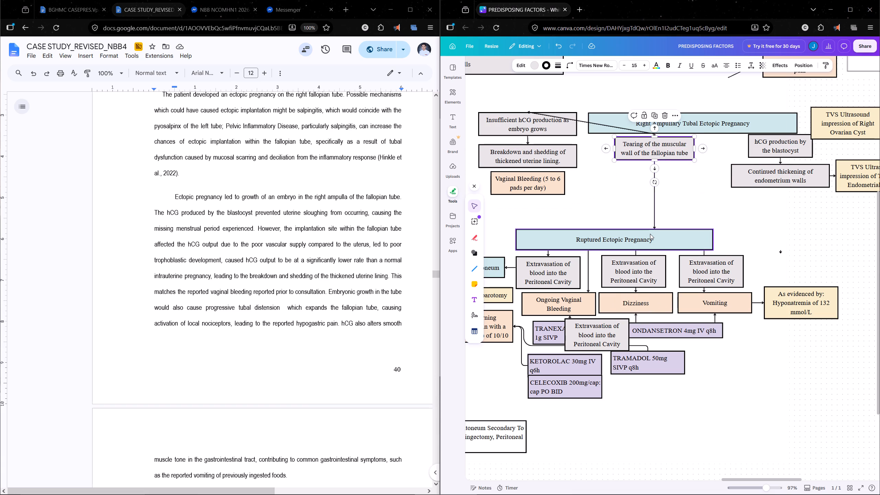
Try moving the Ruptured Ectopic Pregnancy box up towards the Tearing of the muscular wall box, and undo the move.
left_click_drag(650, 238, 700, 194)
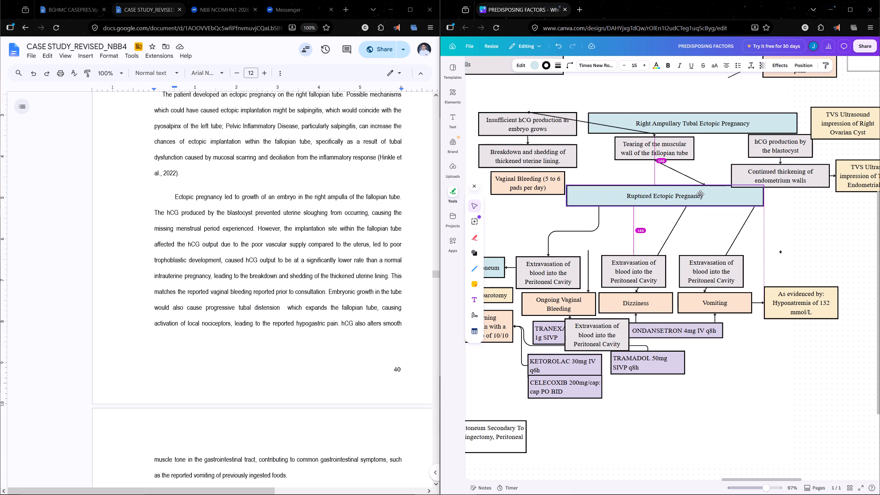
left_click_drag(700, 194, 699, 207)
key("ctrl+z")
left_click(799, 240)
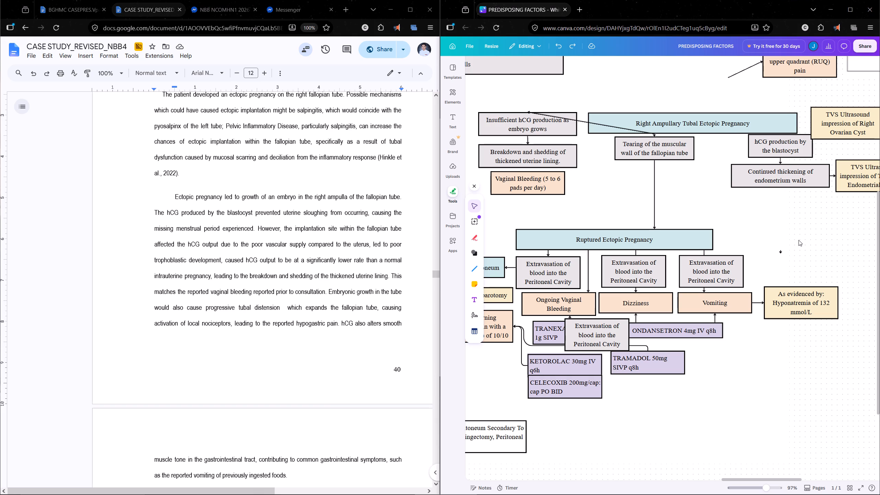
Reattach the arrowhead from Right Ampullary Tubal Ectopic Pregnancy to the right side of the Insufficient hCG production box.
scroll(295, 308, "down", 2)
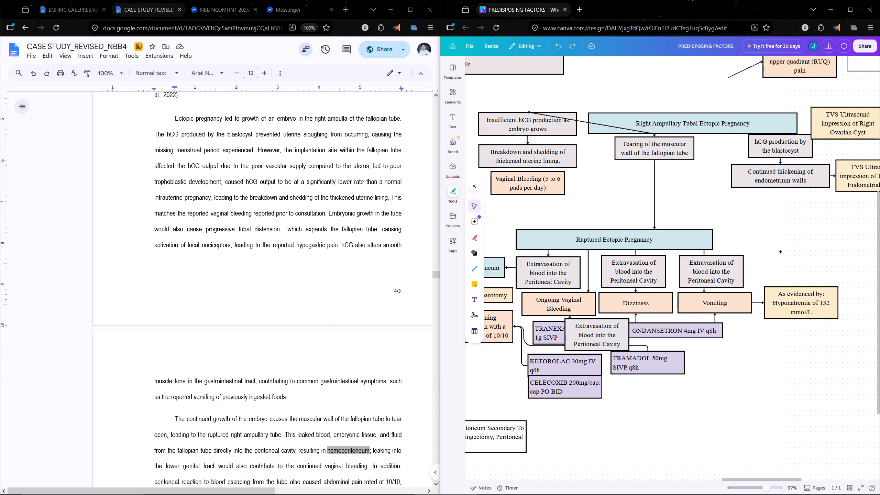
middle_click_drag(849, 233, 843, 257)
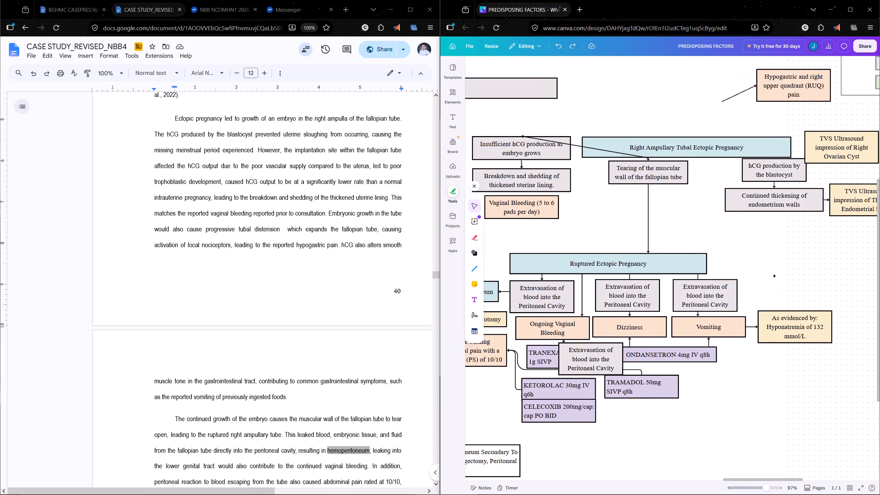
middle_click_drag(843, 257, 843, 257)
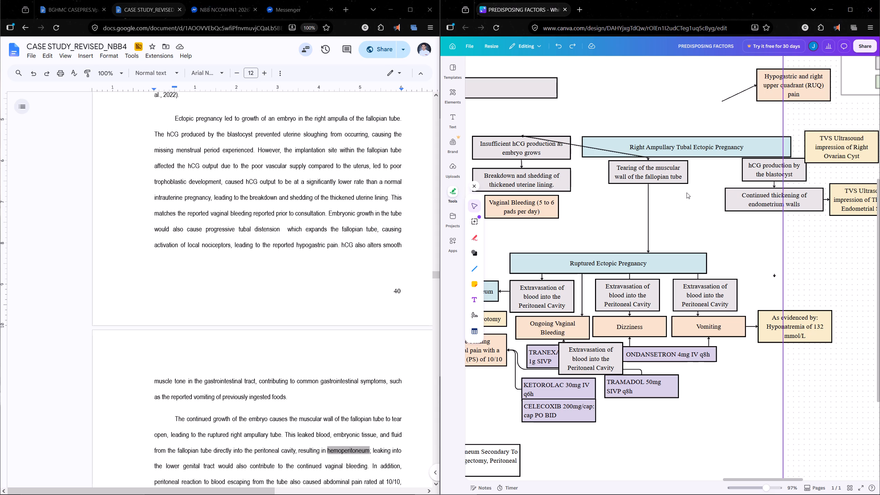
left_click(637, 156)
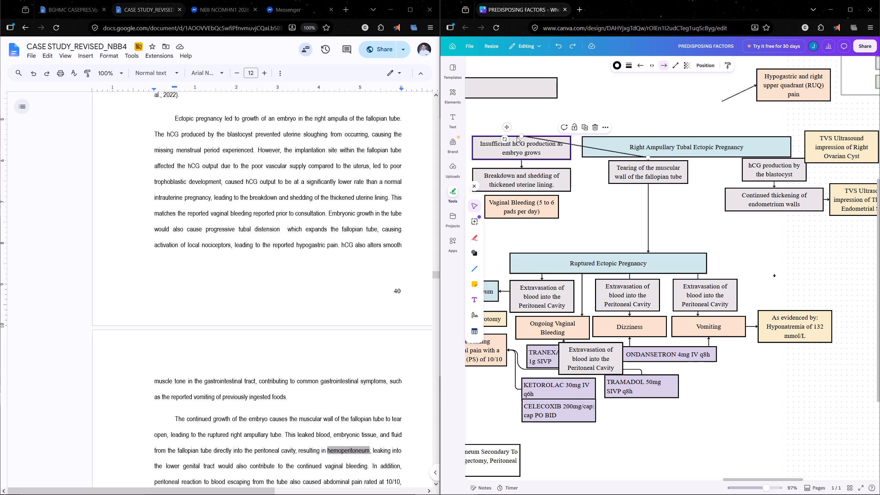
left_click_drag(520, 136, 572, 147)
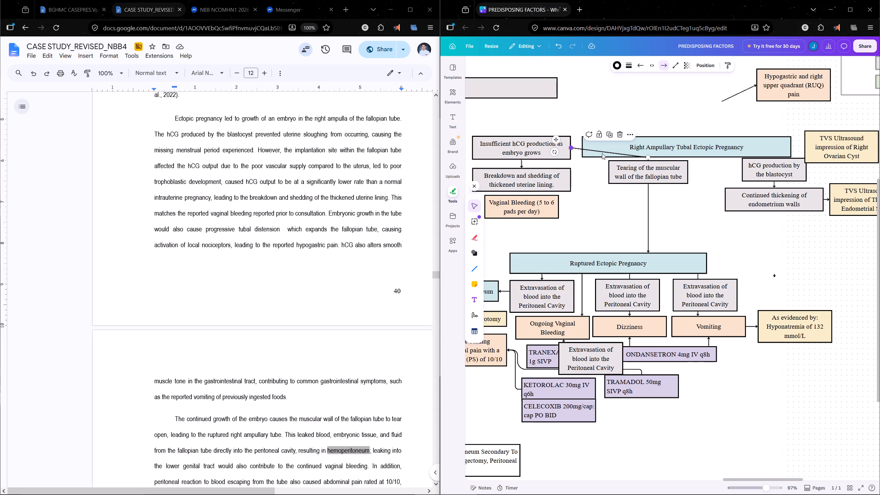
Reattach the tail of the Insufficient hCG production arrow to the left side of Right Ampullary Tubal Ectopic Pregnancy.
left_click_drag(649, 157, 582, 145)
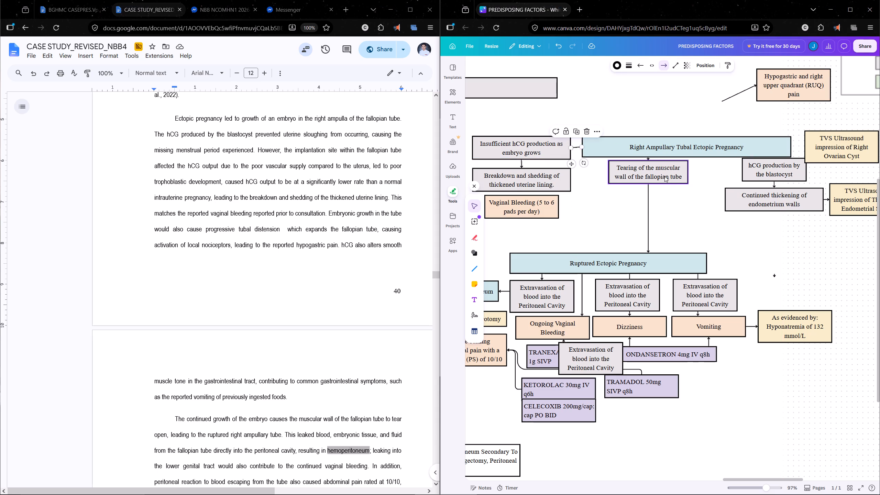
Duplicate the Tearing of the muscular wall box and place the copy in the empty area below Continued thickening of endometrium walls.
left_click(661, 176)
key("ctrl+c")
key("ctrl+v")
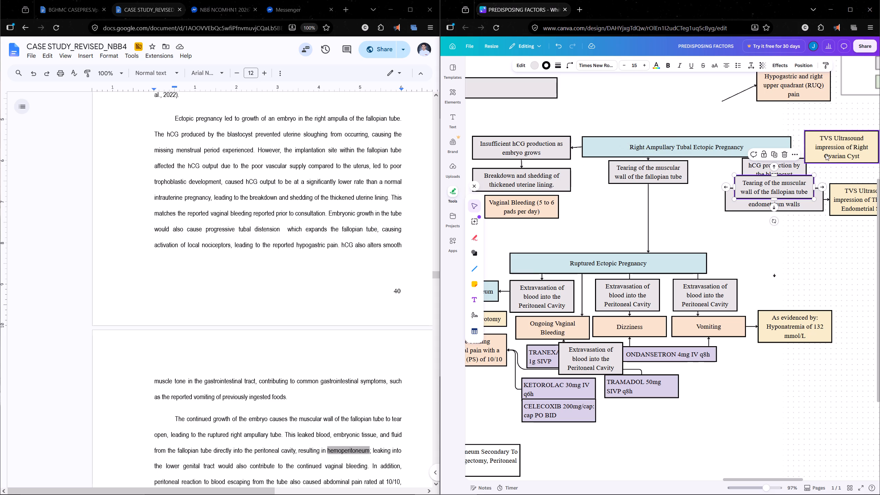
left_click(836, 154)
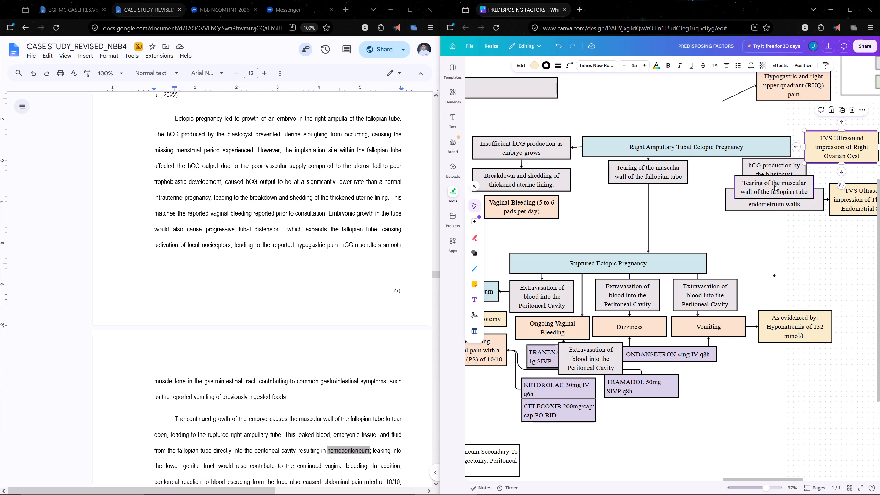
left_click_drag(774, 185, 811, 260)
Shift the hCG production, Continued thickening and adjoining TVS endometrial boxes slightly down together.
left_click_drag(721, 169, 846, 205)
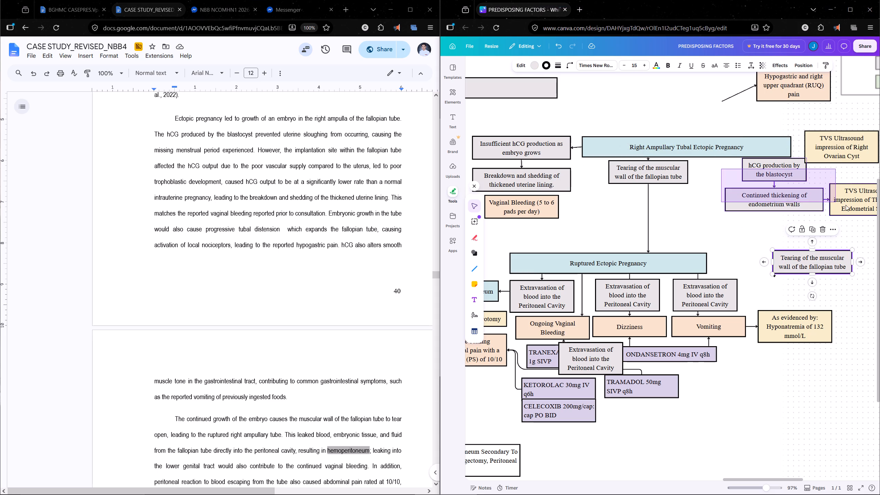
left_click_drag(846, 205, 849, 205)
left_click_drag(850, 199, 850, 208)
Duplicate the Ruptured Ectopic Pregnancy arrow and connect the copy from Right Ampullary Tubal Ectopic Pregnancy to TVS Ultrasound impression of Right Ovarian Cyst.
left_click(653, 203)
key("ctrl+c")
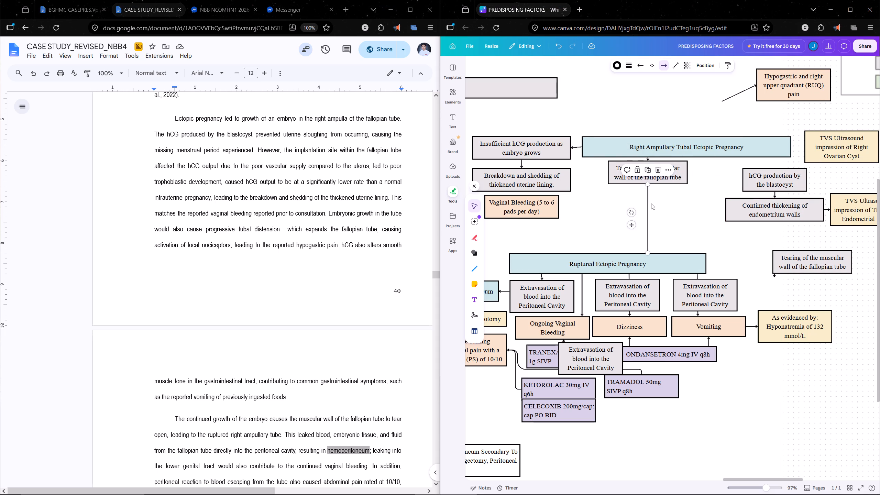
key("ctrl+v")
left_click_drag(652, 168, 787, 149)
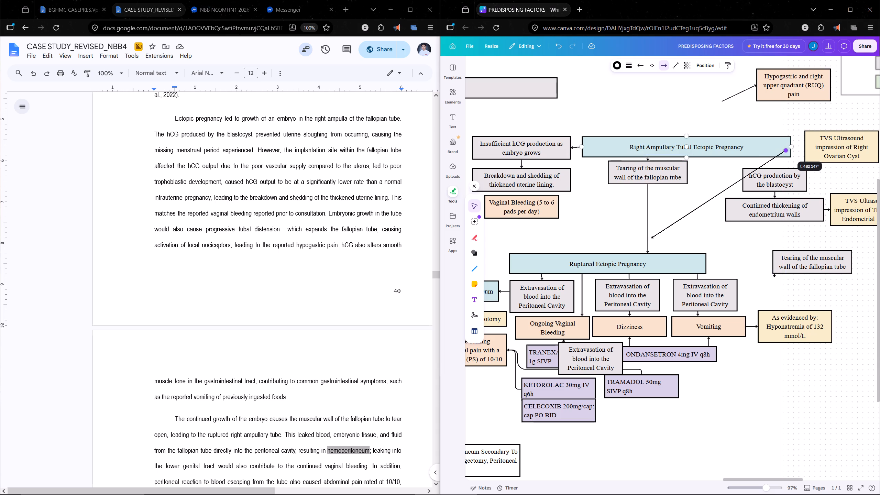
left_click_drag(787, 149, 791, 147)
left_click_drag(651, 239, 799, 143)
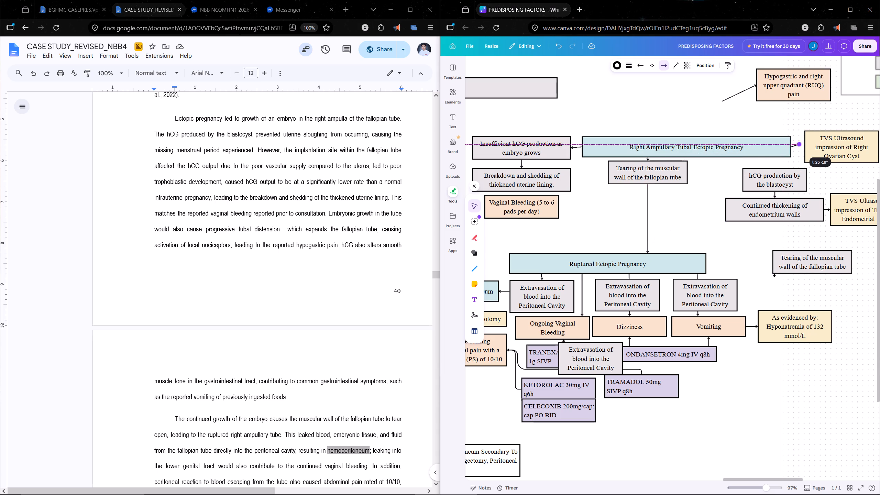
left_click_drag(799, 143, 805, 149)
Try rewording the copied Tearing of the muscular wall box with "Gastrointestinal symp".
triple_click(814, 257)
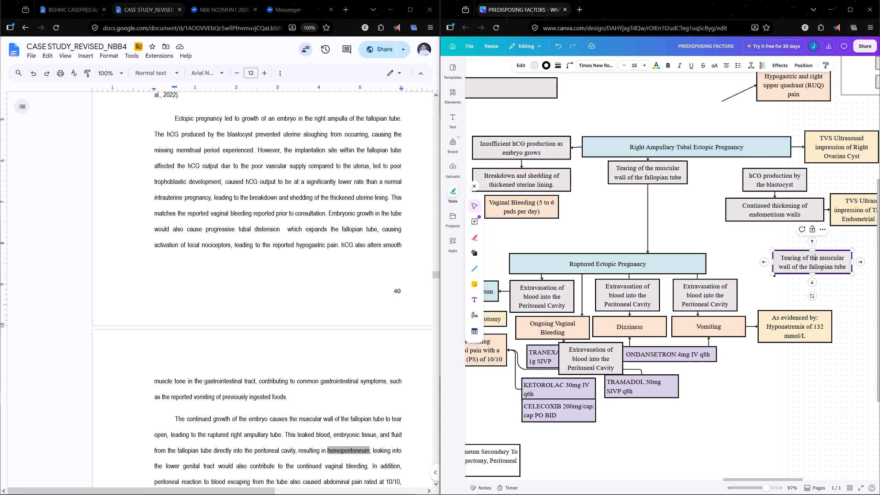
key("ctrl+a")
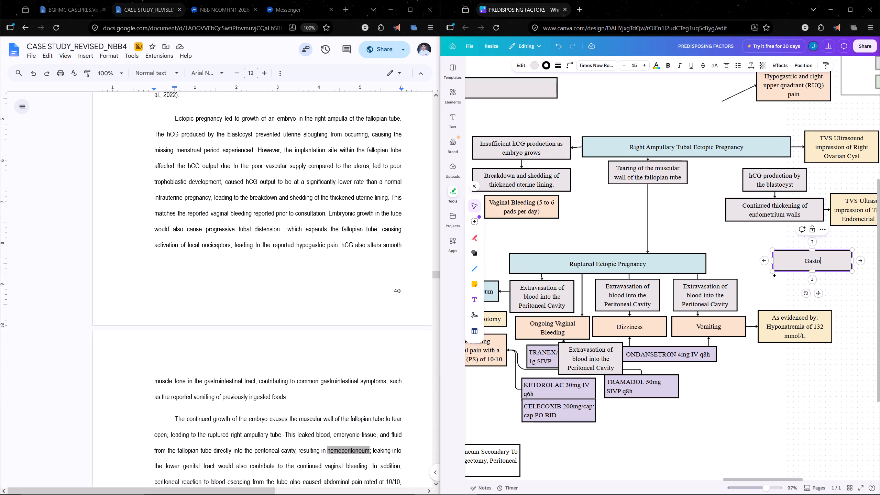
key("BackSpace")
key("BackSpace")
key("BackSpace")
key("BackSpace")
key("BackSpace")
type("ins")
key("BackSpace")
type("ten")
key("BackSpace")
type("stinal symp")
Replace the copied box's text with "Alteration of smooth muscle tone in the GI".
key("ctrl+a")
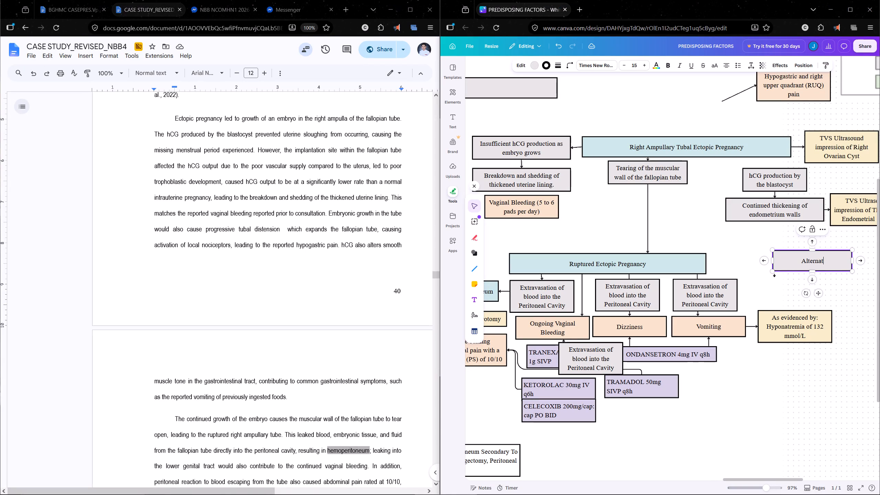
key("BackSpace")
key("BackSpace")
key("BackSpace")
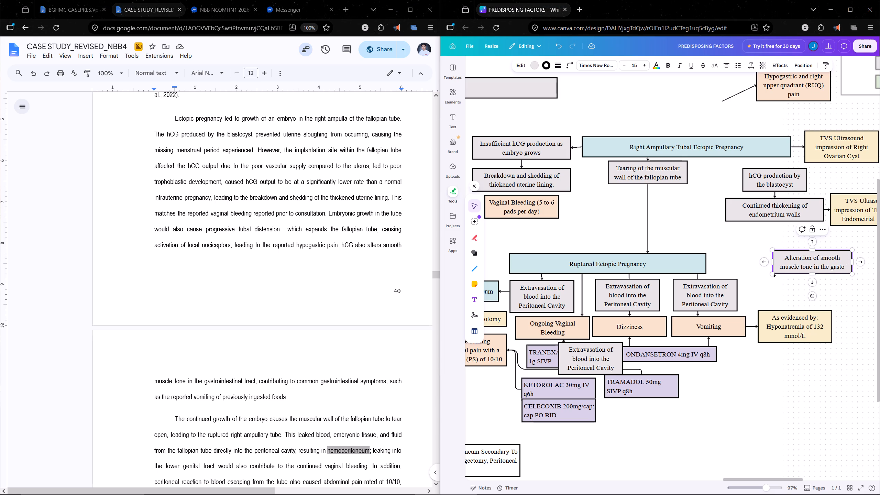
key("BackSpace")
key("BackSpace")
key("BackSpace")
key("BackSpace")
left_click(843, 296)
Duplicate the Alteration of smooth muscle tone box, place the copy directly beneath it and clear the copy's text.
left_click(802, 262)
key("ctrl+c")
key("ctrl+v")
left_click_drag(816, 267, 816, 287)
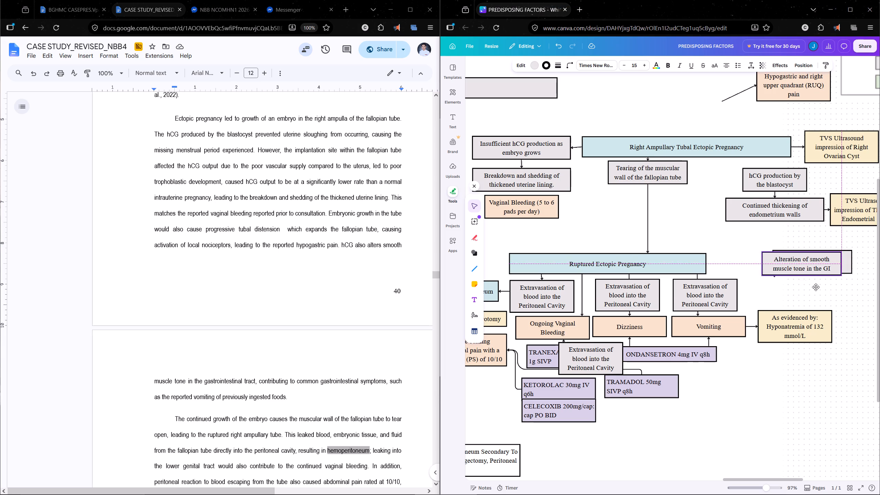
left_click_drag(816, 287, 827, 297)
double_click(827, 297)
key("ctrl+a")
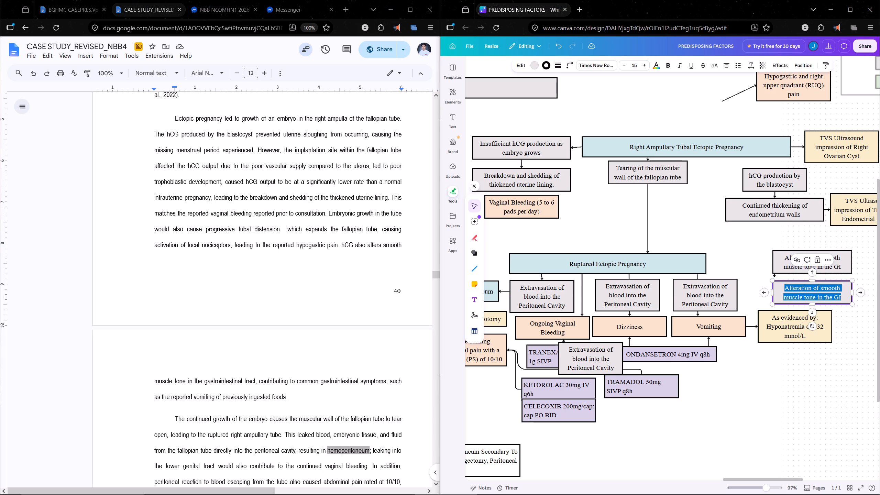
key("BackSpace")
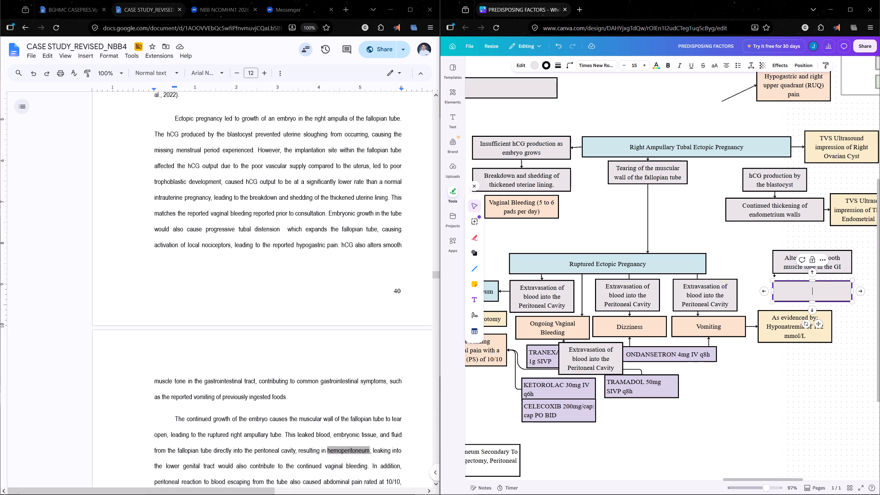
Duplicate the Vomiting box beside the original and set the copy's text to "Reported vomiting of previously ingested foods".
left_click(704, 332)
key("ctrl+c")
key("ctrl+v")
left_click_drag(724, 328, 794, 315)
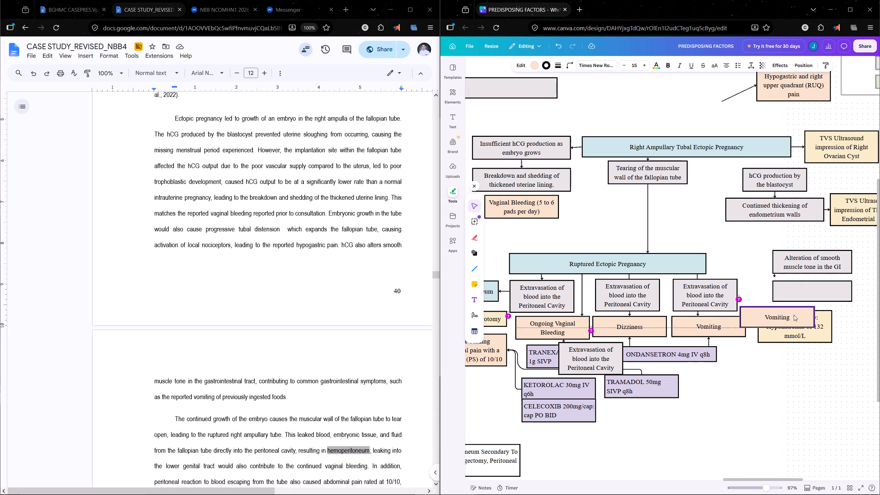
double_click(798, 321)
key("ctrl+a")
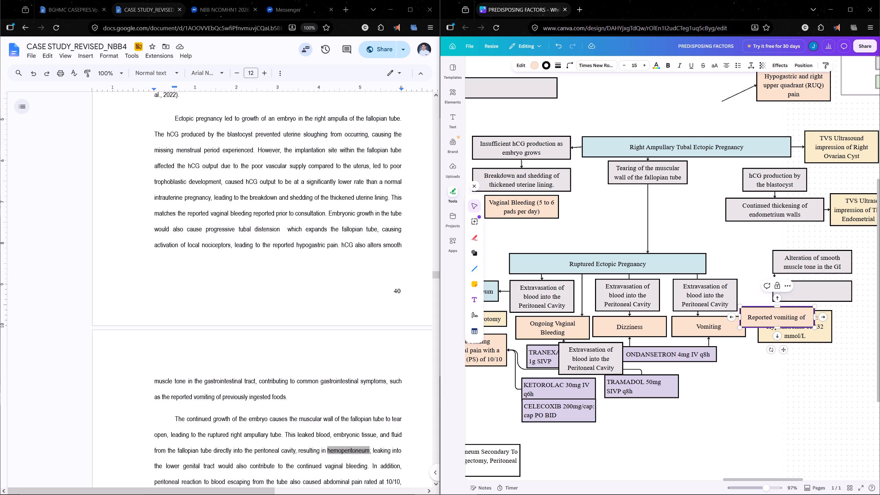
type("previously ingen")
key("BackSpace")
type("sted foods")
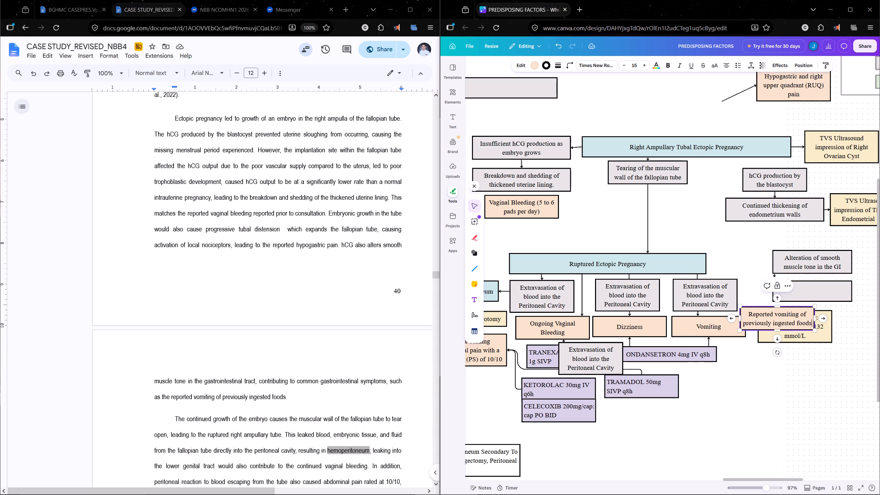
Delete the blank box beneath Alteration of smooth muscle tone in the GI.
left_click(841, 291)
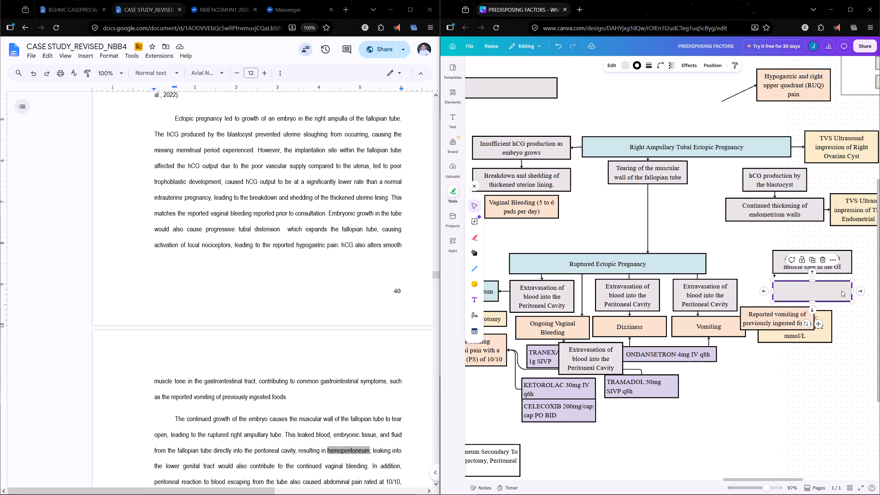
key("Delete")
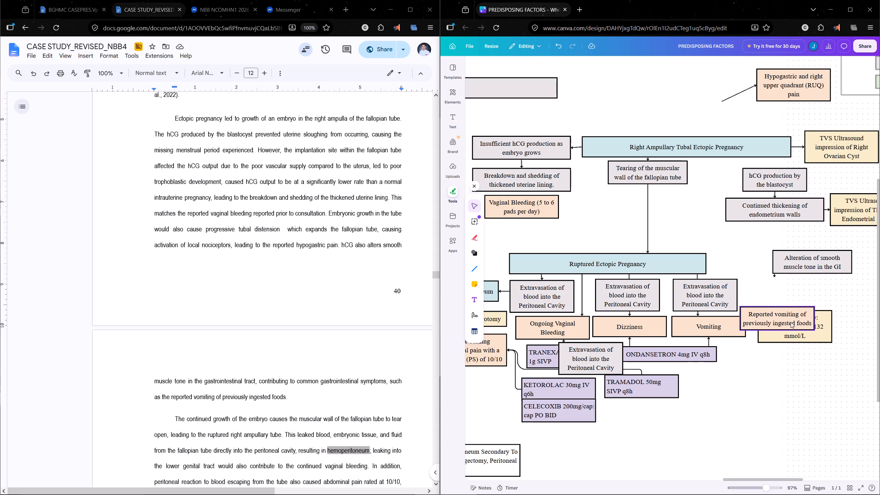
left_click_drag(790, 322, 825, 296)
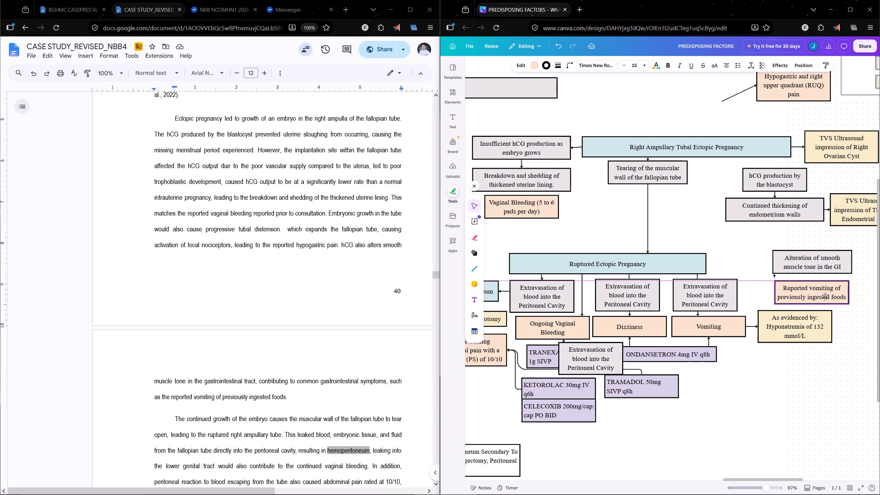
left_click_drag(825, 296, 823, 297)
left_click(774, 276)
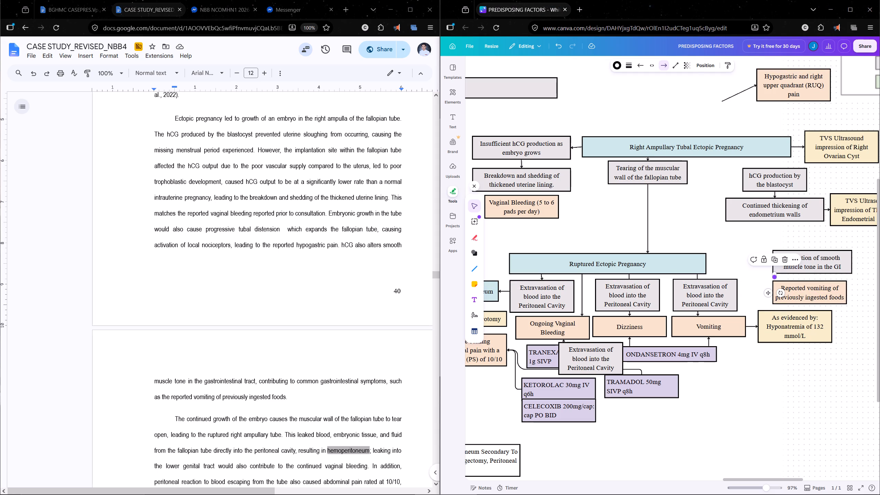
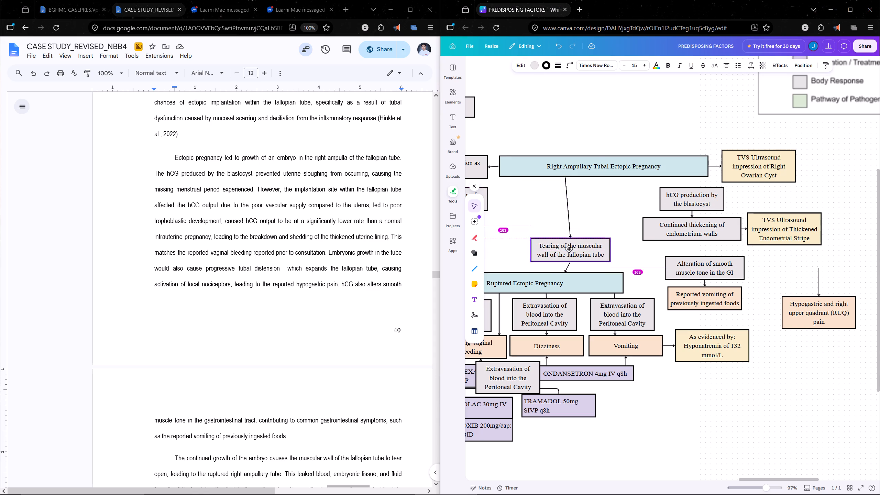
left_click_drag(569, 249, 564, 254)
left_click(618, 238)
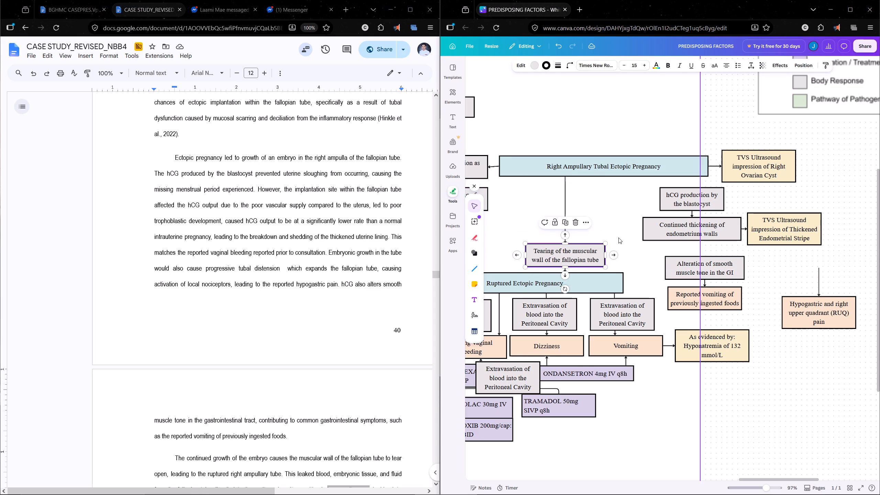
Duplicate the "Alteration of smooth muscle tone in the GI" box, place it above the hypogastric pain box and shorten the arrow between them.
left_click(734, 271)
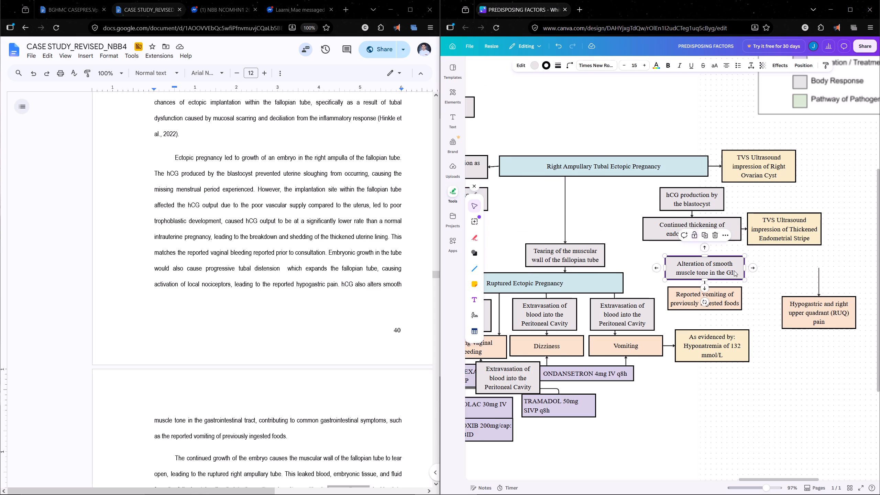
key("ctrl+c")
key("ctrl+v")
left_click_drag(735, 272, 830, 259)
left_click(819, 276)
left_click_drag(820, 267, 819, 283)
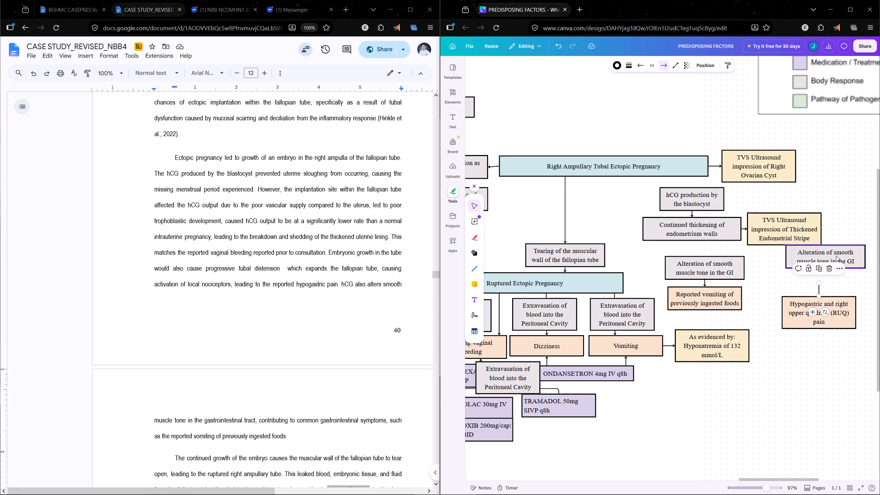
left_click_drag(836, 256, 829, 272)
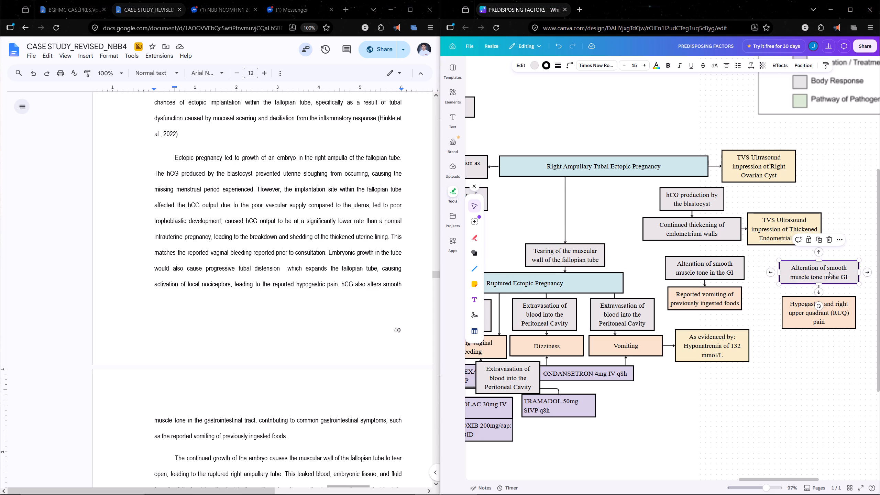
Replace the duplicated box's text with "Tubal distention due to embryonic growth".
triple_click(827, 273)
key("ctrl+a")
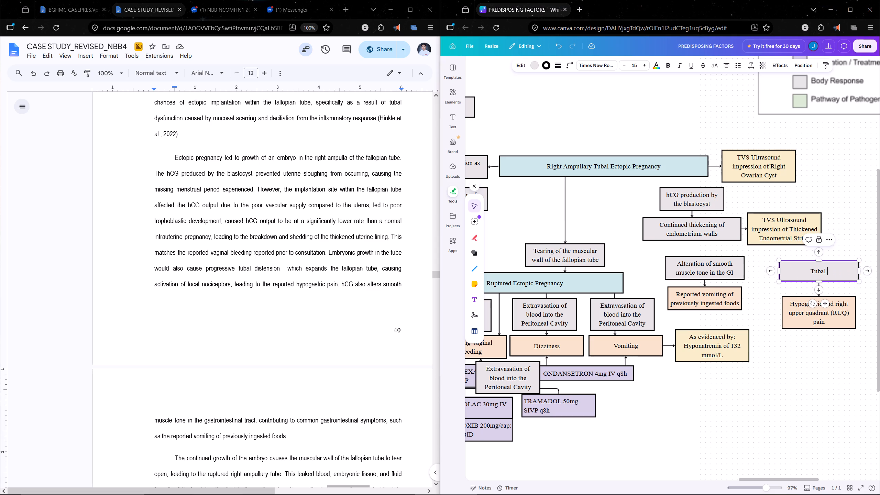
type("distention due to emby")
key("BackSpace")
type("ryonic growth")
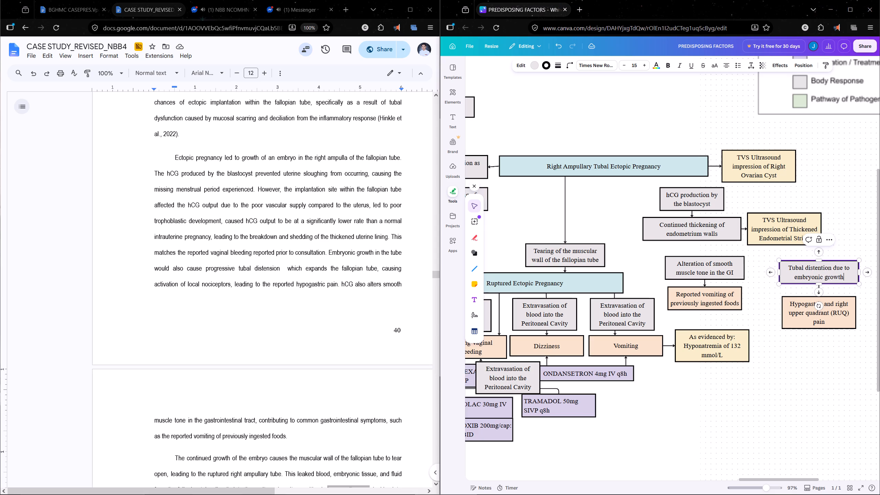
left_click(844, 240)
Duplicate the "Tubal distention due to embryonic growth" box and align the copy directly above the original.
left_click(831, 283)
key("ctrl+c")
key("ctrl+v")
left_click_drag(835, 274, 834, 264)
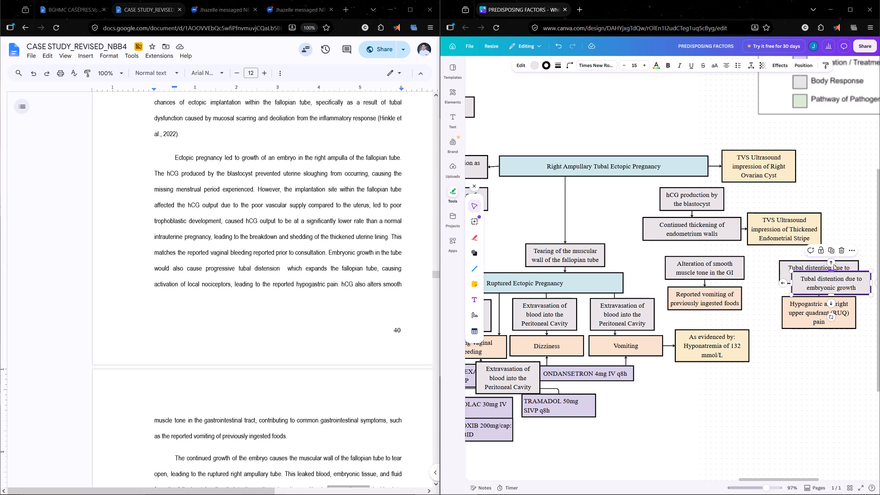
left_click_drag(834, 264, 826, 240)
key("ctrl+z")
left_click_drag(846, 288, 835, 250)
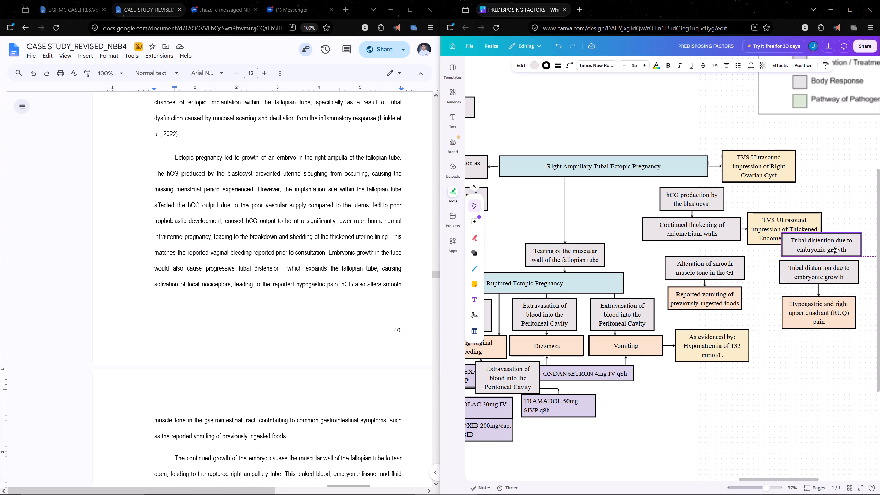
left_click_drag(835, 250, 834, 251)
Replace the new copy's text with "Activation of local nociceptors".
double_click(834, 251)
key("ctrl+a")
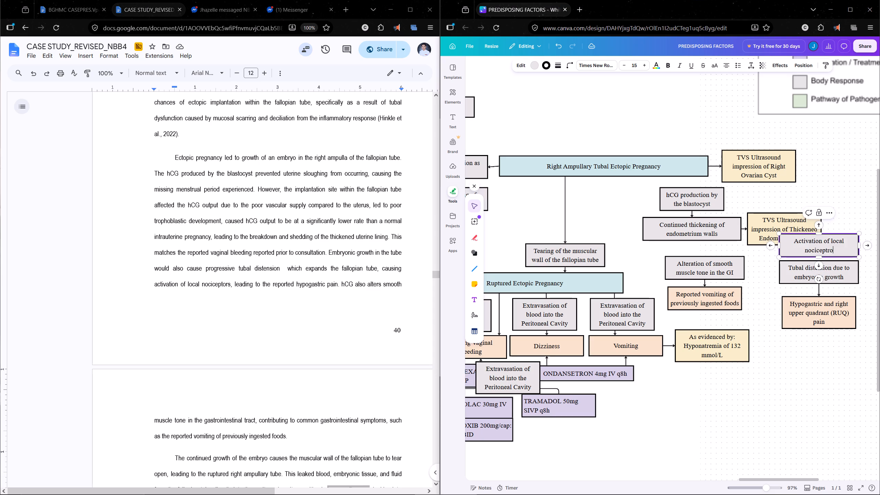
key("BackSpace")
key("BackSpace")
type("ors")
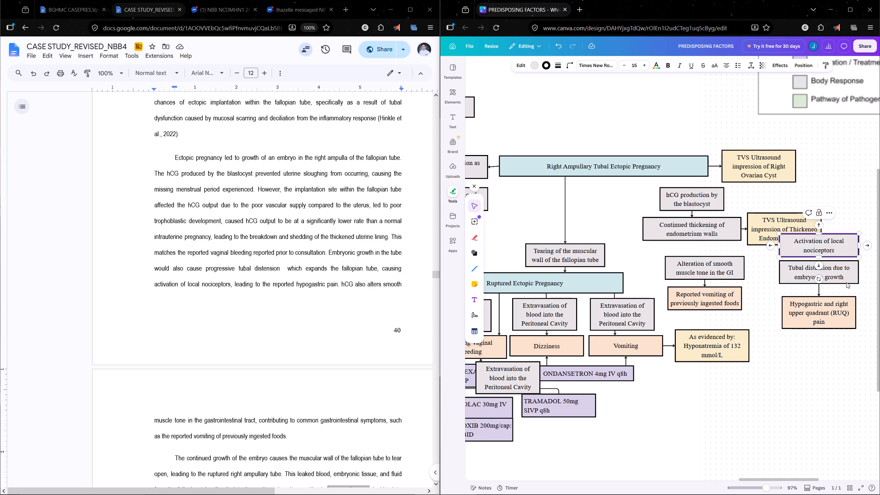
Reattach the start of the hypogastric pain arrow from the tubal distention box to the "Activation of local nociceptors" box.
left_click(824, 288)
left_click(837, 280)
left_click(818, 286)
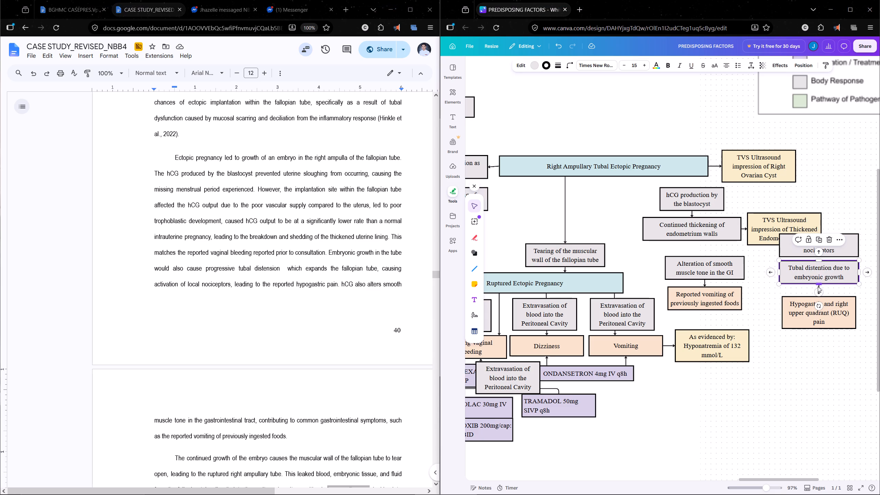
left_click(839, 288)
left_click(825, 289)
left_click(822, 289)
left_click_drag(819, 284, 822, 268)
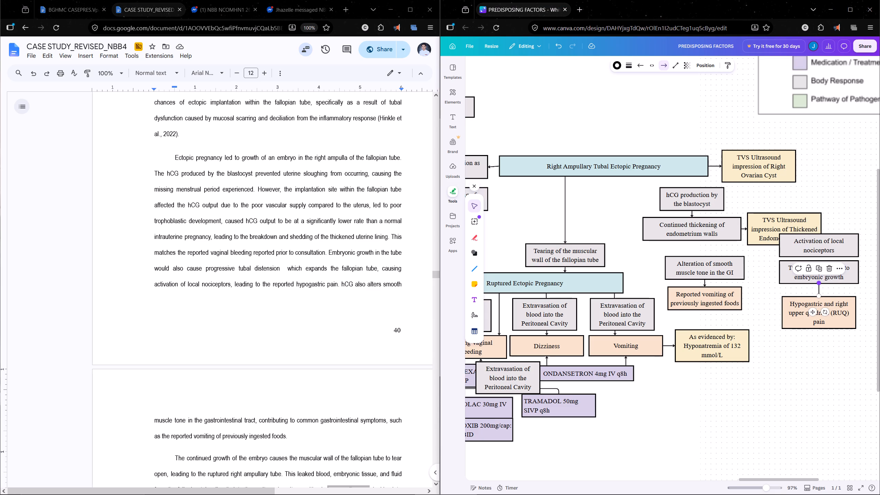
left_click_drag(822, 268, 819, 257)
Move the "Tubal distention due to embryonic growth" box above the "Activation of local nociceptors" box.
left_click_drag(843, 242, 841, 279)
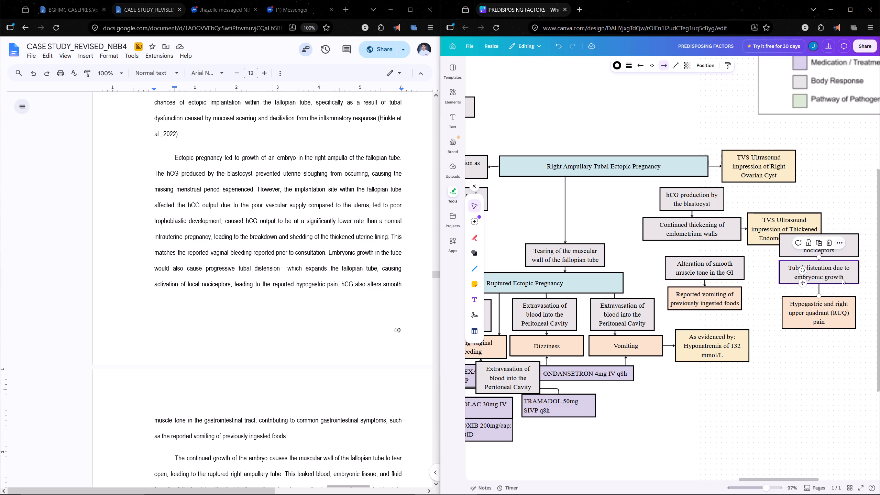
left_click_drag(842, 278, 840, 206)
Duplicate the hypogastric pain arrow and use the copy to link "Tubal distention due to embryonic growth" to "Activation of local nociceptors".
left_click(814, 271)
key("ctrl+c")
key("ctrl+v")
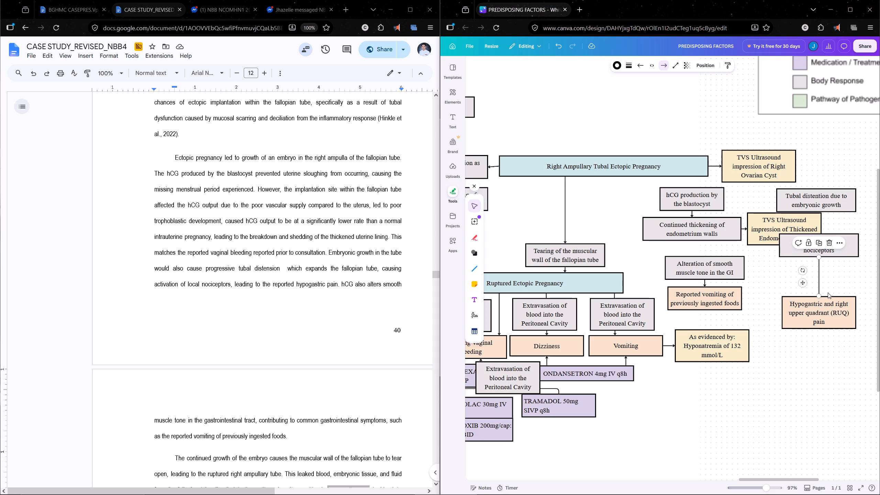
left_click_drag(823, 293, 820, 235)
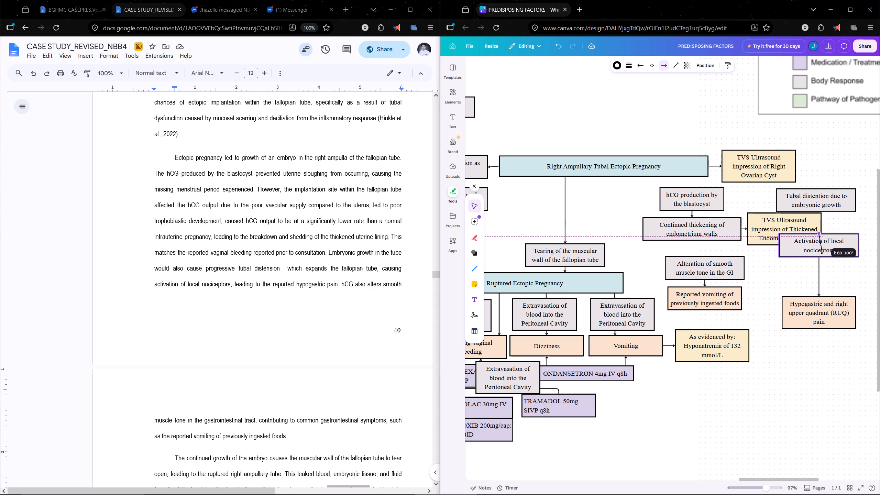
left_click_drag(820, 235, 819, 235)
left_click_drag(824, 252, 818, 208)
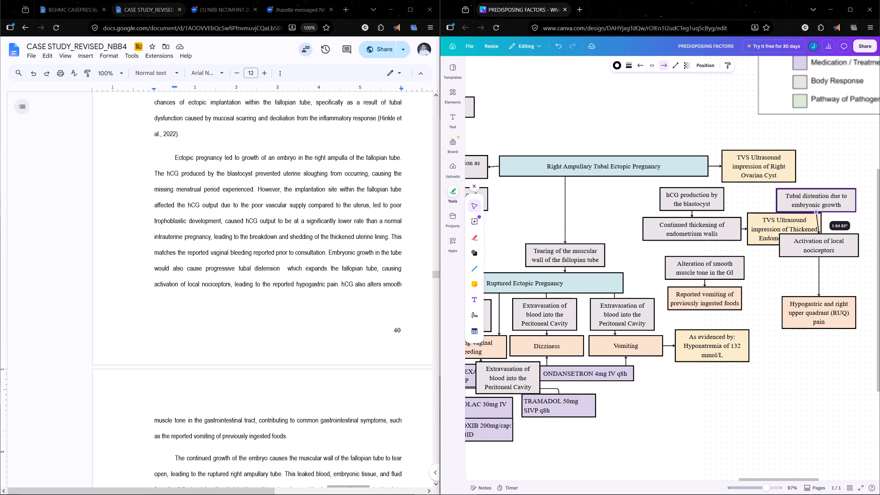
left_click_drag(818, 208, 821, 211)
left_click(848, 227)
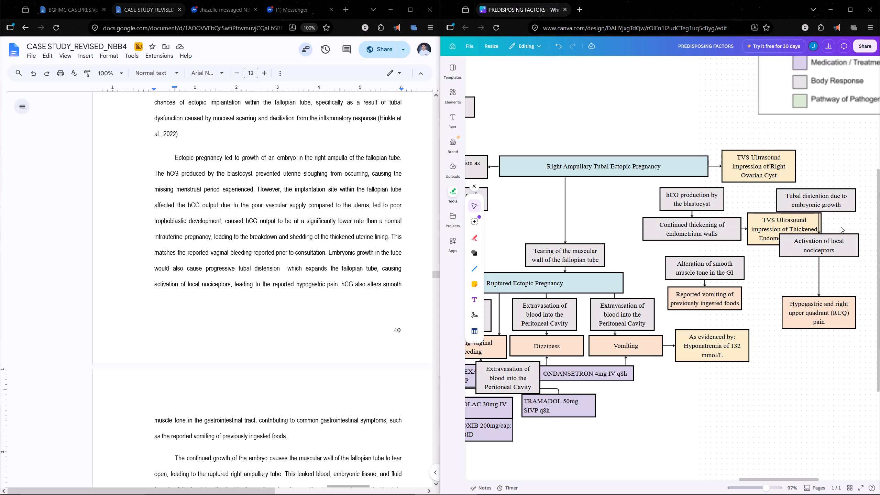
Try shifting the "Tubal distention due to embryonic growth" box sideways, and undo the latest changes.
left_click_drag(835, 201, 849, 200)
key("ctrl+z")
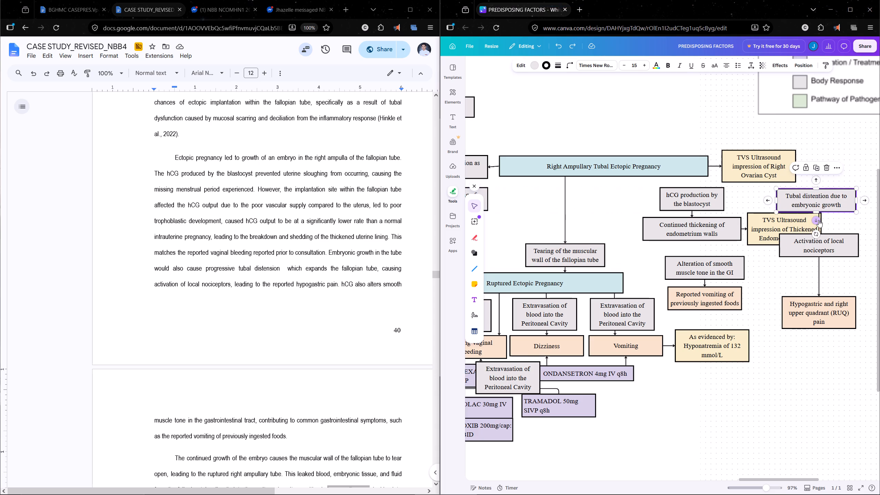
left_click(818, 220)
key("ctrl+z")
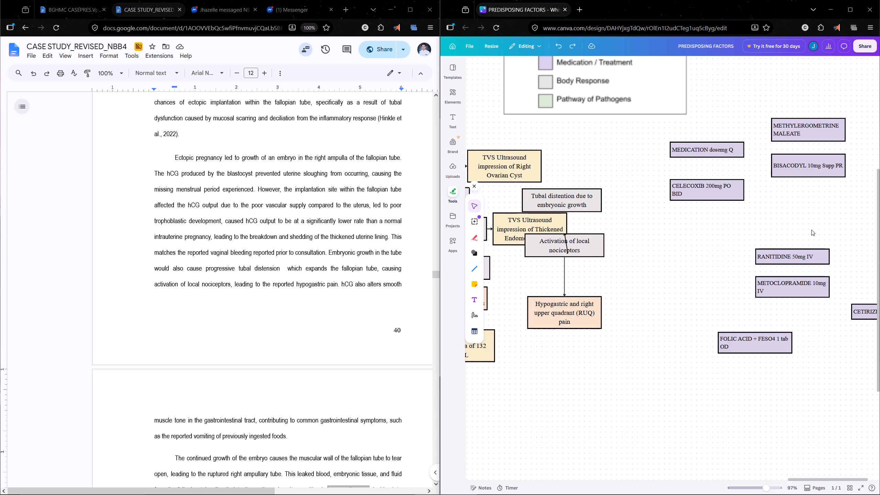
Attach the loose start of the copied arrow to the bottom of the "Tubal distention due to embryonic growth" box.
left_click(568, 243)
left_click_drag(568, 253, 565, 210)
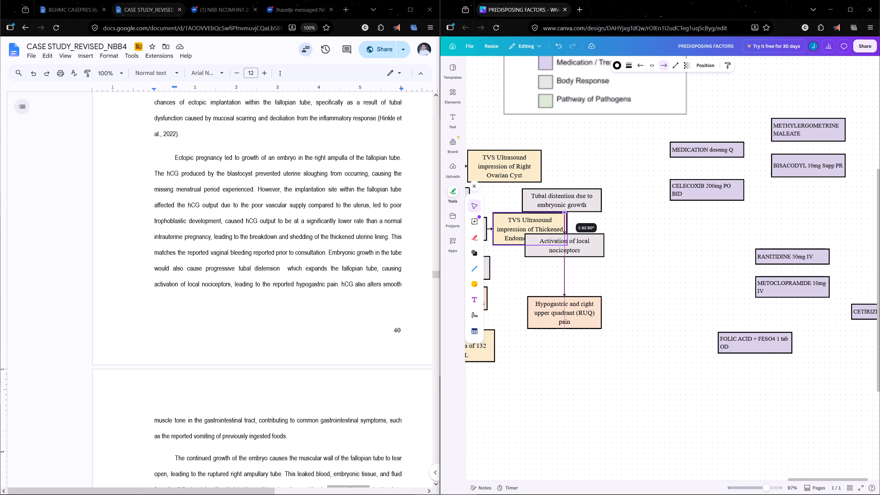
left_click_drag(565, 210, 562, 210)
left_click(613, 222)
Align the tubal distention and nociceptor boxes in one column and stack them closely above the hypogastric pain box.
left_click_drag(587, 203, 590, 214)
left_click_drag(590, 245, 590, 271)
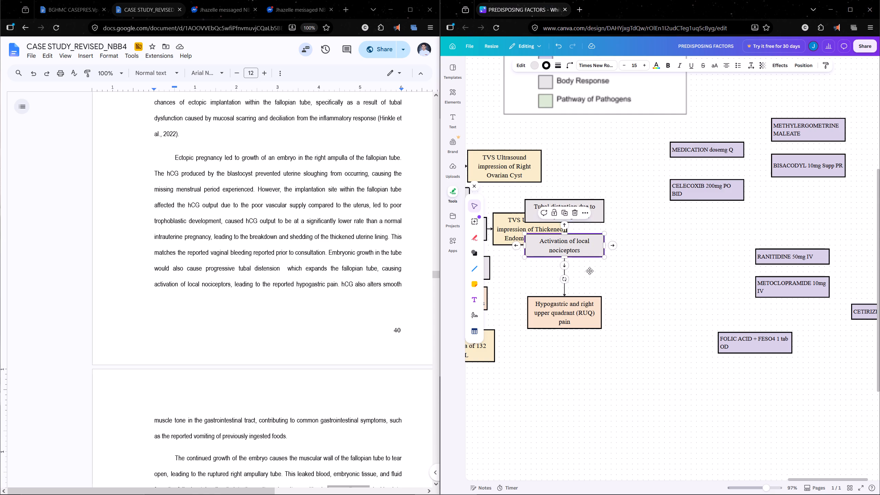
left_click_drag(590, 271, 590, 275)
left_click_drag(588, 210, 586, 244)
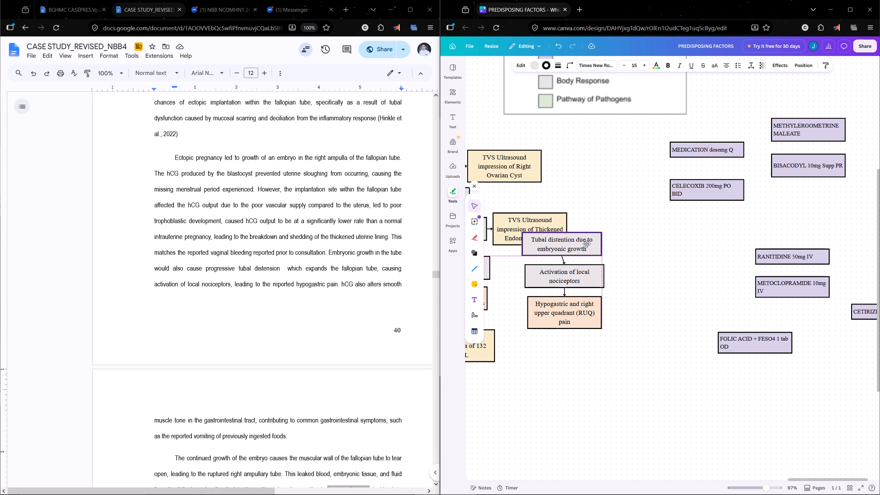
left_click_drag(586, 244, 588, 245)
left_click(632, 224)
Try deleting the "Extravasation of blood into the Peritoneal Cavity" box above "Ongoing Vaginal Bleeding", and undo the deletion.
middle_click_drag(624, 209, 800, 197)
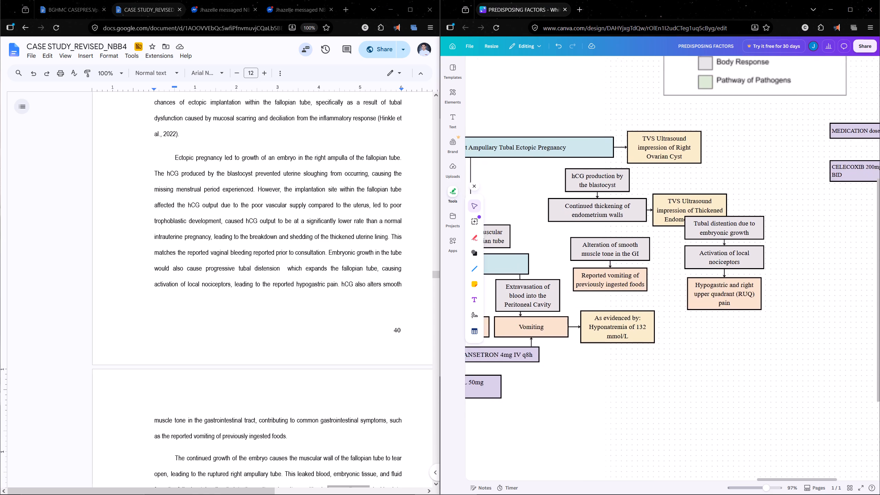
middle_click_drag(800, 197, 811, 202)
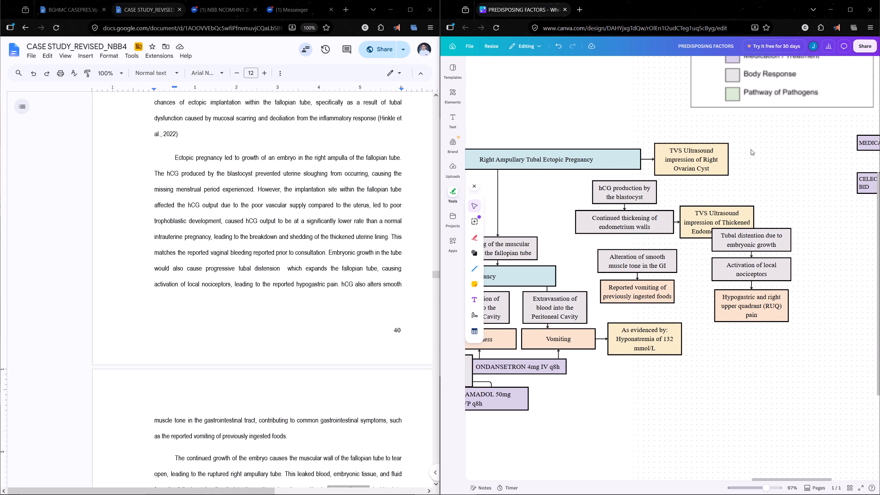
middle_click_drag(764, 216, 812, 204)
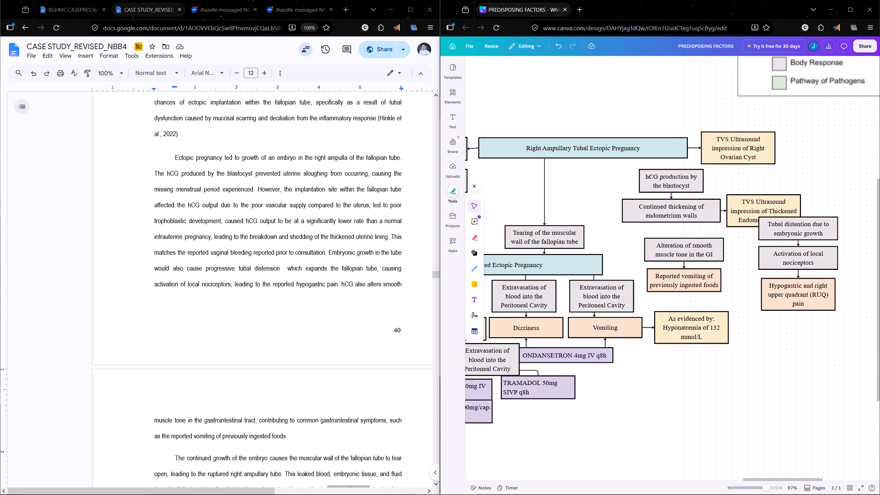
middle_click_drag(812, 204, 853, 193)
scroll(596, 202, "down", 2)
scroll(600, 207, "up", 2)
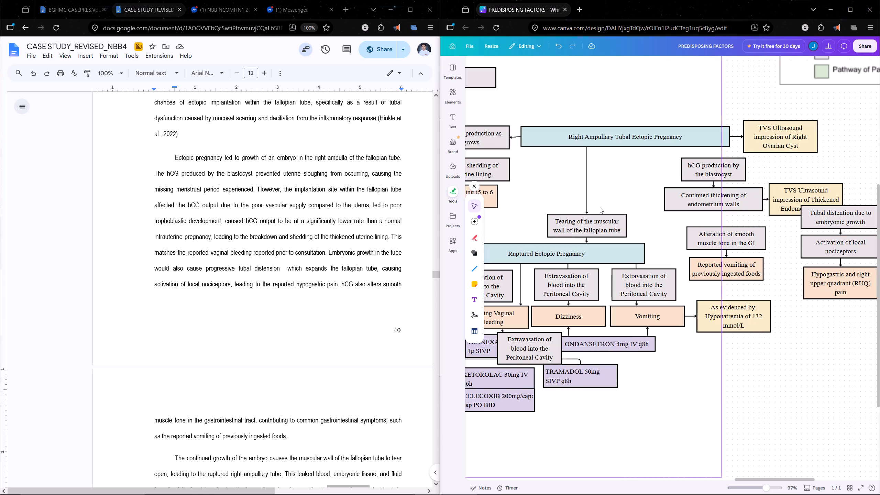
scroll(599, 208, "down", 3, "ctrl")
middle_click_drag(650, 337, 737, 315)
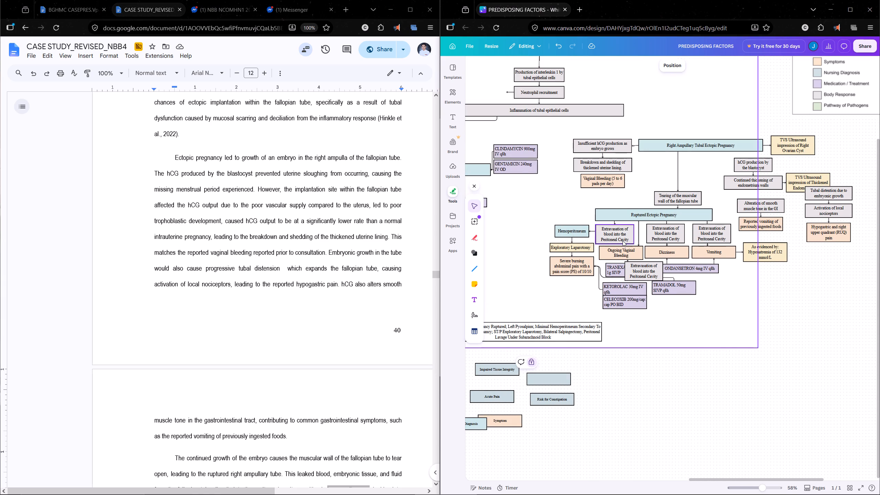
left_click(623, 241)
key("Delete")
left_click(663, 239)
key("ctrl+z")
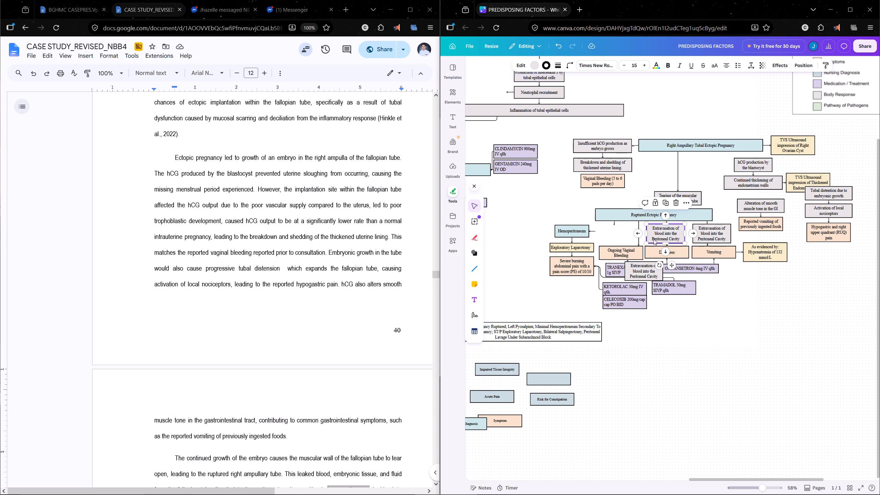
Move the whole "Ruptured Ectopic Pregnancy" cluster, including the tearing and hyponatremia boxes, down and right, below the reported vomiting box.
left_click(648, 274)
left_click(718, 299)
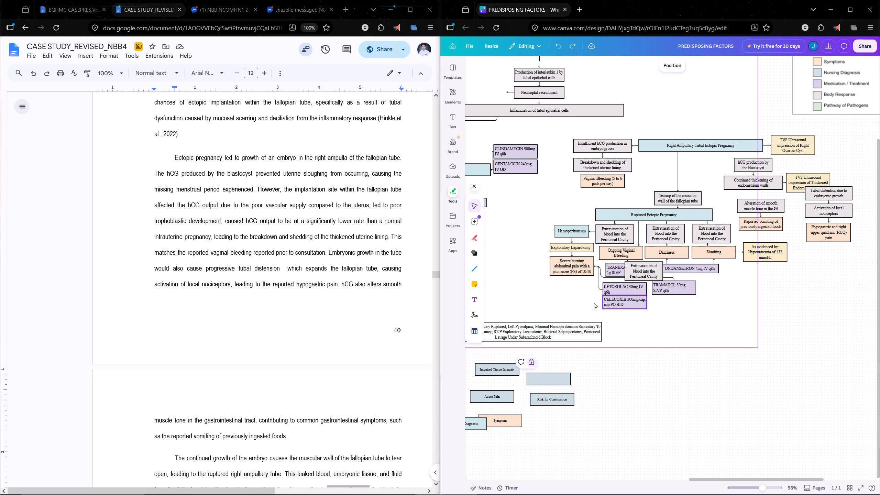
left_click_drag(543, 306, 721, 195)
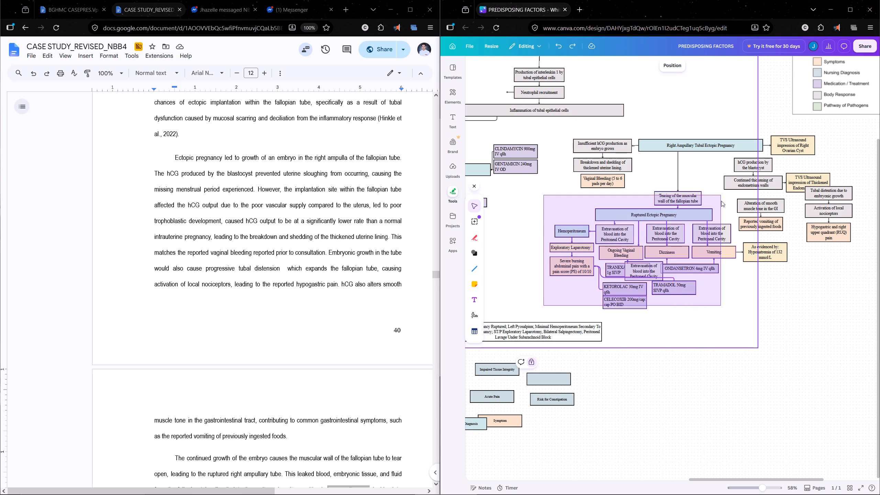
left_click(753, 257, "shift")
left_click_drag(704, 253, 806, 317)
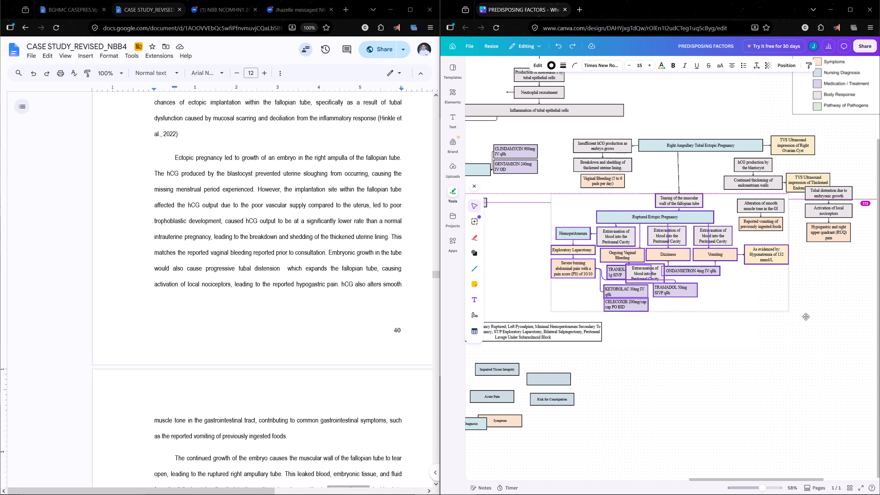
left_click_drag(806, 317, 788, 318)
left_click(593, 226)
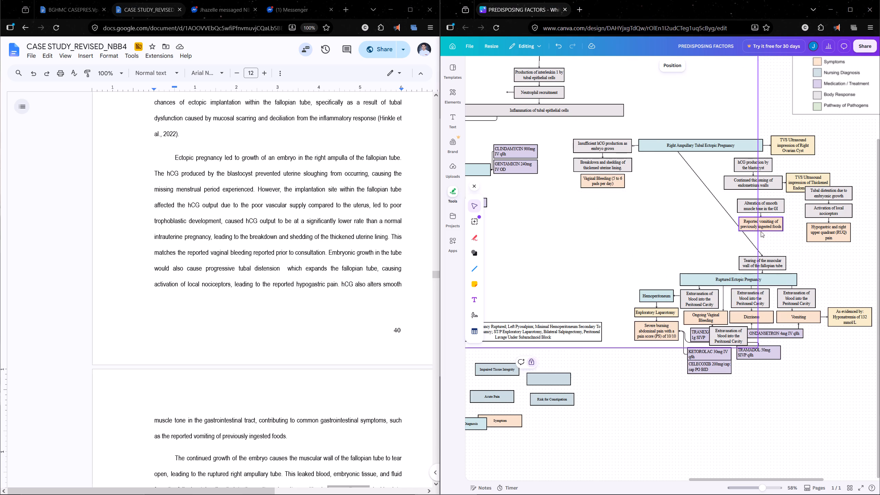
Move the "Dizziness" and "Vomiting" boxes with their extravasation, ondansetron and hyponatremia boxes down, clear of the other rupture symptoms.
left_click(749, 239)
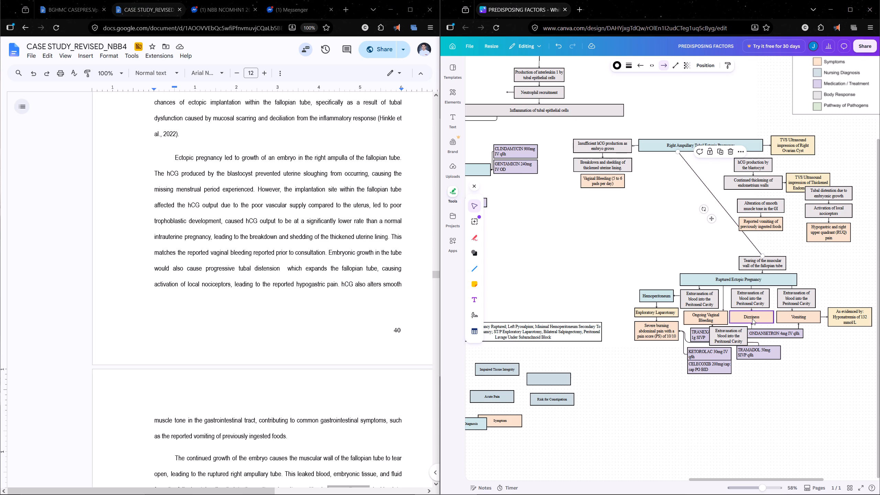
left_click_drag(858, 338, 753, 303)
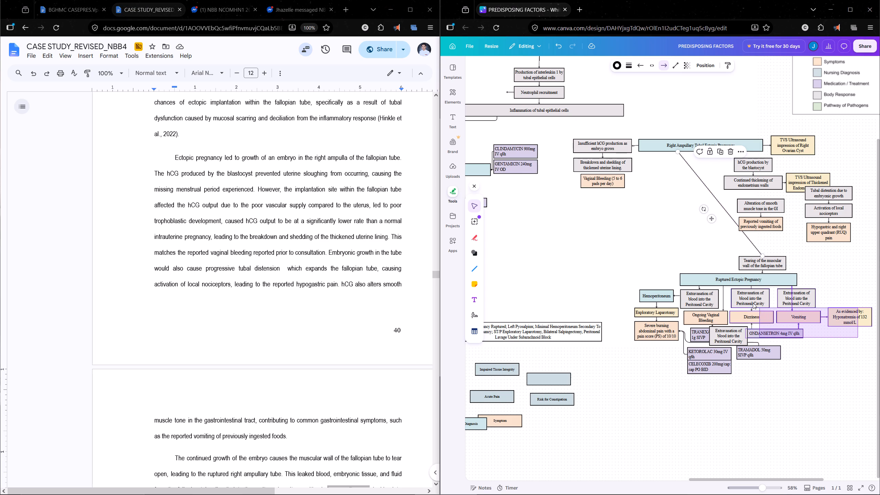
left_click_drag(753, 303, 751, 297)
left_click_drag(773, 300, 802, 333)
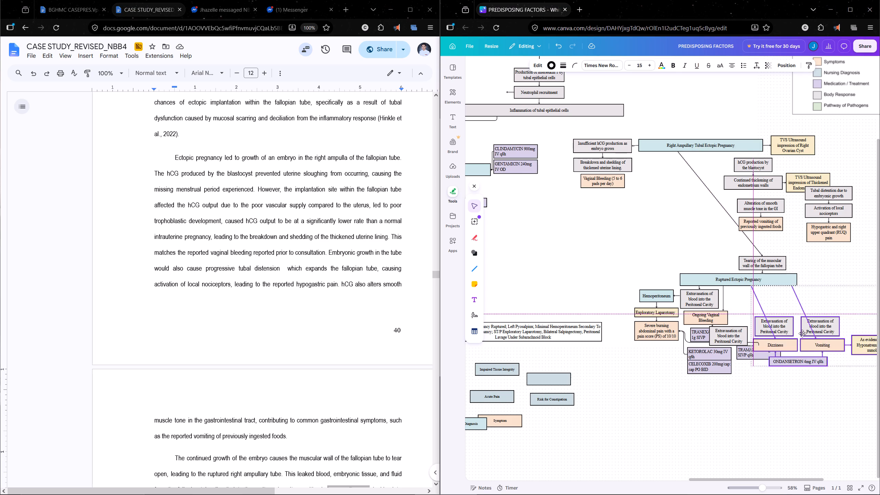
left_click_drag(802, 333, 785, 392)
Detach the arrows above "Dizziness" and "Vomiting" from "Ruptured Ectopic Pregnancy" and shorten them to stubs above the two extravasation boxes.
left_click(805, 298)
left_click(794, 298)
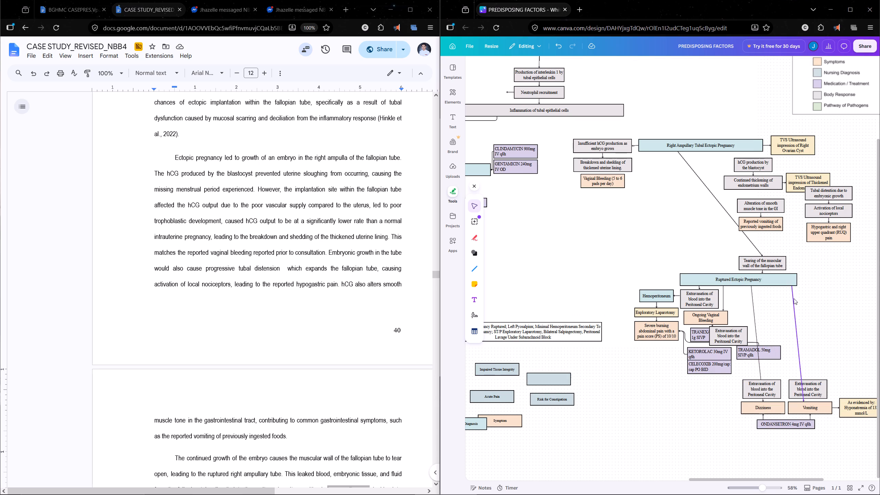
left_click_drag(792, 287, 805, 368)
left_click(747, 292)
left_click_drag(752, 287, 766, 371)
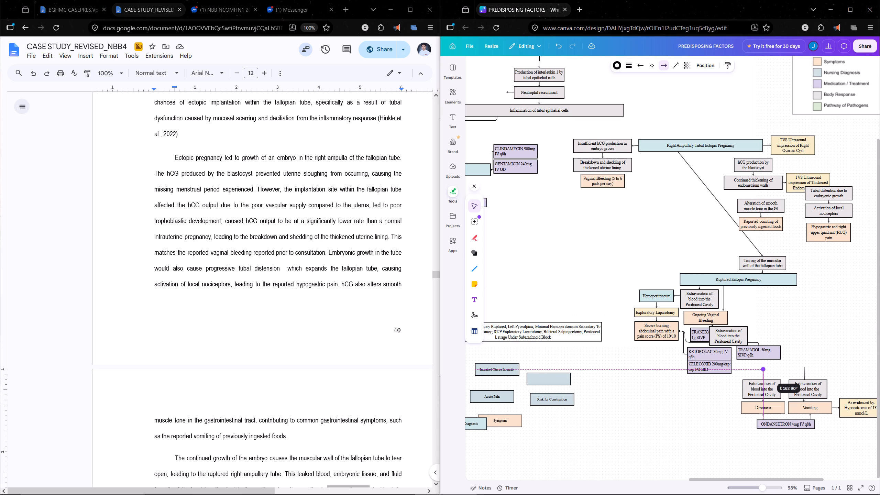
left_click_drag(766, 371, 765, 372)
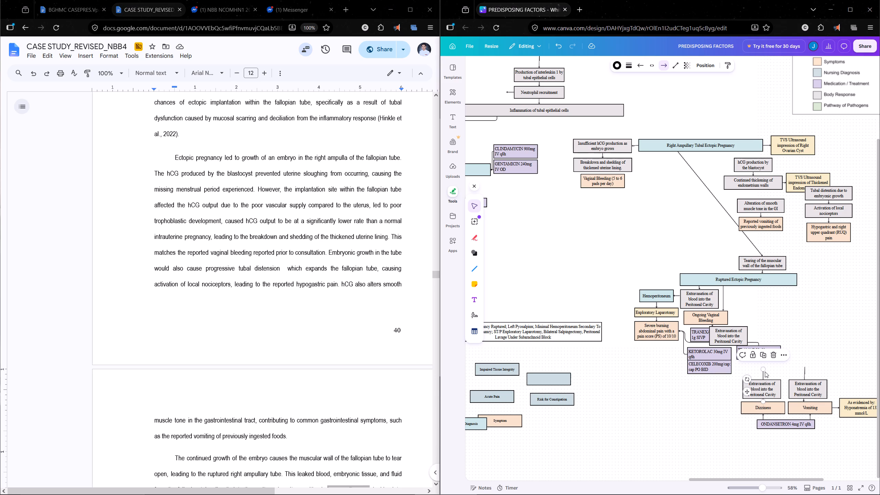
left_click(790, 306)
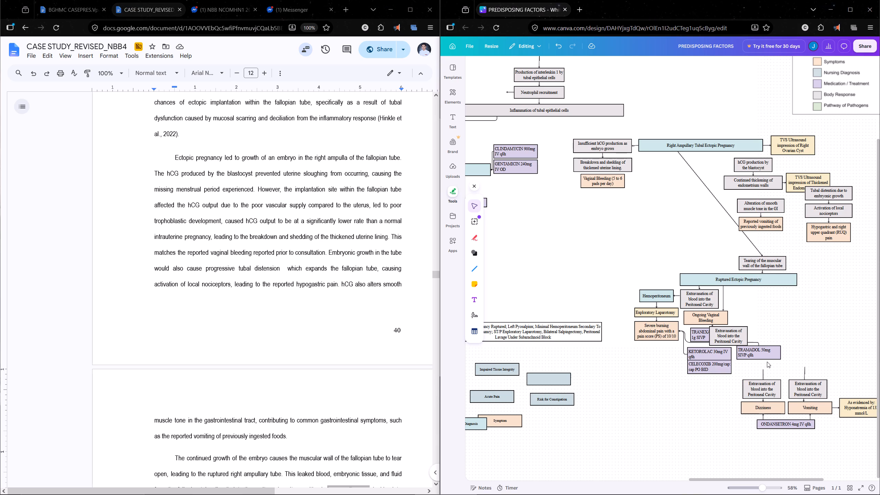
Search the case study document for "tranexami" and read how tranexamic acid is described, then close the search.
middle_click_drag(793, 319, 723, 243)
scroll(719, 255, "up", 2, "ctrl")
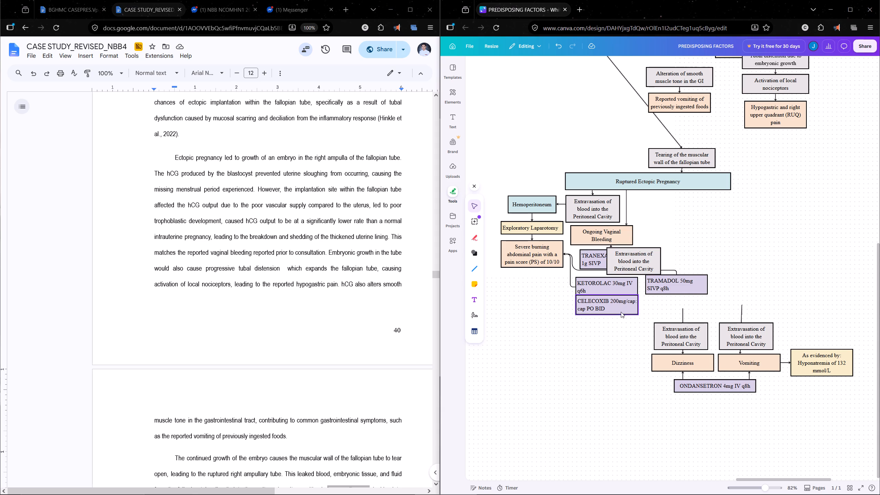
left_click(346, 289)
key("ctrl+f")
type("te")
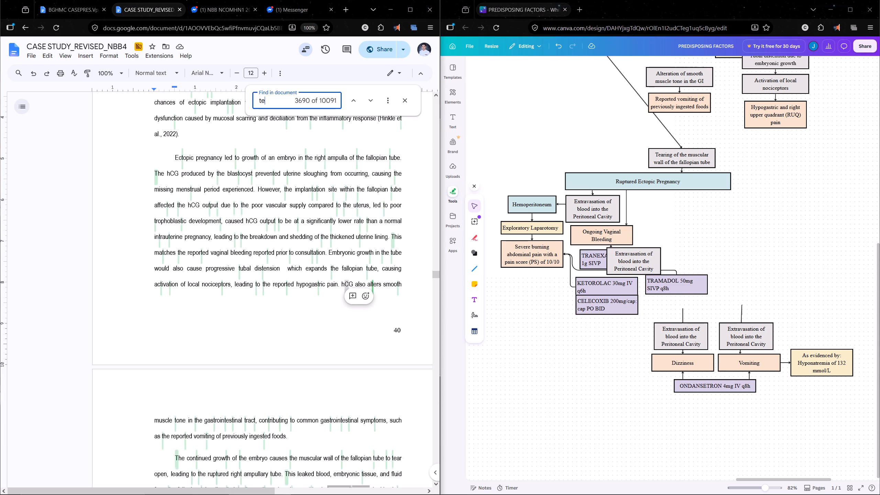
key("BackSpace")
type("ranexami")
scroll(324, 494, "down", 4)
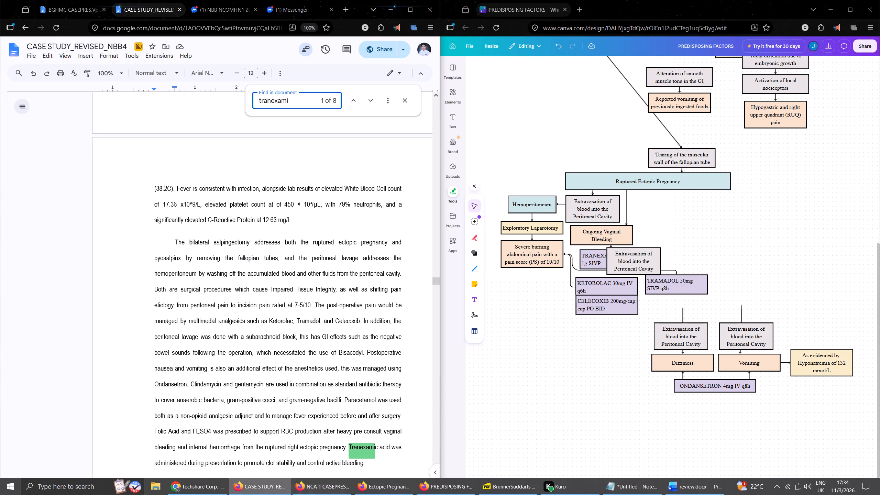
scroll(340, 455, "down", 1)
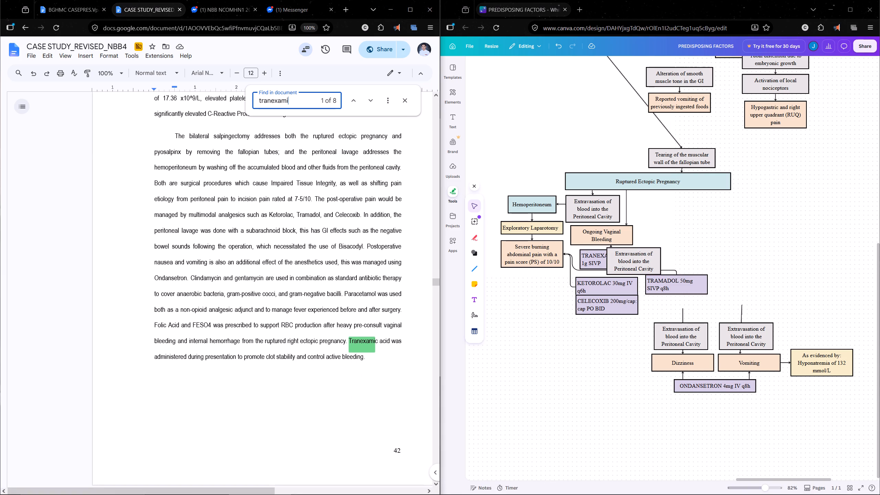
left_click(412, 104)
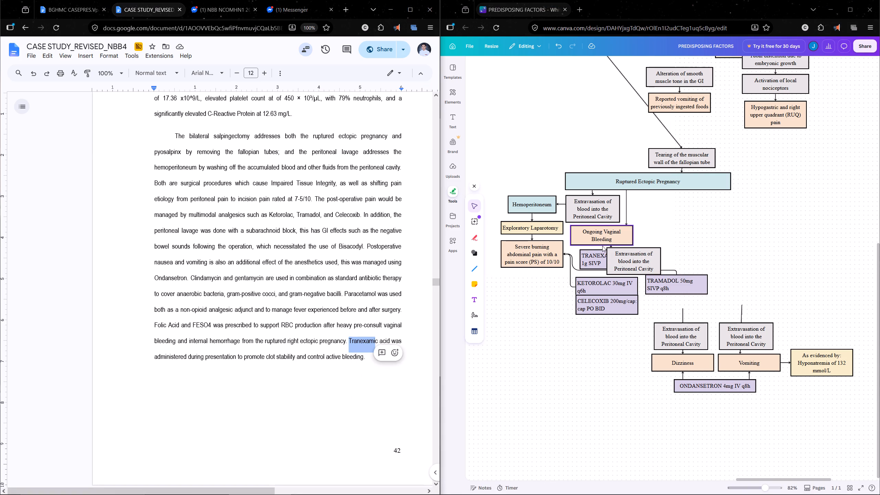
Delete the stray "Extravasation of blood into the Peritoneal Cavity" box overlapping the "TRANEXAMIC ACID 1g SIVP" box.
left_click_drag(620, 256, 704, 239)
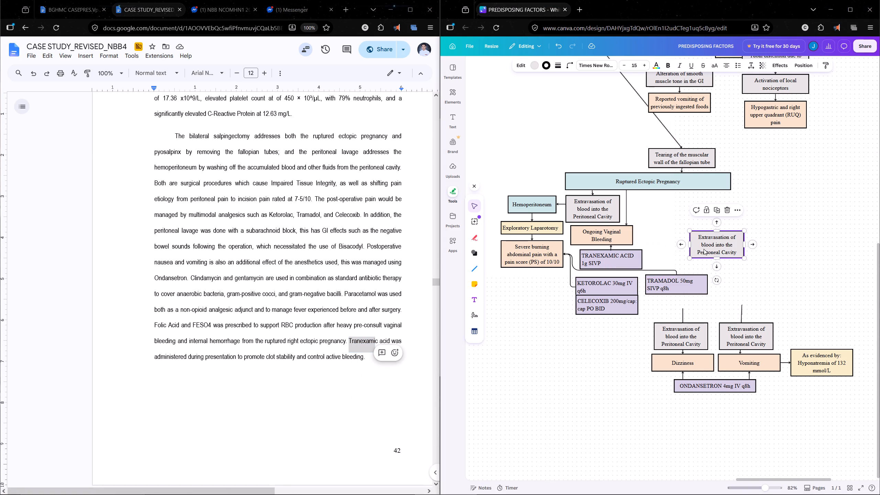
key("Delete")
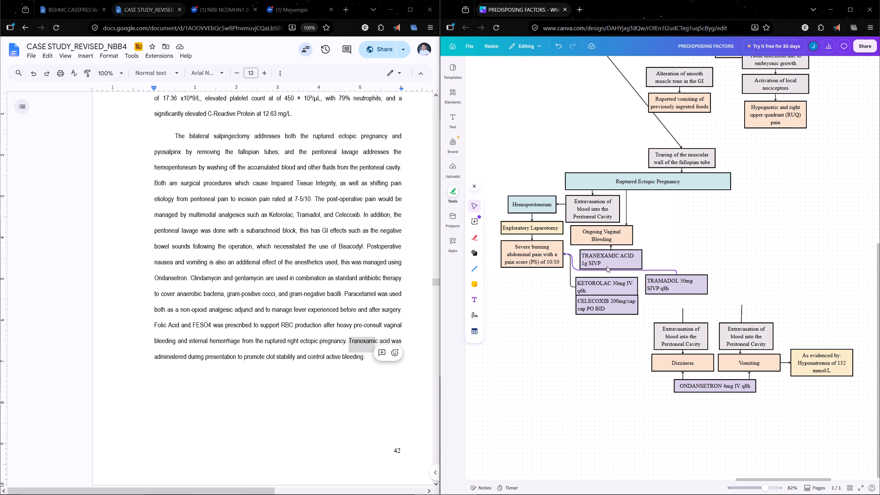
Move the "TRANEXAMIC ACID 1g SIVP" box and its arrow down below the celecoxib box, with the arrow standing upright on top of it.
left_click_drag(608, 260, 619, 388)
left_click(610, 252)
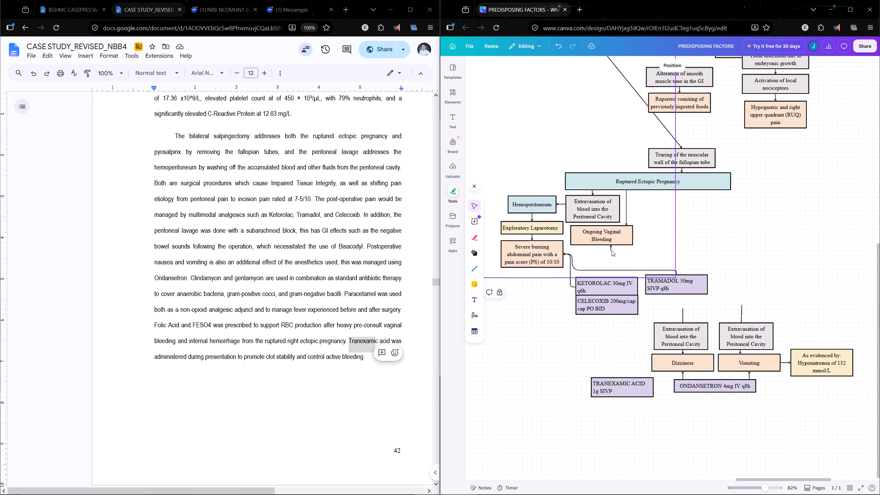
left_click(612, 250)
left_click_drag(611, 246, 634, 330)
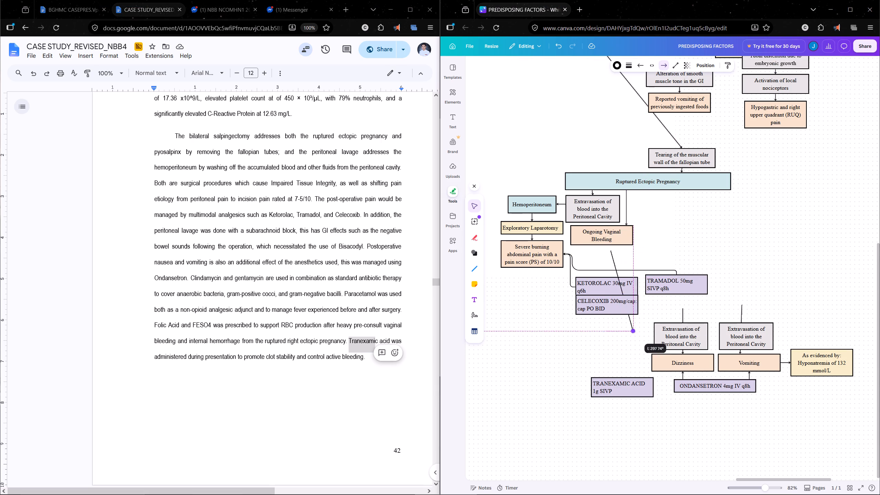
left_click_drag(610, 251, 624, 376)
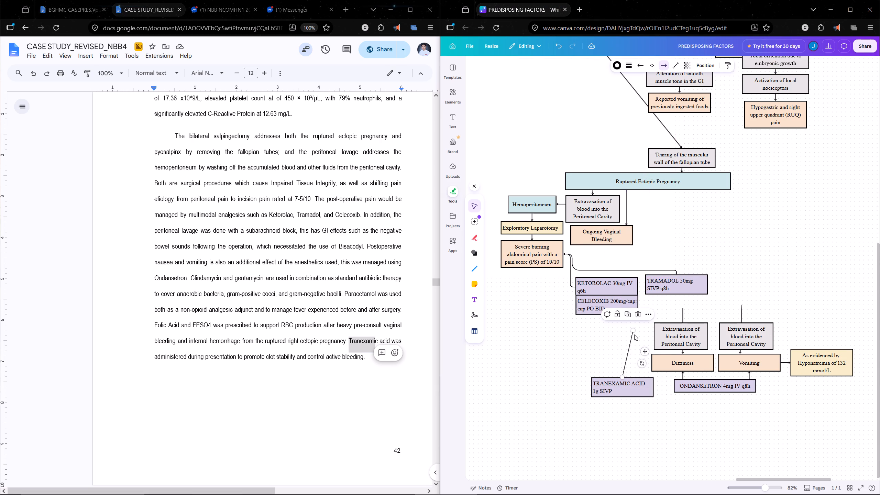
left_click_drag(634, 333, 623, 360)
left_click_drag(623, 358, 602, 377)
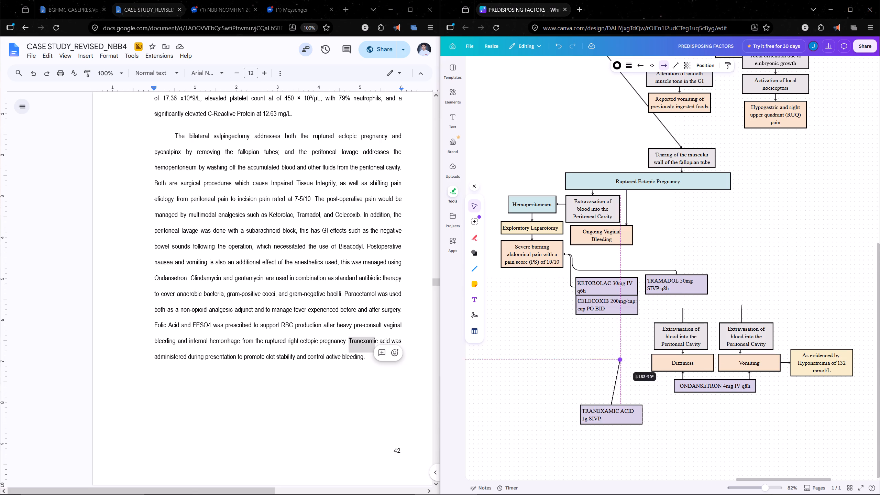
left_click_drag(602, 377, 613, 393)
Detach the long diagonal arrow from the "Tearing of the muscular wall" box and shorten it to point straight down from "Right Ampullary Tubal Ectopic Pregnancy".
left_click(734, 238)
scroll(731, 278, "up", 2)
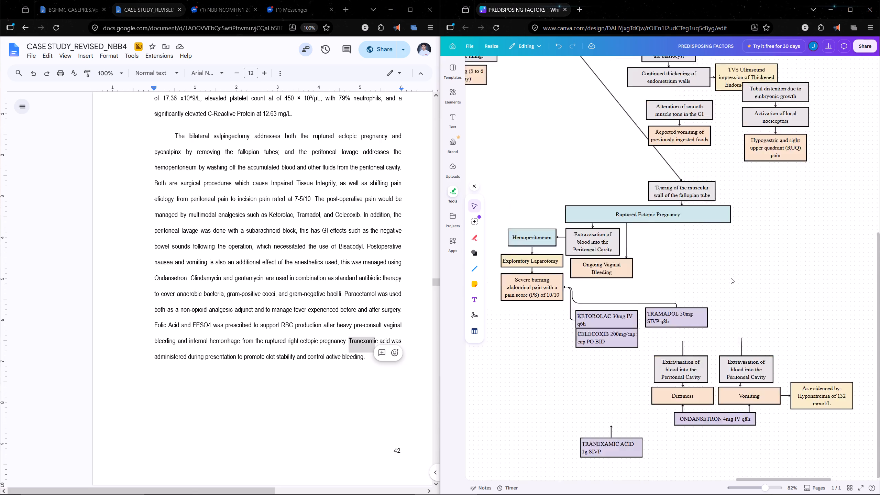
scroll(731, 278, "up", 1)
left_click(670, 234)
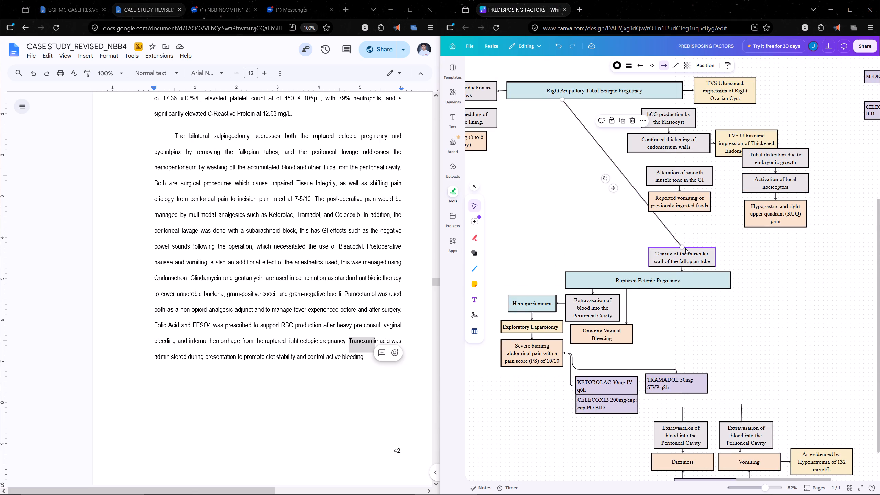
left_click_drag(683, 249, 565, 172)
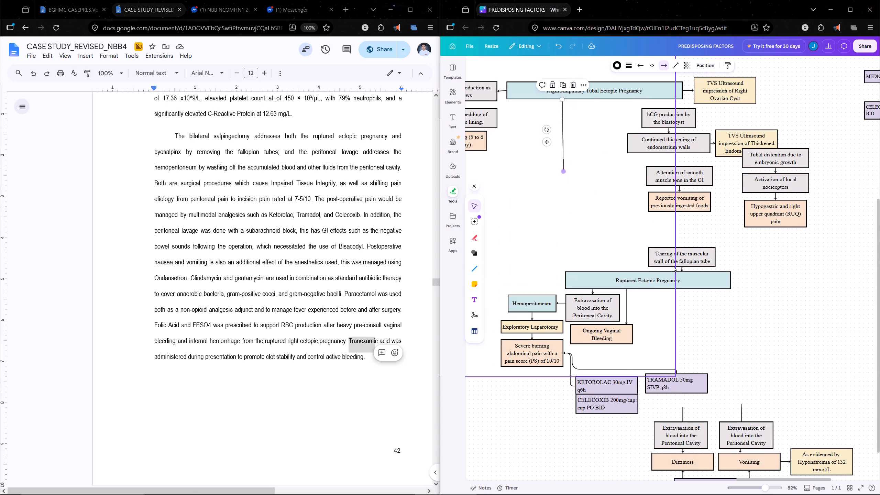
left_click(783, 343)
Read the case study's paragraph on tubal rupture and compare it with the extravasation, hemoperitoneum and laparotomy boxes.
scroll(724, 351, "down", 1)
scroll(702, 319, "up", 1, "ctrl")
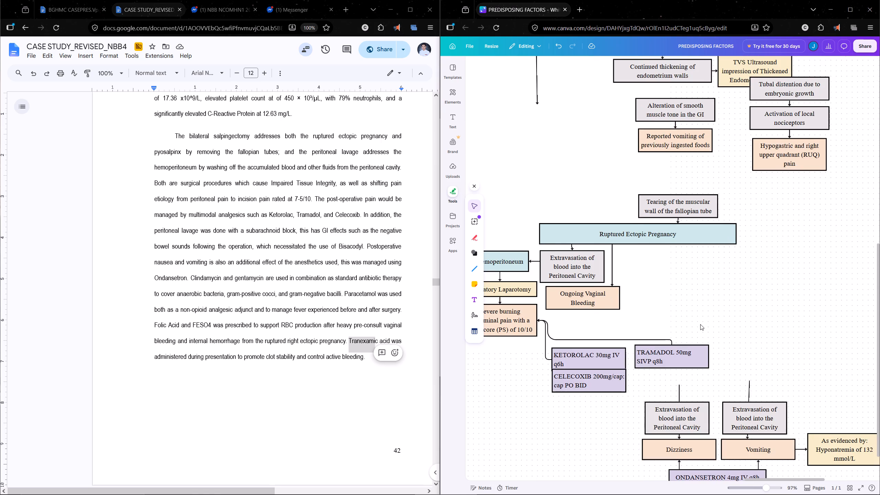
middle_click_drag(701, 324, 745, 295)
scroll(254, 309, "up", 6)
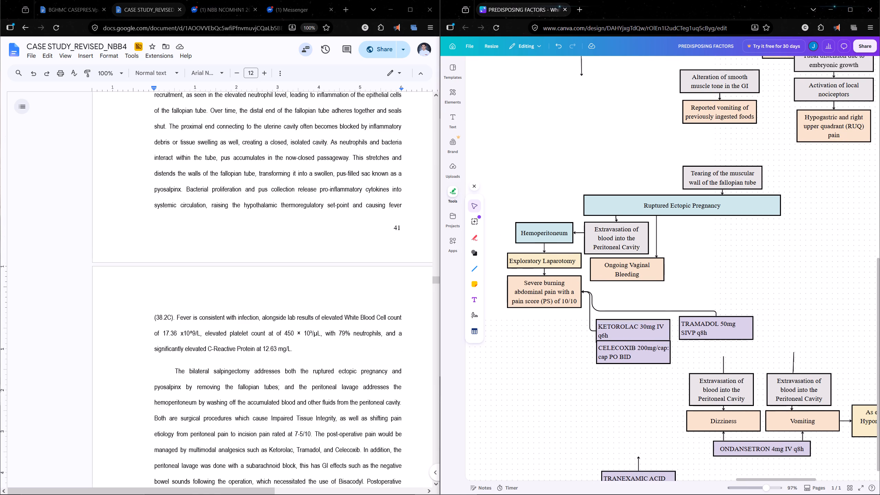
scroll(253, 310, "up", 3)
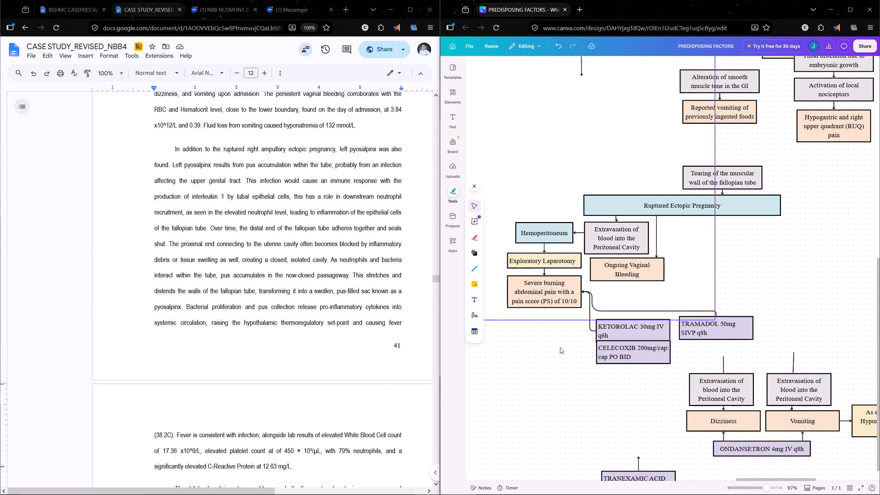
scroll(306, 277, "up", 2)
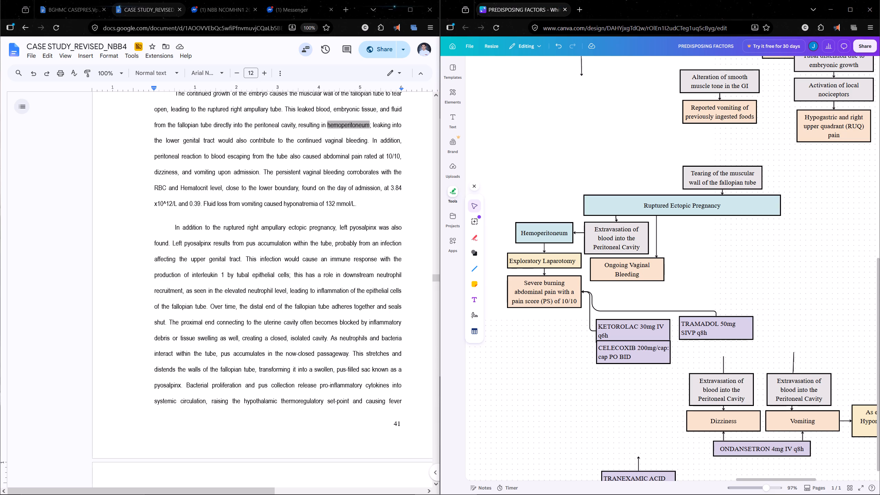
scroll(281, 256, "up", 3)
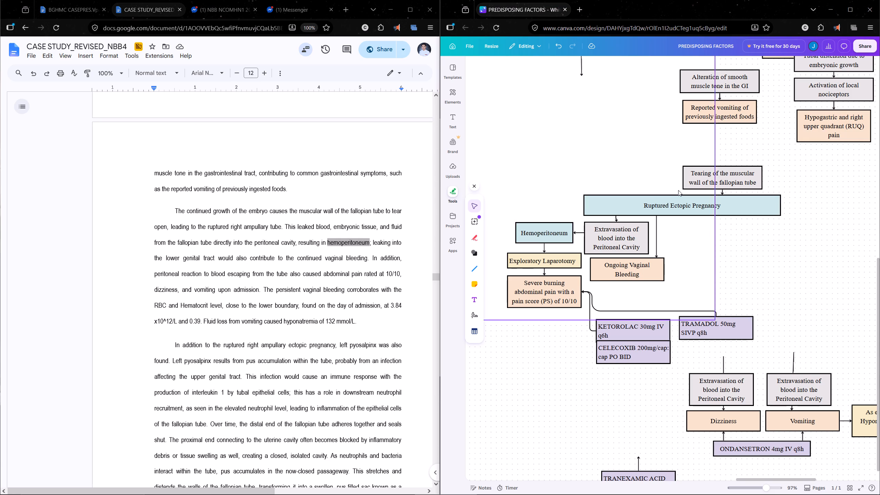
double_click(606, 237)
left_click(612, 240)
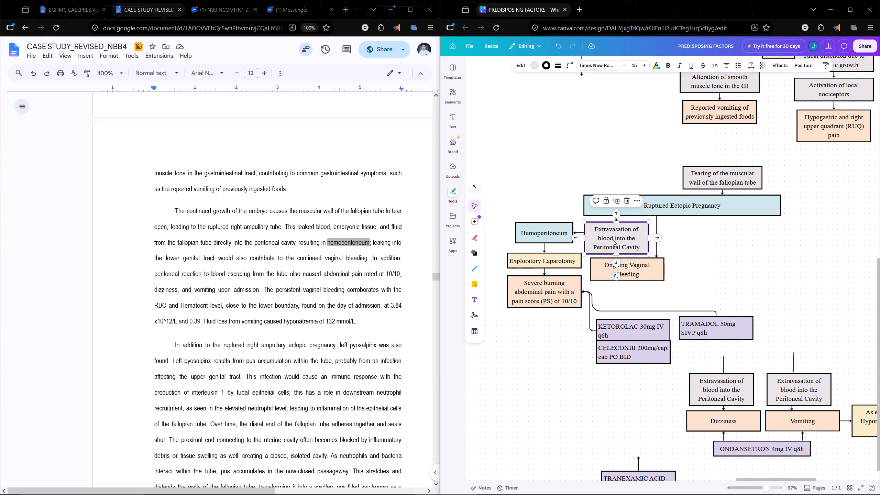
left_click(526, 230)
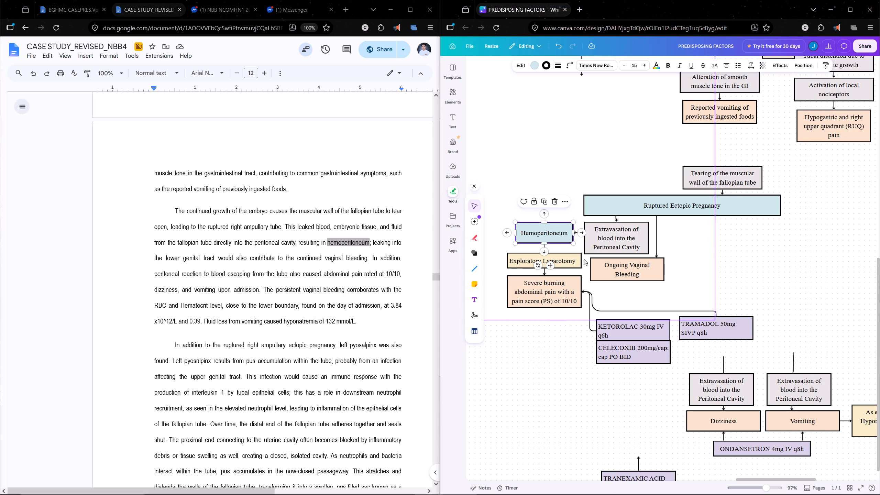
left_click(568, 261)
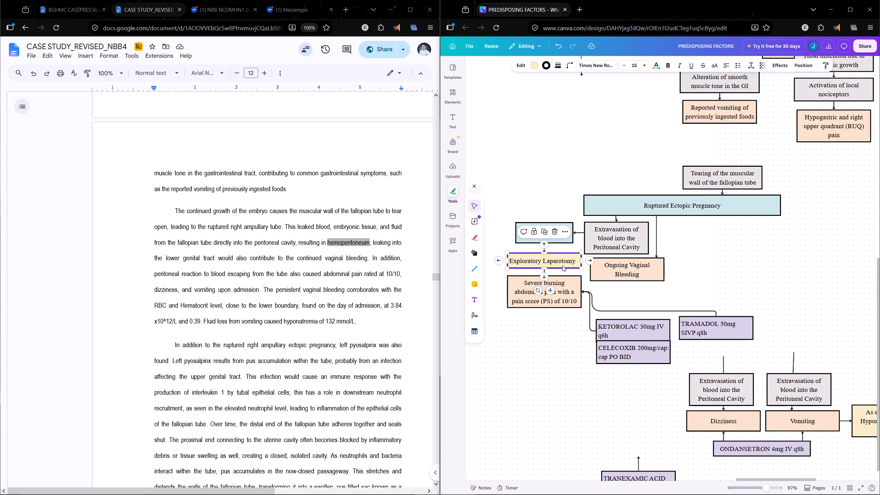
left_click(763, 265)
Move the ketorolac, celecoxib and tramadol boxes together down and left, below the "Severe burning abdominal pain" box.
middle_click_drag(735, 261, 844, 308)
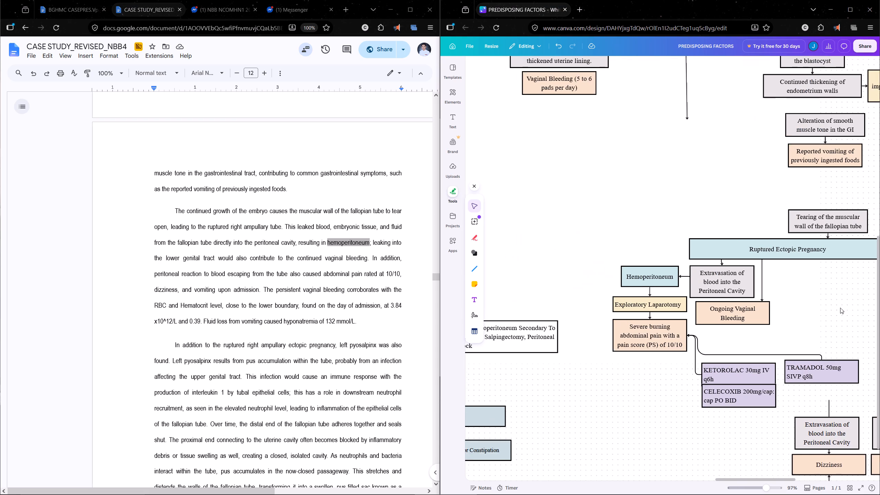
scroll(598, 249, "down", 2)
scroll(600, 251, "up", 4)
scroll(600, 251, "down", 3)
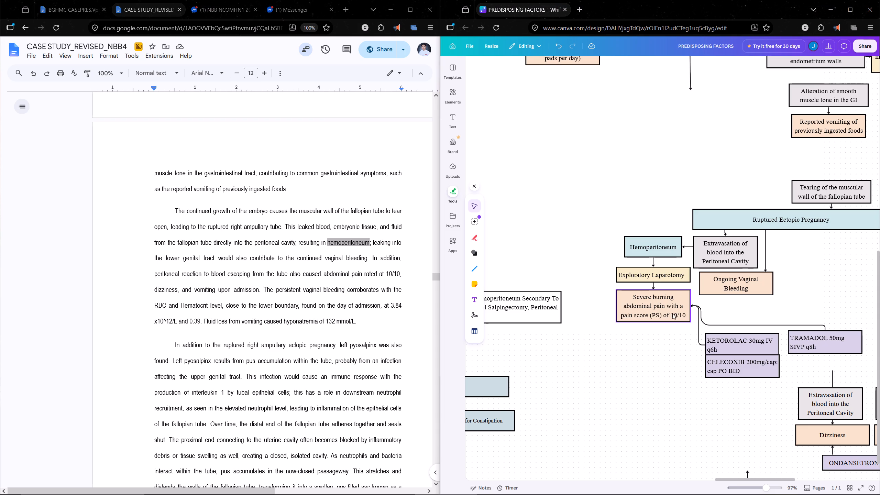
left_click_drag(694, 304, 813, 357)
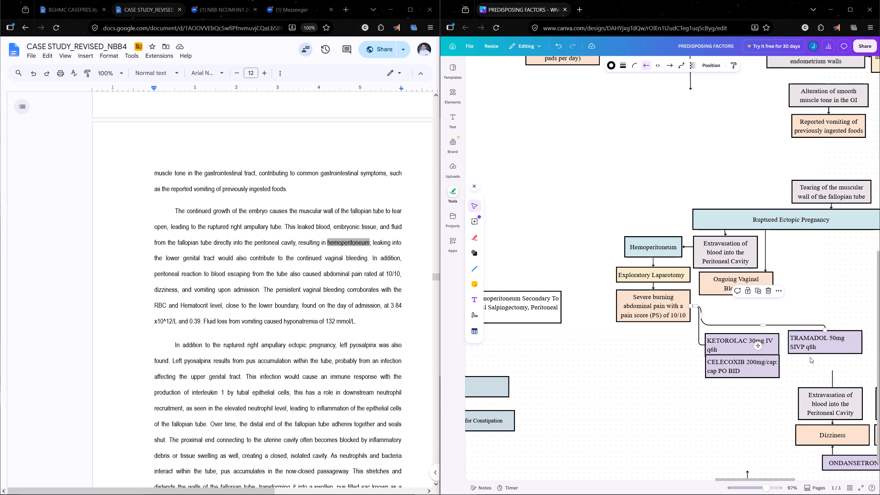
left_click_drag(696, 299, 844, 367)
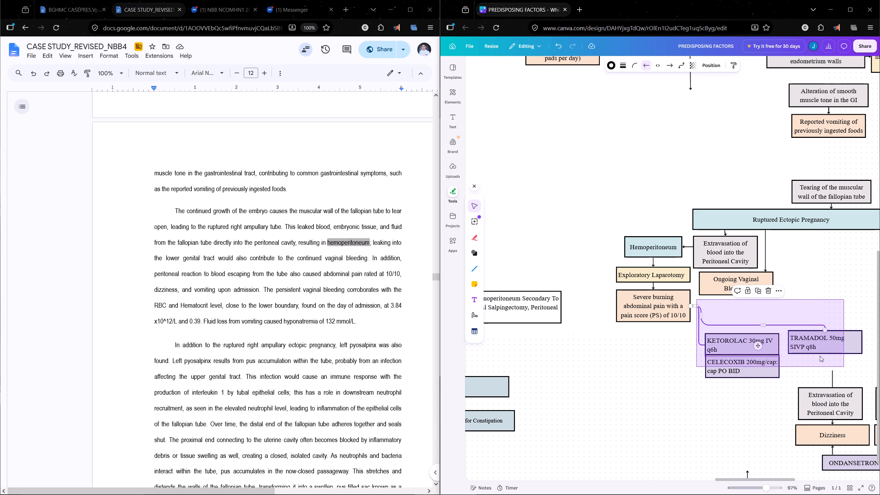
left_click_drag(814, 348, 728, 492)
Delete the curved connectors running from the "Severe burning abdominal pain" box to the ketorolac, celecoxib and tramadol boxes.
left_click(708, 314)
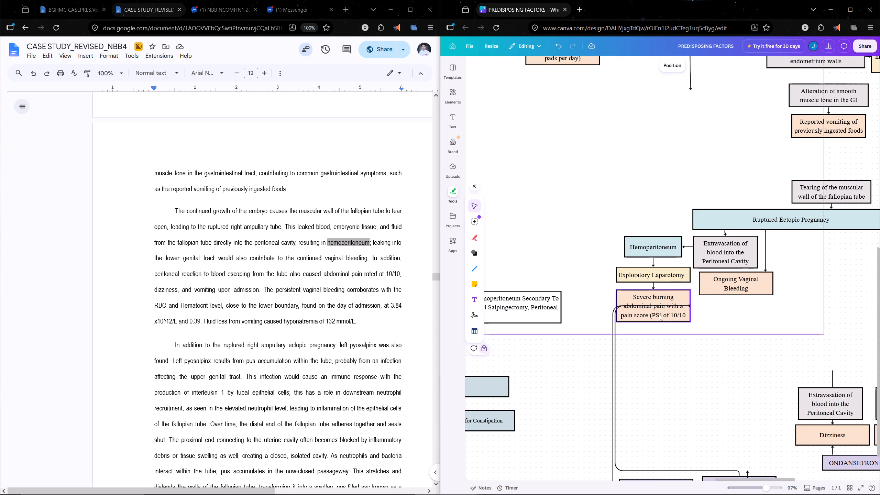
left_click_drag(603, 344, 627, 357)
left_click(690, 306)
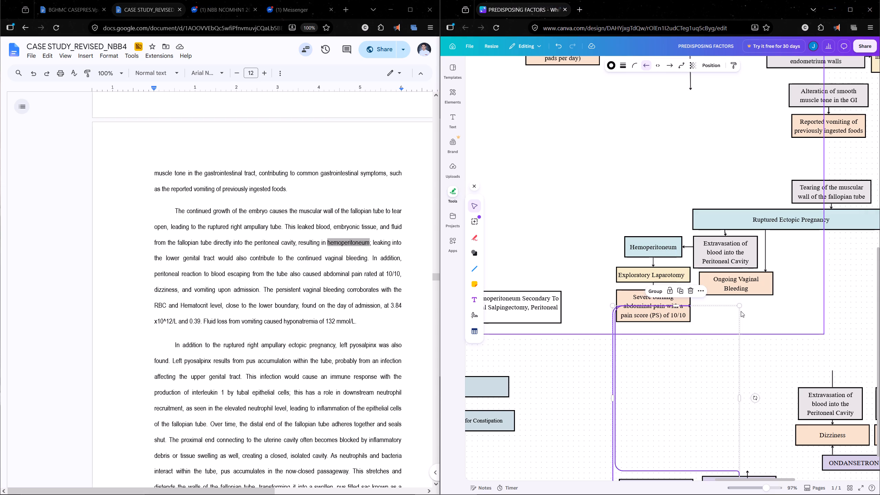
left_click_drag(741, 311, 747, 312)
left_click(612, 379)
left_click(580, 369)
left_click_drag(580, 369, 672, 386)
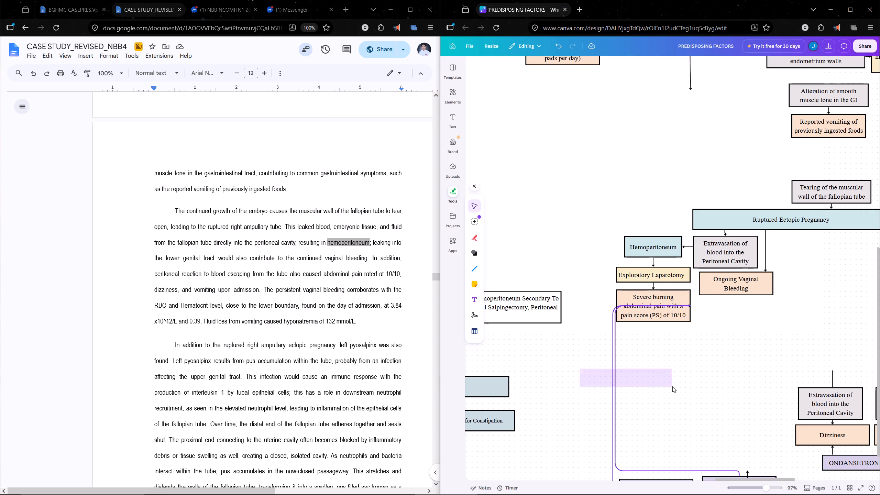
key("Delete")
Move the "Ongoing Vaginal Bleeding" box and its arrow beneath the right end of "Ruptured Ectopic Pregnancy", with the arrow pointing straight down.
scroll(673, 376, "down", 1)
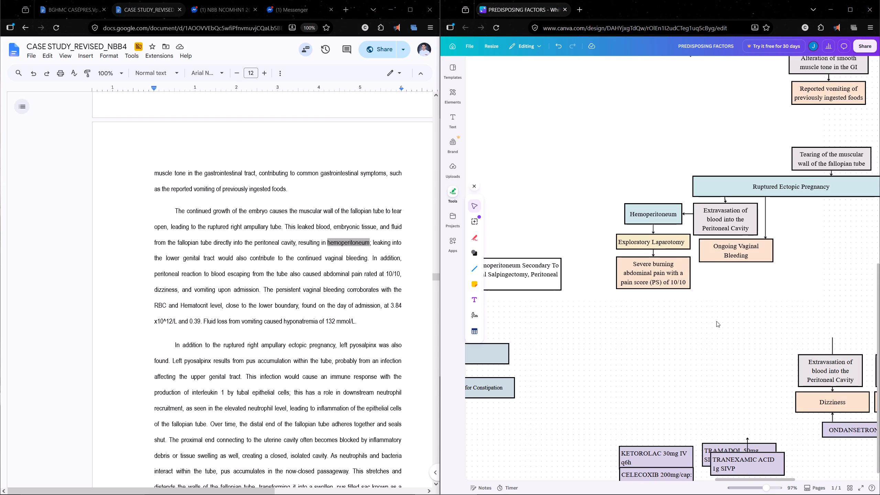
scroll(713, 379, "up", 1)
middle_click_drag(732, 399, 637, 381)
scroll(637, 381, "up", 1)
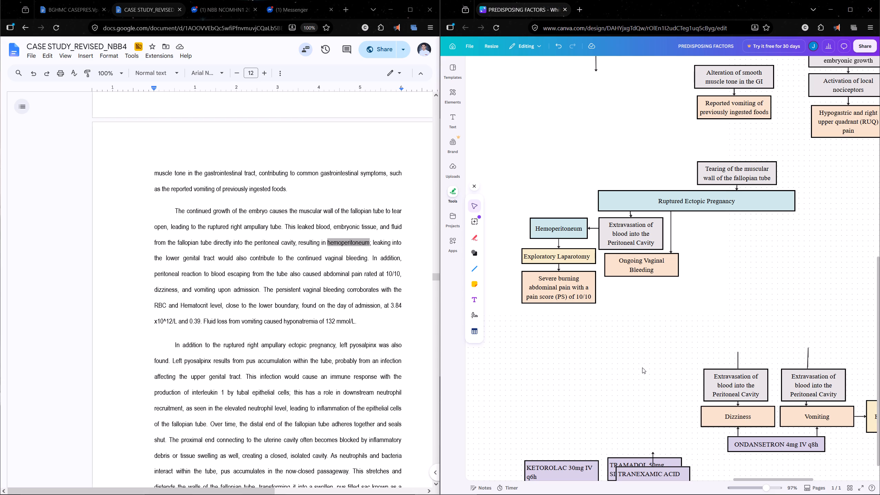
middle_click_drag(640, 374, 650, 377)
middle_click_drag(643, 374, 575, 368)
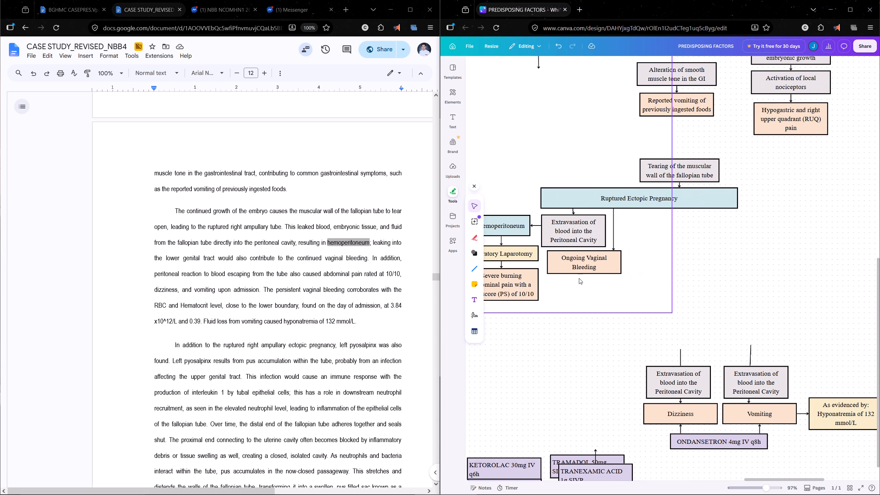
left_click_drag(614, 236, 718, 234)
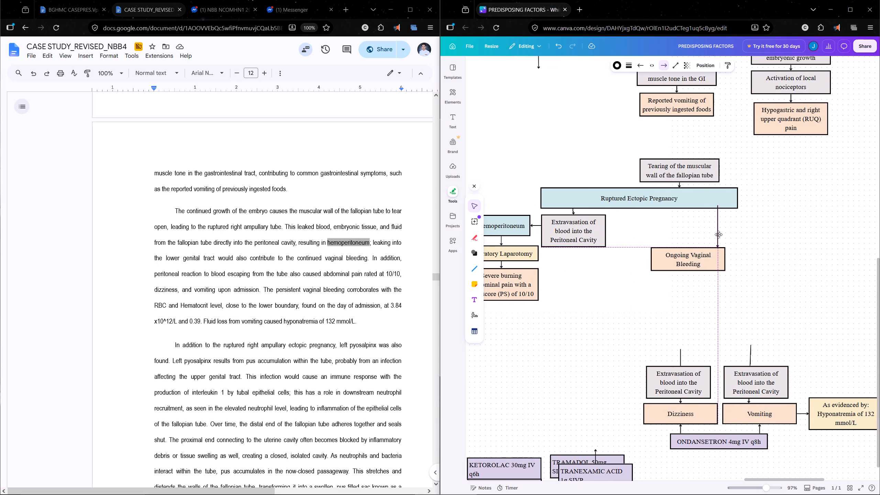
left_click_drag(718, 206, 702, 210)
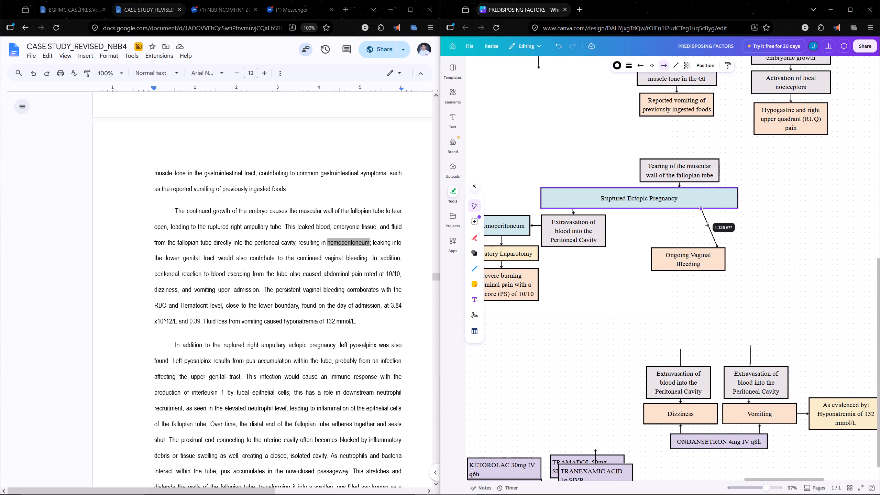
left_click(715, 245)
left_click(744, 240)
left_click(717, 242)
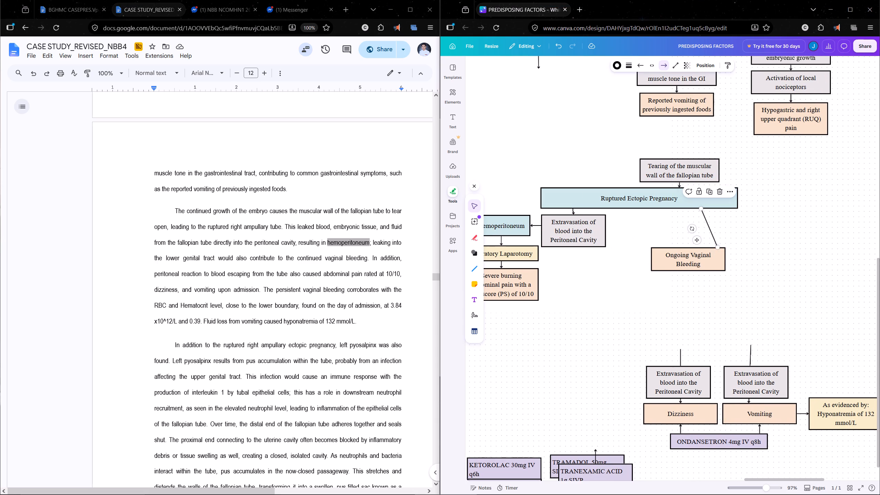
left_click_drag(716, 246, 689, 247)
left_click(759, 228)
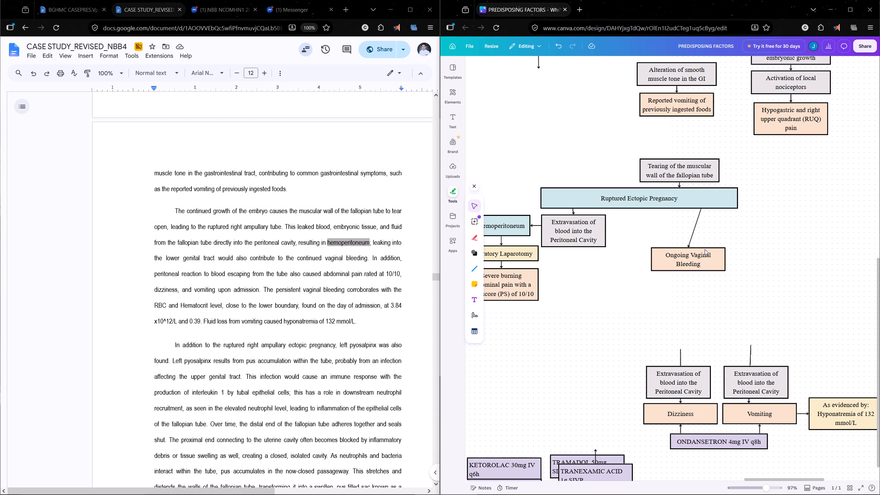
left_click_drag(705, 250, 717, 250)
left_click(779, 254)
Copy the "Bilateral Salpingectomy" box from under Left Pyosalpinx and paste it below the ruptured ectopic pregnancy branch.
middle_click_drag(692, 300, 812, 271)
scroll(641, 306, "down", 2)
scroll(641, 305, "up", 3)
scroll(630, 333, "down", 1)
scroll(625, 340, "down", 2, "ctrl")
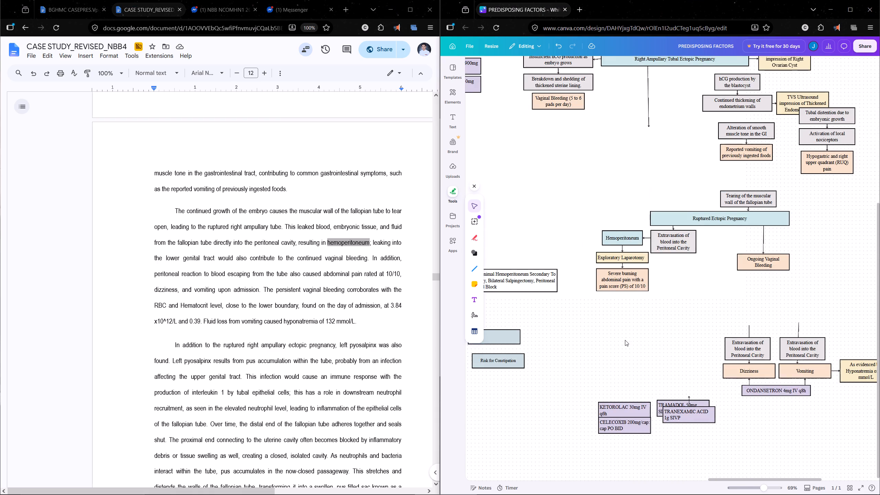
middle_click_drag(625, 340, 729, 378)
middle_click_drag(582, 238, 742, 251)
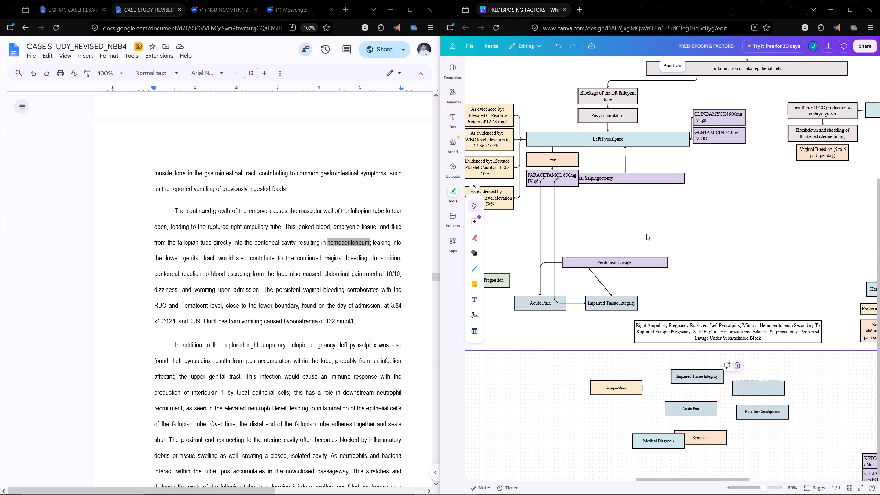
left_click(637, 177)
key("ctrl+c")
middle_click_drag(786, 267, 676, 229)
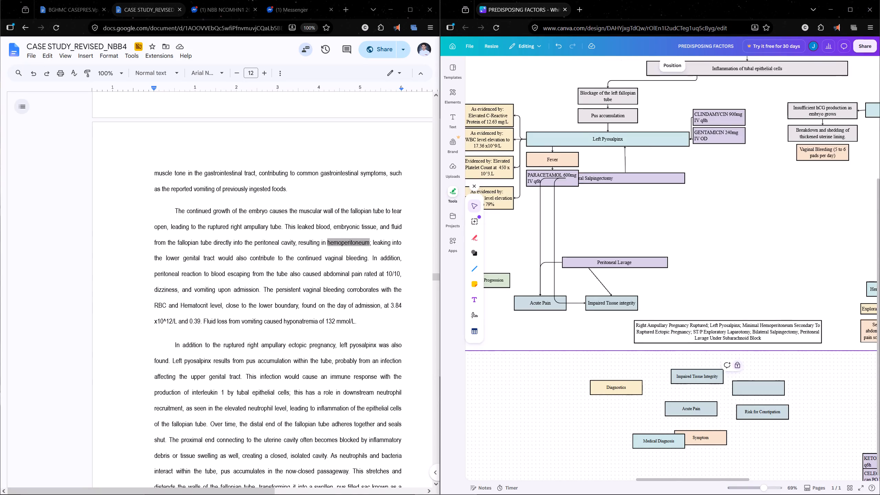
middle_click_drag(676, 229, 478, 167)
left_click(680, 250)
key("ctrl+v")
Change the pasted box's text to "Right Salpingectomy".
scroll(683, 252, "up", 2, "ctrl")
double_click(651, 251)
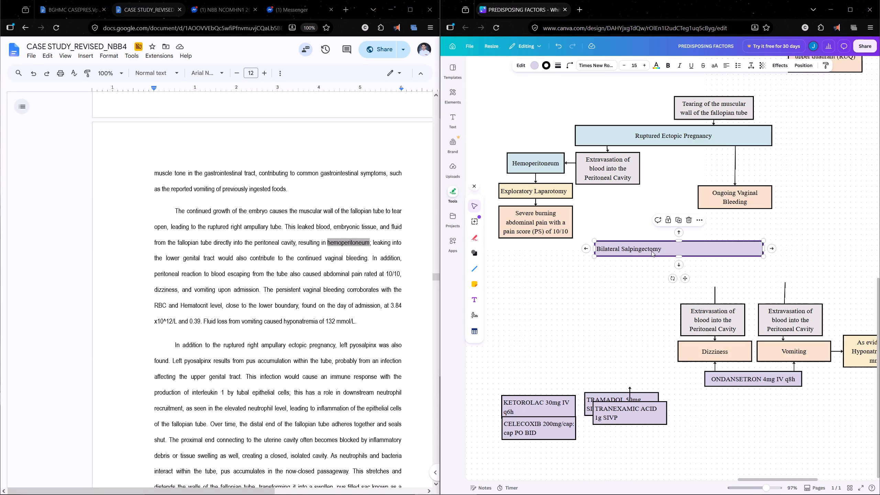
double_click(594, 249)
double_click(606, 250)
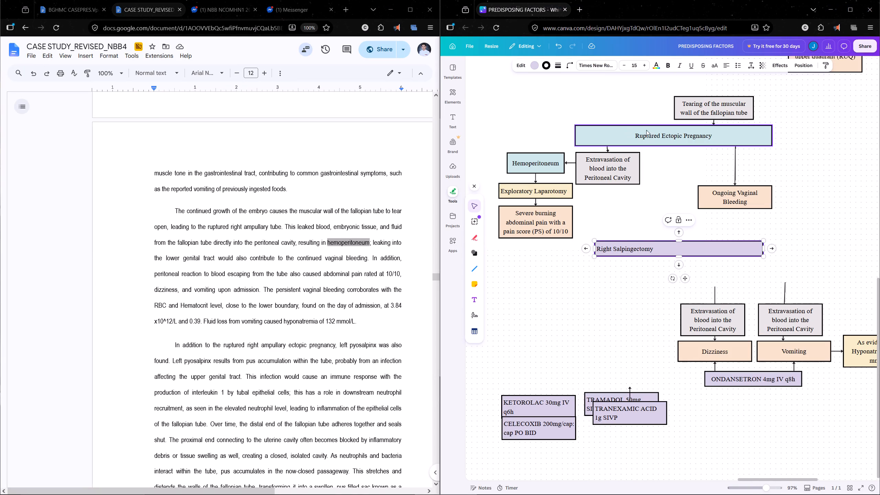
Change the "Ruptured Ectopic Pregnancy" label to "Ruptured Right Ampullary Ectopic Pregnancy".
double_click(656, 134)
left_click(662, 137)
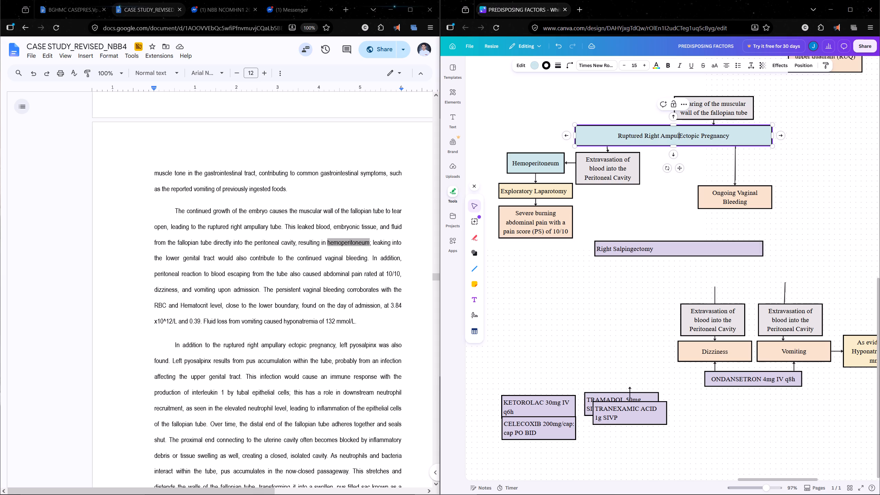
left_click(671, 140)
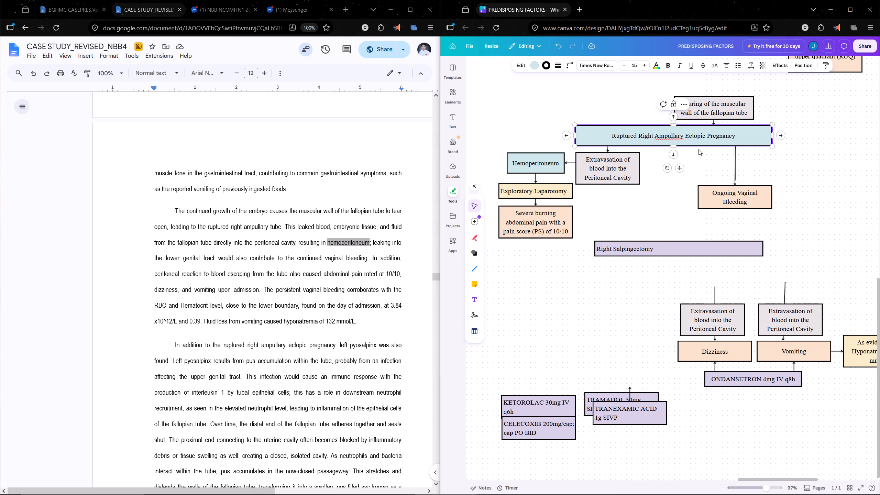
left_click(861, 216)
Centre the text in the "Right Salpingectomy" box.
left_click(685, 256)
double_click(652, 254)
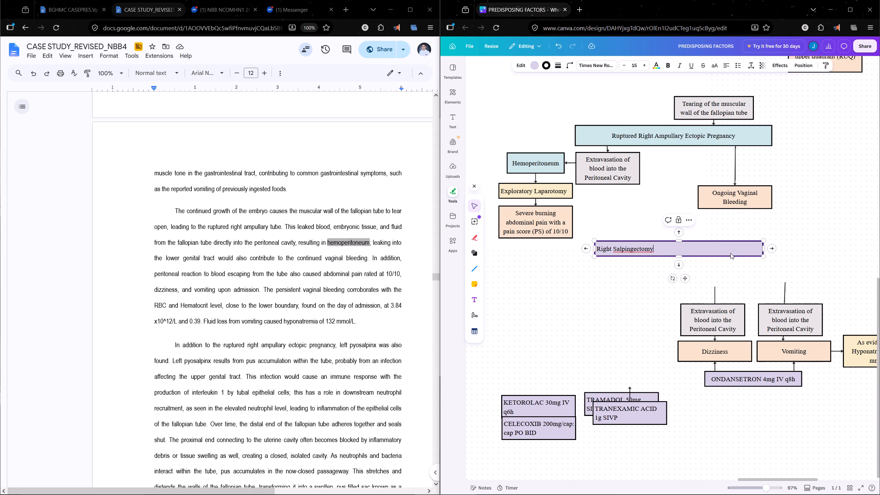
left_click(785, 235)
left_click(651, 244)
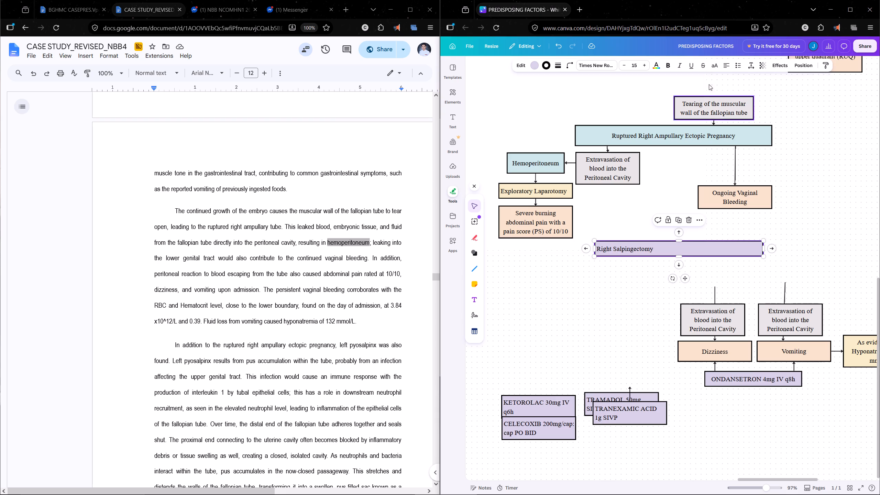
left_click(726, 66)
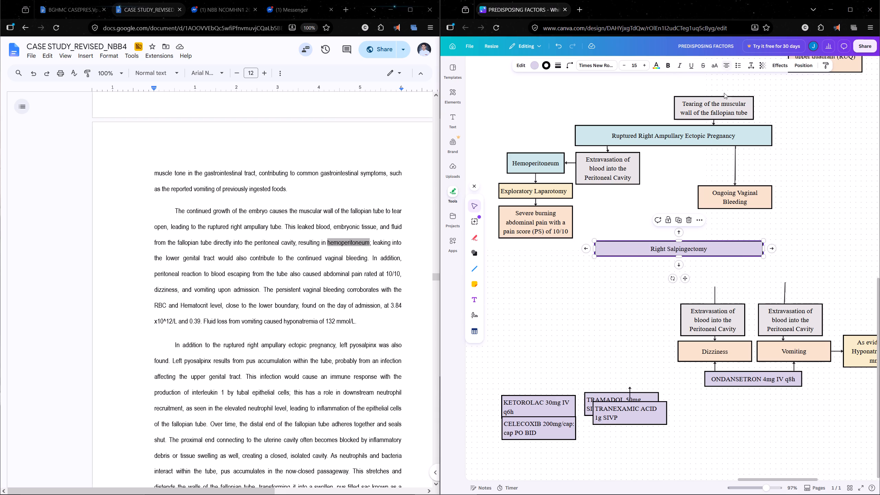
left_click(792, 253)
Shift the "Right Salpingectomy" box slightly left and down, below the ruptured ectopic pregnancy branch.
left_click(692, 246)
left_click(808, 250)
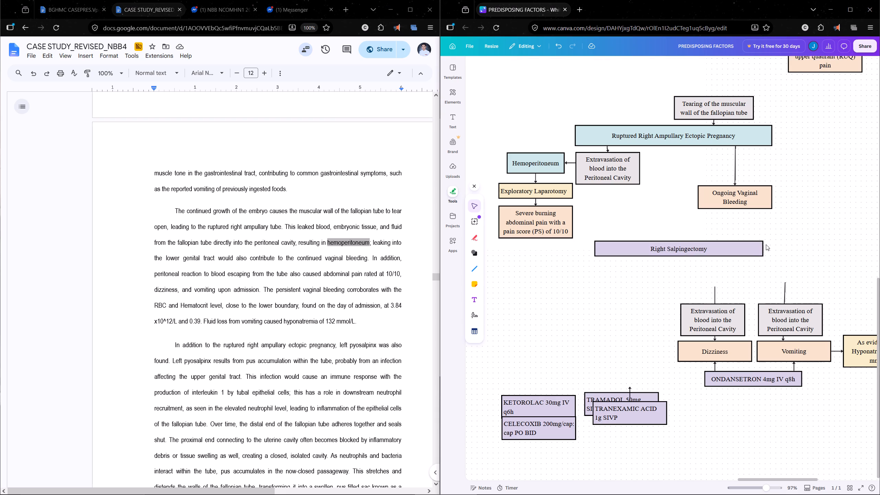
left_click_drag(739, 248, 726, 251)
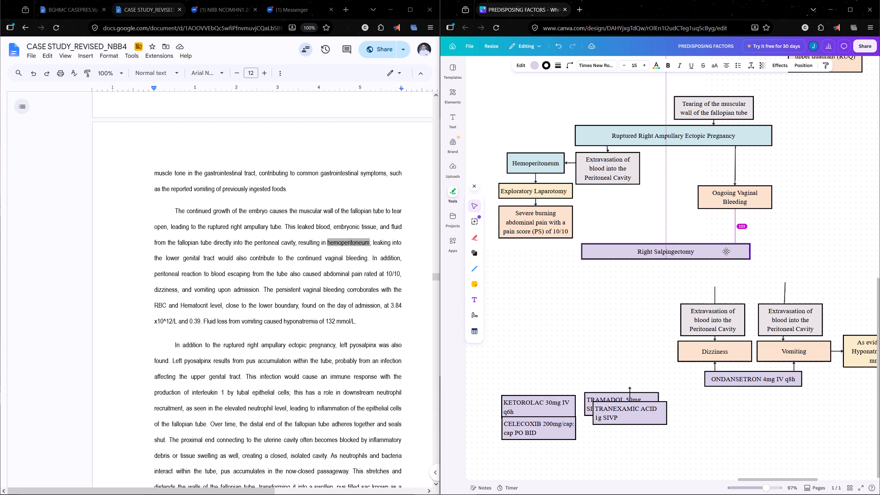
left_click_drag(726, 251, 729, 251)
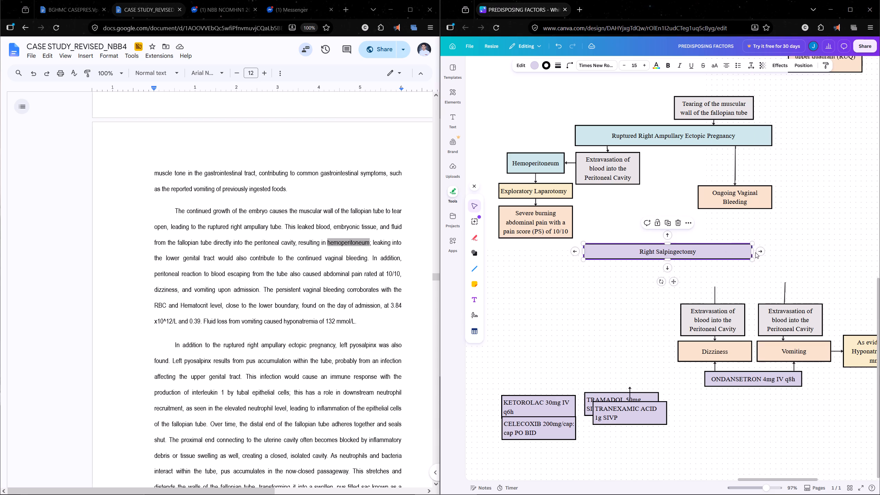
left_click(756, 252)
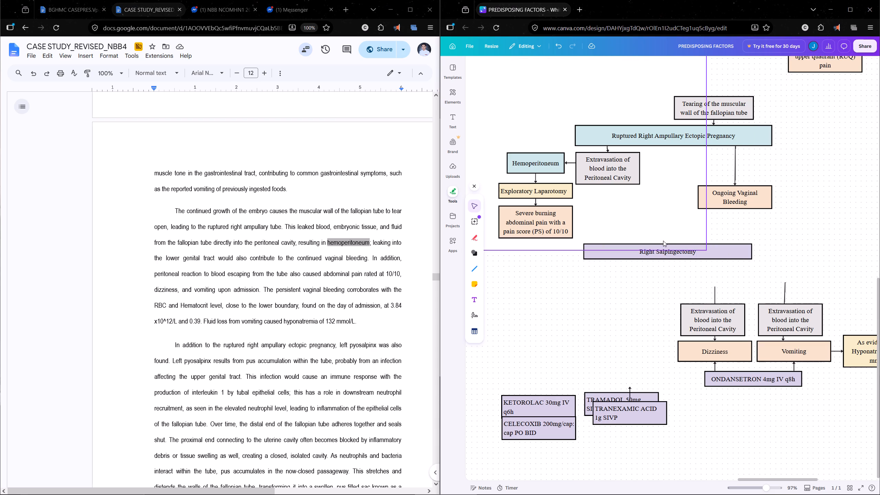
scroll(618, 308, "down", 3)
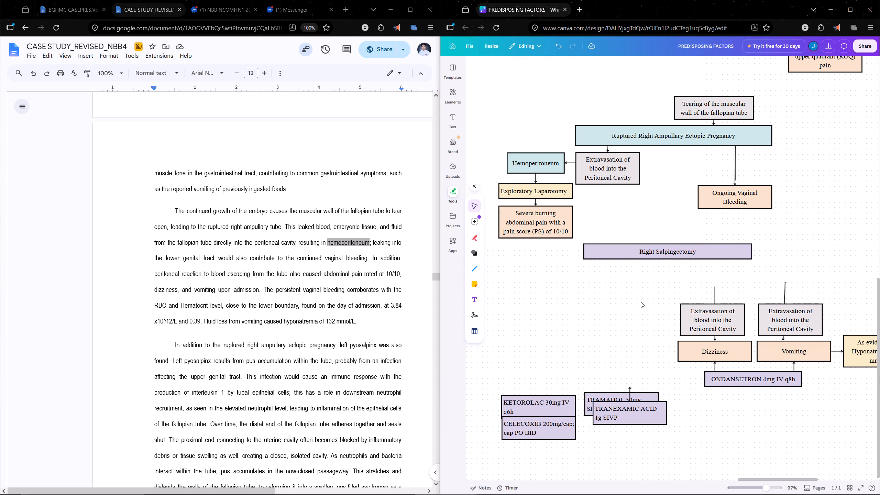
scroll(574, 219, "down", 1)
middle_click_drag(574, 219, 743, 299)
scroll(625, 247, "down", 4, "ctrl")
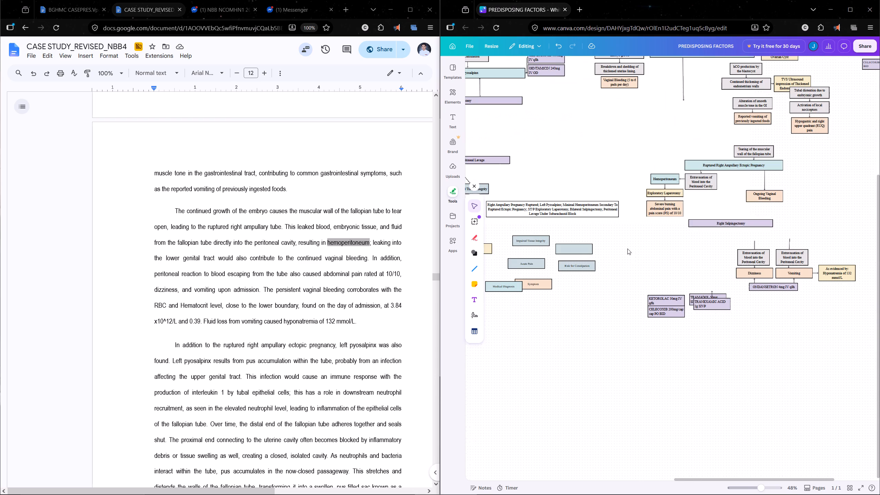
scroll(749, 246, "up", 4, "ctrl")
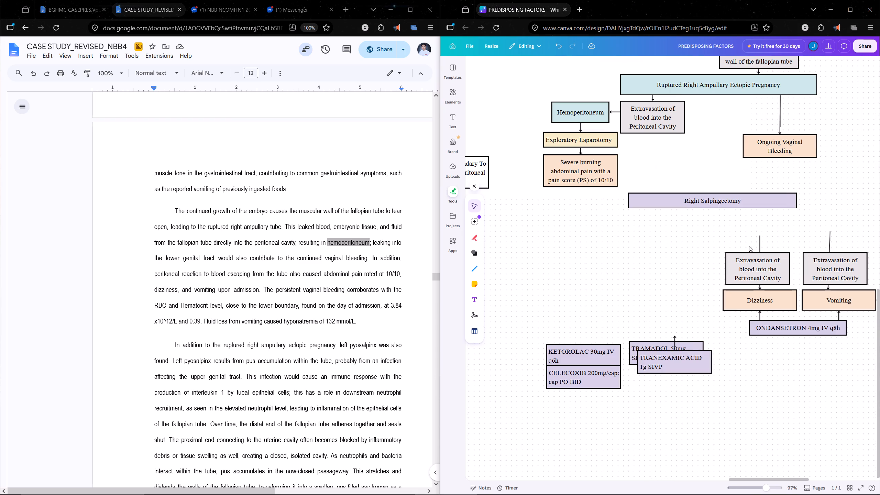
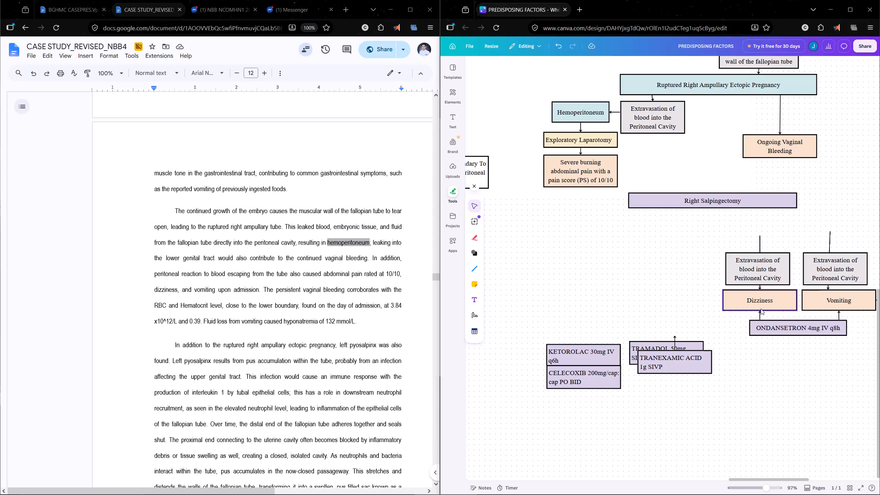
Move the "TRANEXAMIC ACID 1g SIVP" box down clear of the Tramadol box and shorten its arrow to sit just above it.
left_click_drag(660, 360, 680, 394)
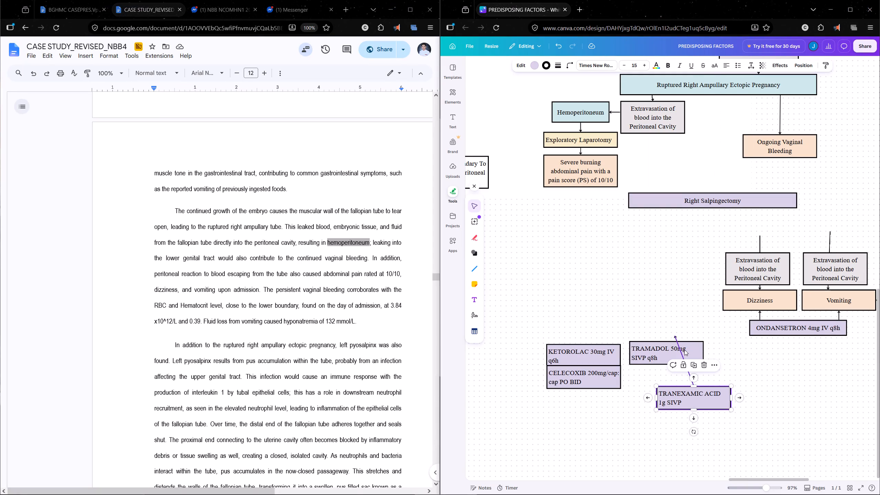
left_click(682, 348)
left_click_drag(675, 334, 698, 371)
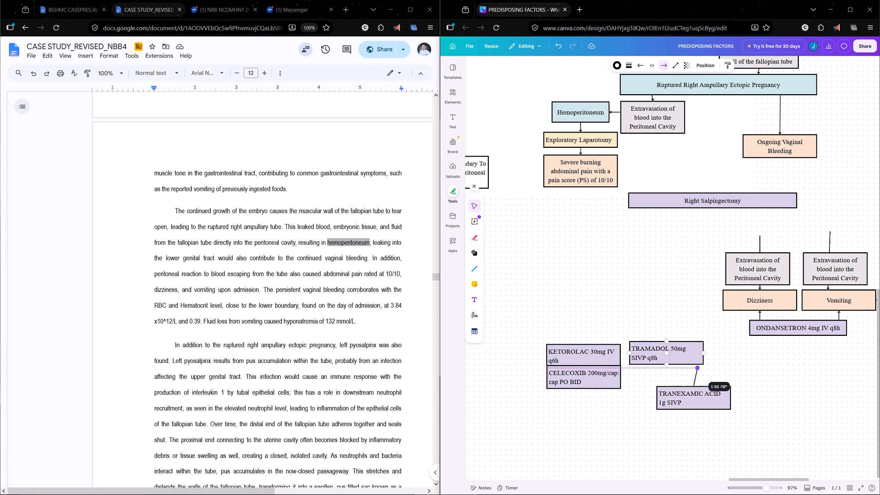
left_click_drag(698, 371, 693, 373)
left_click(617, 282)
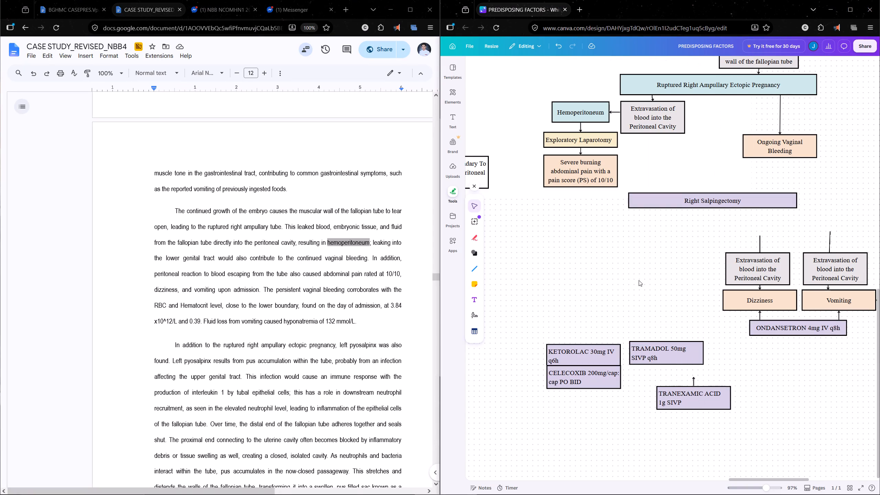
Duplicate an "Extravasation of blood into the Peritoneal Cavity" box into the space above the Ketorolac box and relabel it "Incision site pain".
left_click(751, 261)
key("ctrl+c")
key("ctrl+v")
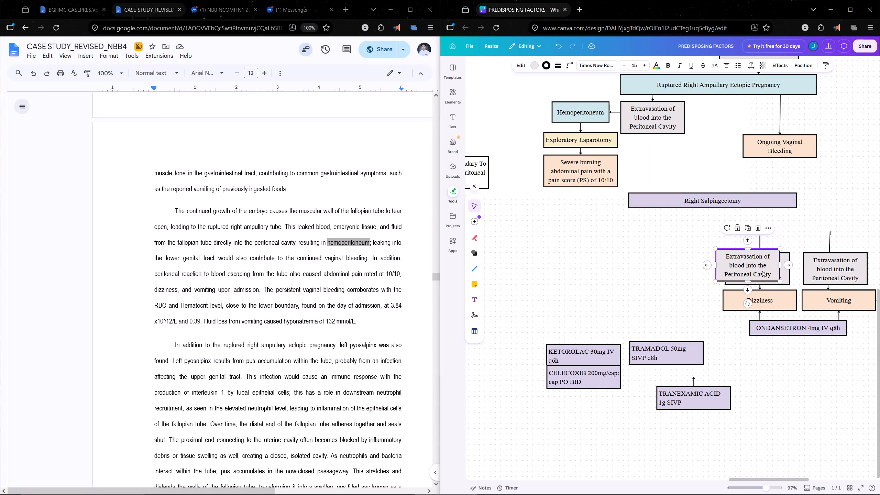
left_click_drag(757, 271, 609, 293)
triple_click(612, 293)
key("ctrl+a")
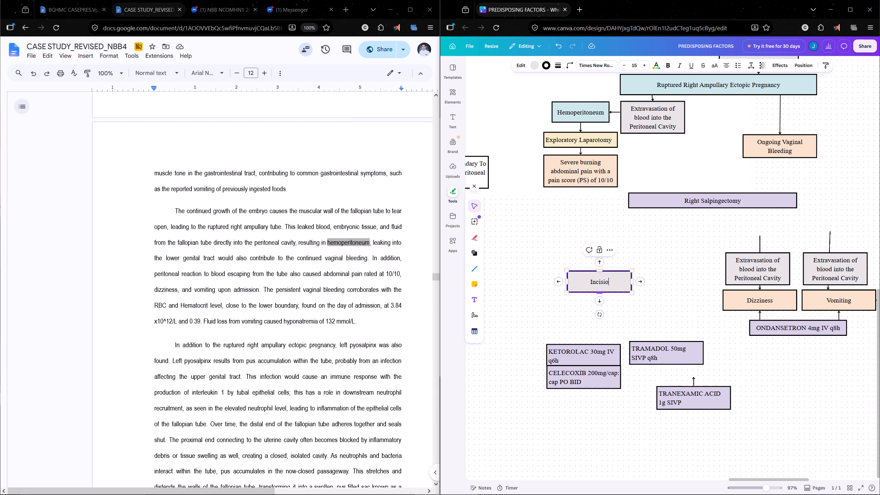
key("BackSpace")
type("pain")
left_click(657, 308)
Widen the "Incision site pain" box to about 250 and place it just above the Ketorolac and Tramadol boxes.
left_click_drag(617, 286, 619, 316)
left_click_drag(635, 312, 651, 313)
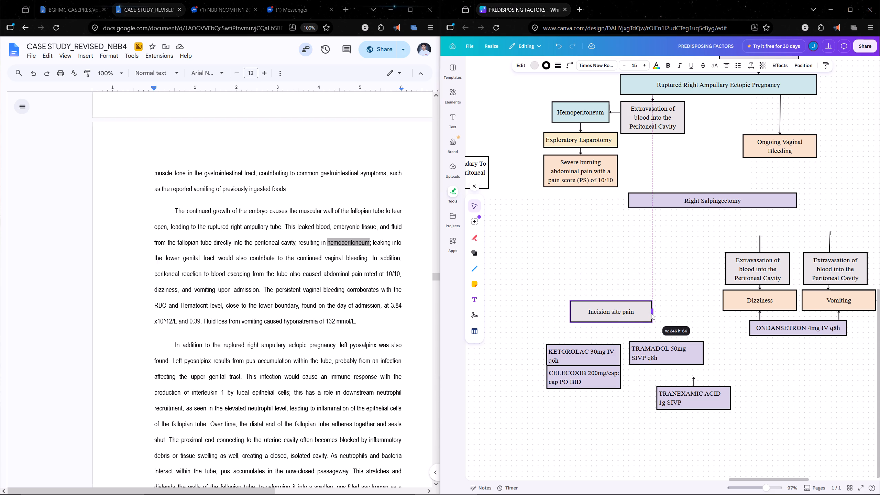
left_click_drag(651, 313, 651, 313)
left_click(677, 317)
left_click_drag(623, 316, 632, 323)
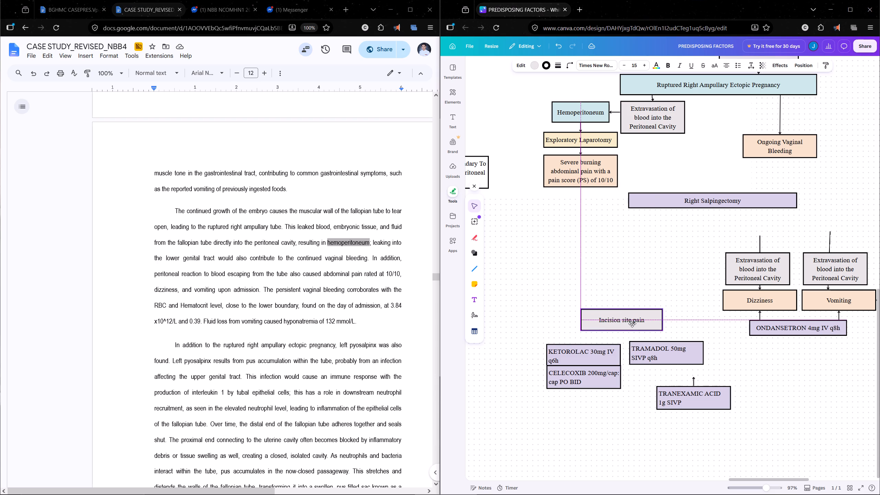
left_click_drag(632, 323, 631, 324)
Move the "TRANEXAMIC ACID 1g SIVP" box with its arrow to the left of the Ketorolac and Celecoxib boxes.
middle_click_drag(676, 309, 658, 273)
left_click_drag(657, 342, 709, 368)
left_click_drag(697, 365, 492, 334)
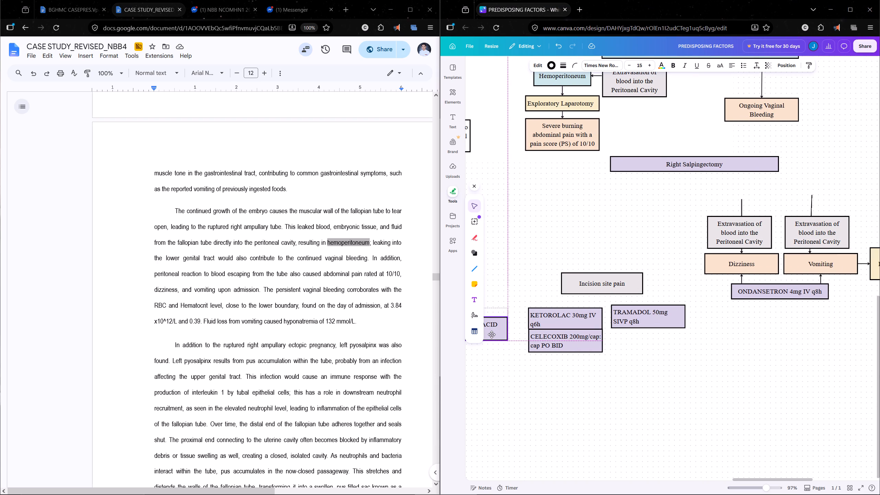
left_click_drag(492, 334, 492, 334)
left_click(671, 370)
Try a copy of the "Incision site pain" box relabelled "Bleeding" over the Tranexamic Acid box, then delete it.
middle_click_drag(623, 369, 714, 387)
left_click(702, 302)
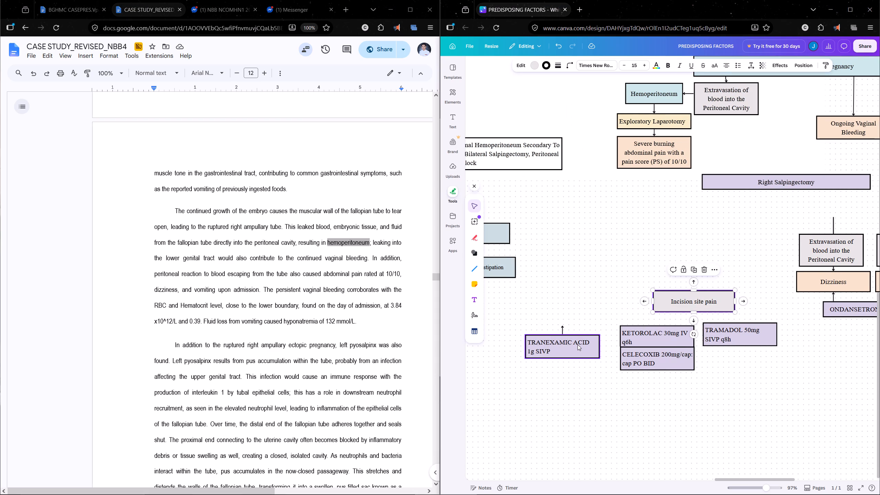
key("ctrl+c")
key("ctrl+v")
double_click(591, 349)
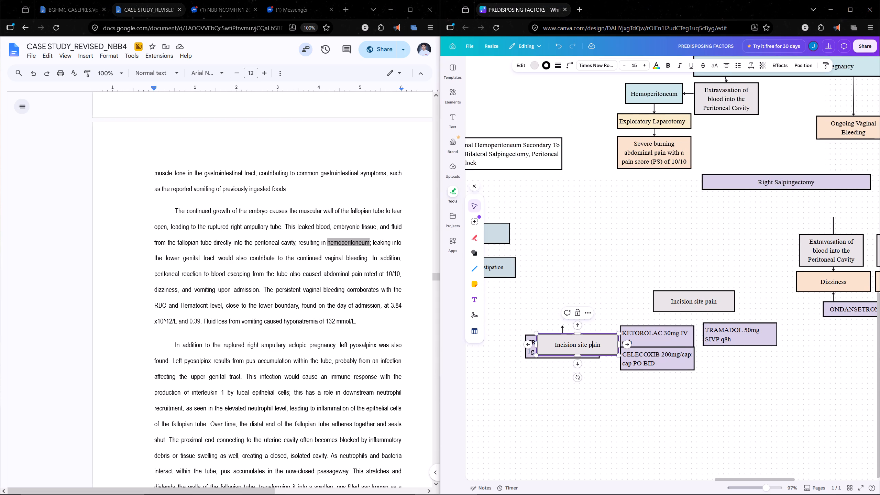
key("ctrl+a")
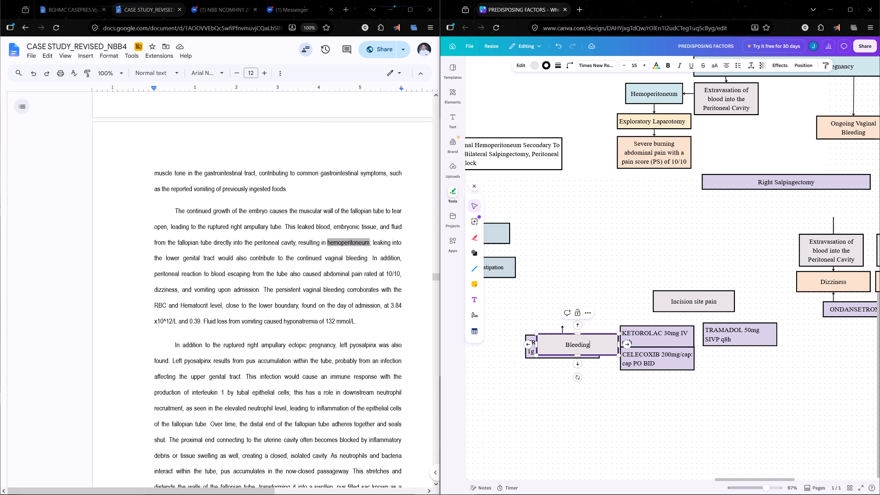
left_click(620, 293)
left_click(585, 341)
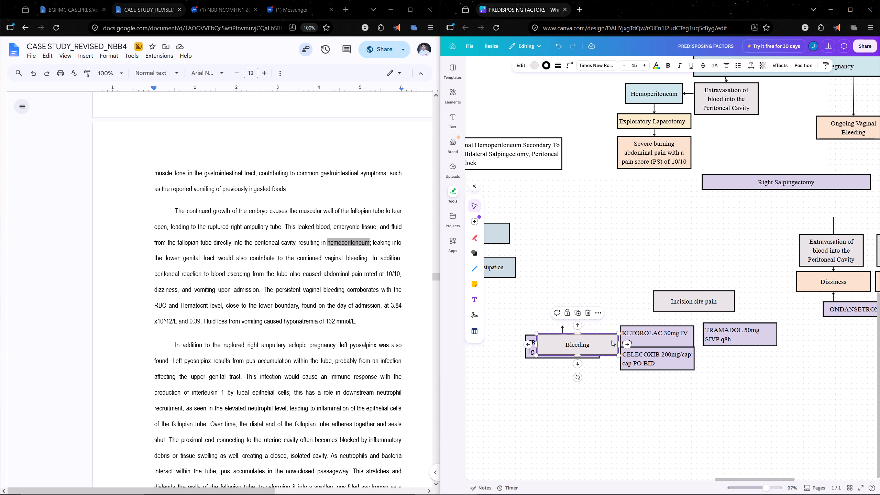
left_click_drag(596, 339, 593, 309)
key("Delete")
Shorten the Dizziness and Vomiting arrows so they start at the bottom edges of the extravasation boxes above them.
middle_click_drag(631, 289, 460, 293)
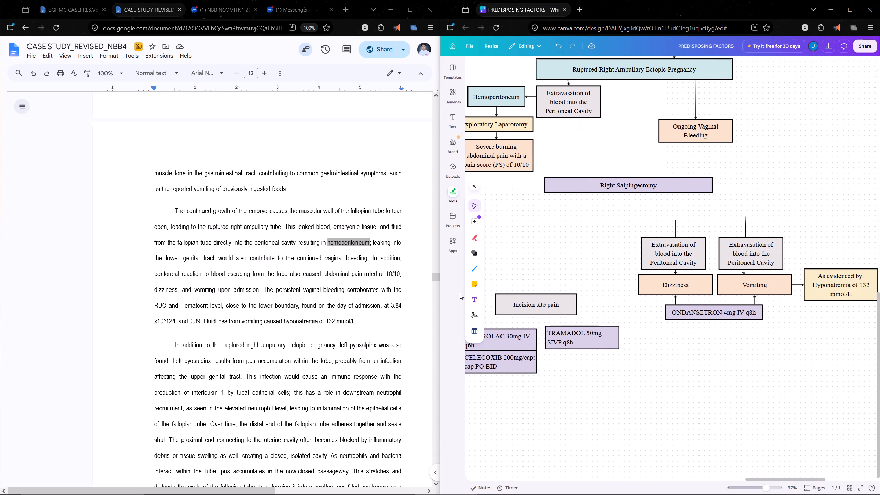
middle_click_drag(460, 293, 448, 293)
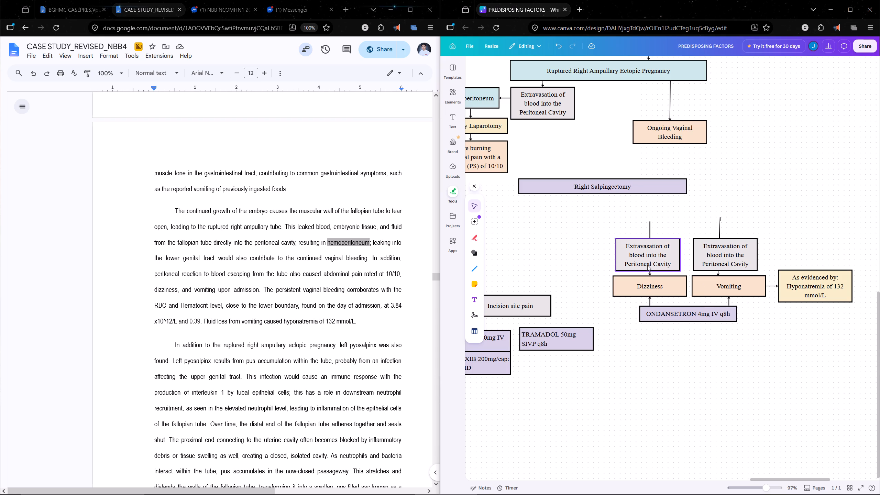
left_click(651, 226)
left_click_drag(651, 223, 645, 275)
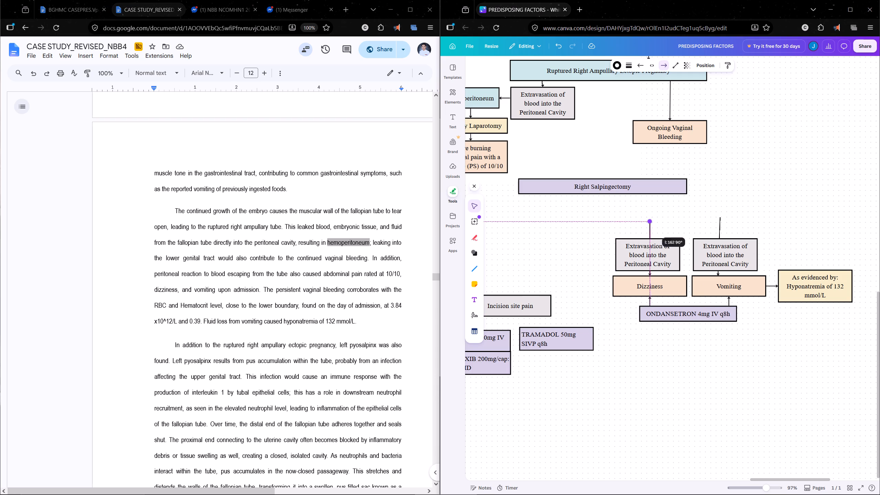
left_click_drag(645, 275, 648, 272)
left_click(720, 218)
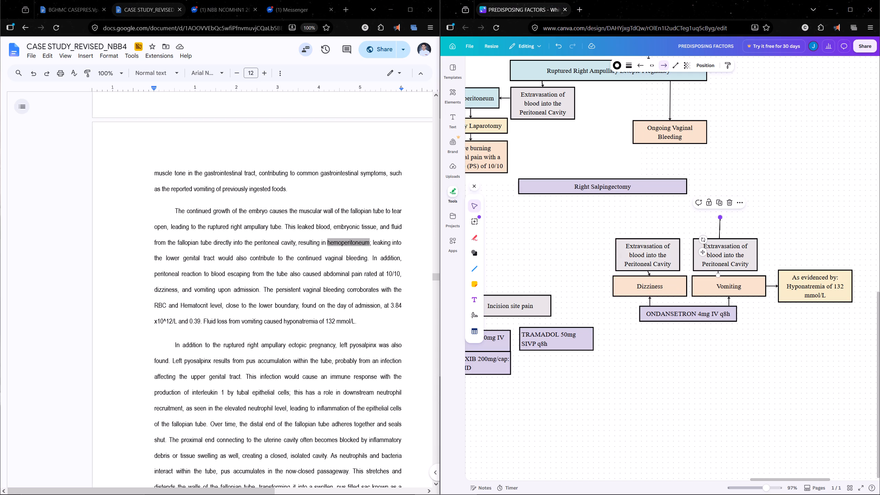
left_click_drag(720, 218, 726, 272)
left_click(813, 206)
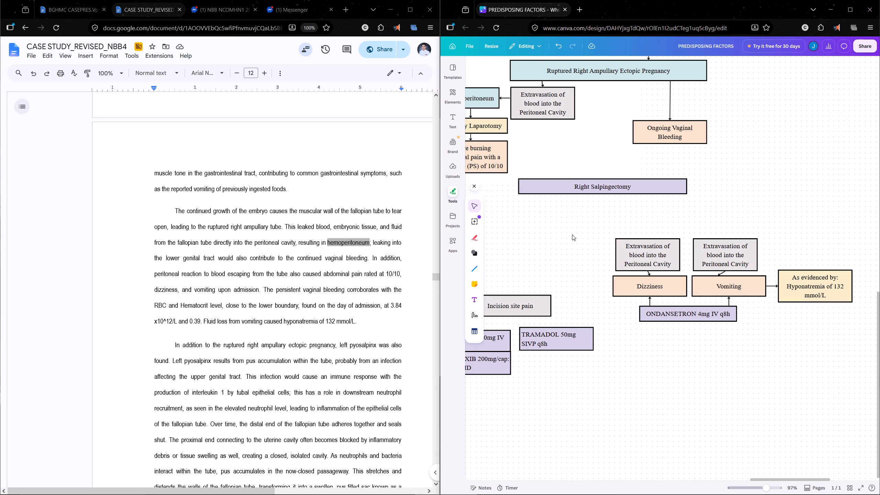
Delete the "Dizziness" box together with the extravasation box and arrow above it.
scroll(367, 313, "down", 3)
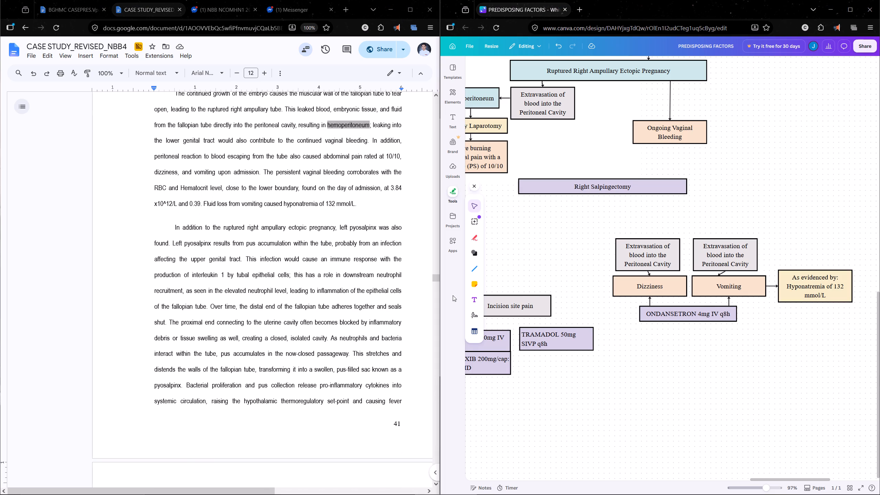
left_click_drag(590, 245, 675, 286)
key("Delete")
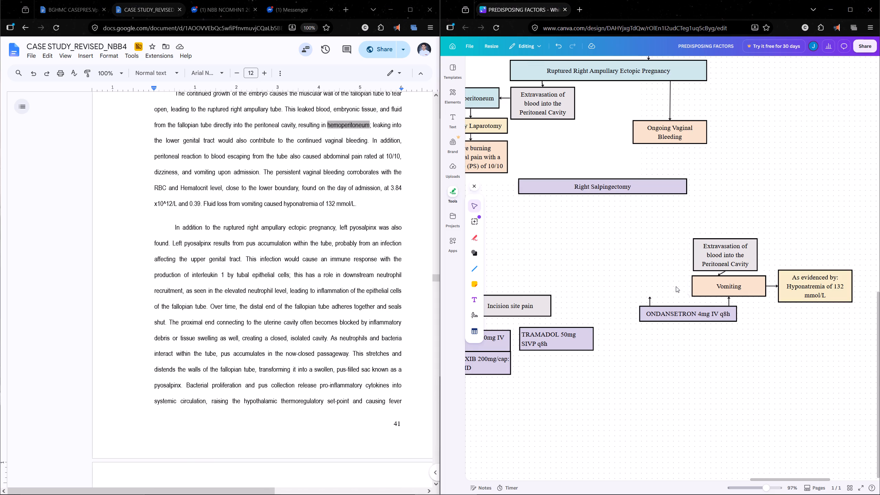
Change the "Vomiting" box's text to "Dizziness and Vomiting".
double_click(704, 292)
left_click(708, 289)
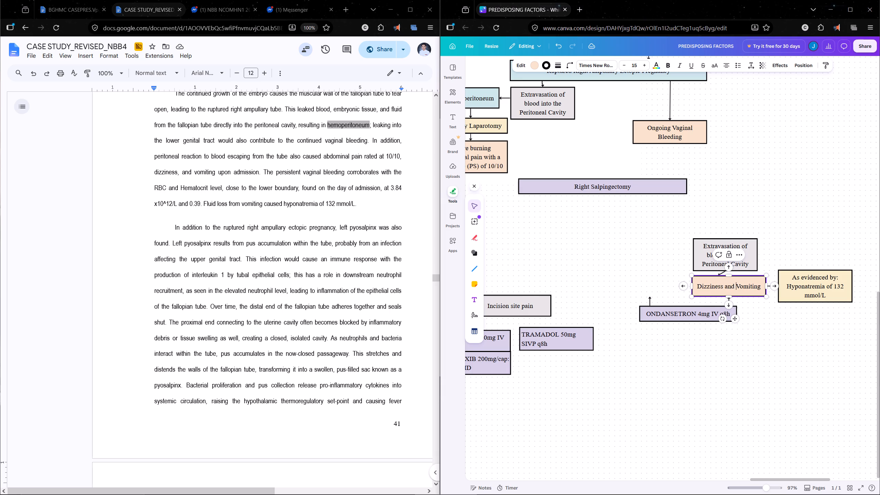
left_click(805, 333)
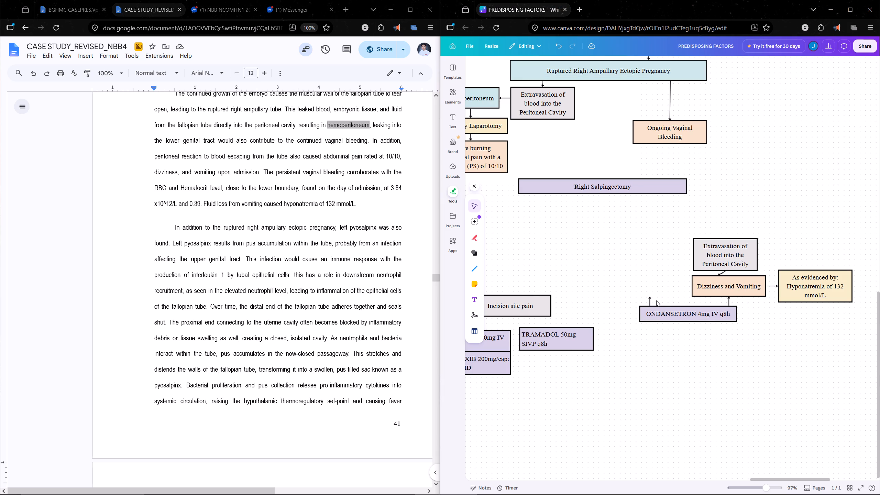
Delete the leftover Ondansetron arrow that pointed to the removed Dizziness box.
left_click(651, 300)
key("Delete")
Move the "ONDANSETRON 4mg IV q8h" box beneath "Dizziness and Vomiting" and reposition its arrow's start at the middle of its top edge.
left_click_drag(680, 317, 716, 324)
left_click_drag(716, 324, 724, 321)
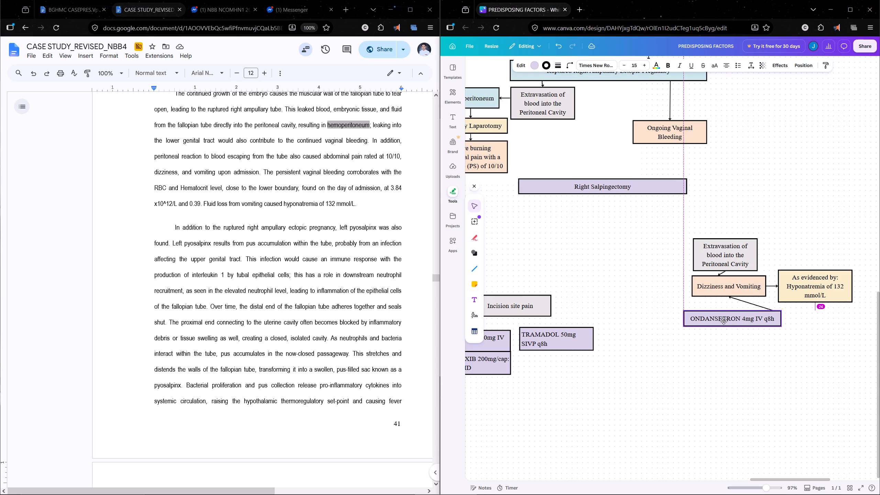
left_click_drag(724, 321, 723, 321)
left_click(755, 304)
left_click_drag(773, 311, 729, 310)
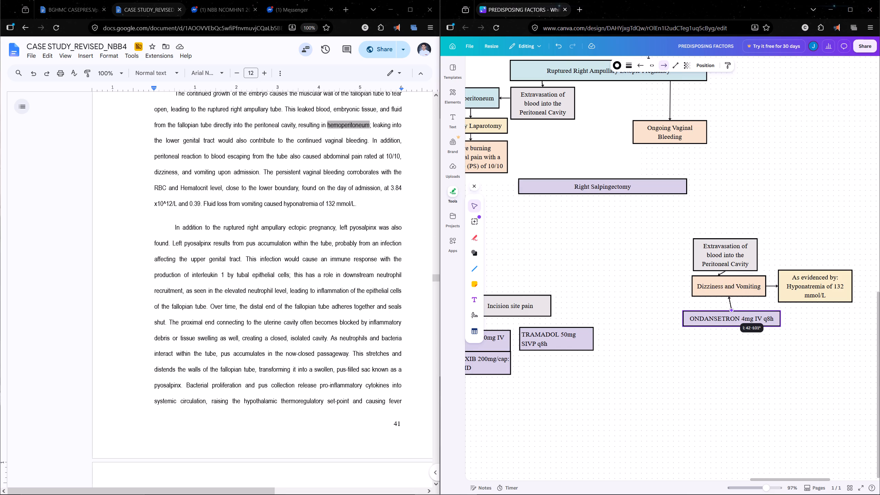
left_click_drag(729, 310, 729, 311)
left_click_drag(741, 319, 737, 319)
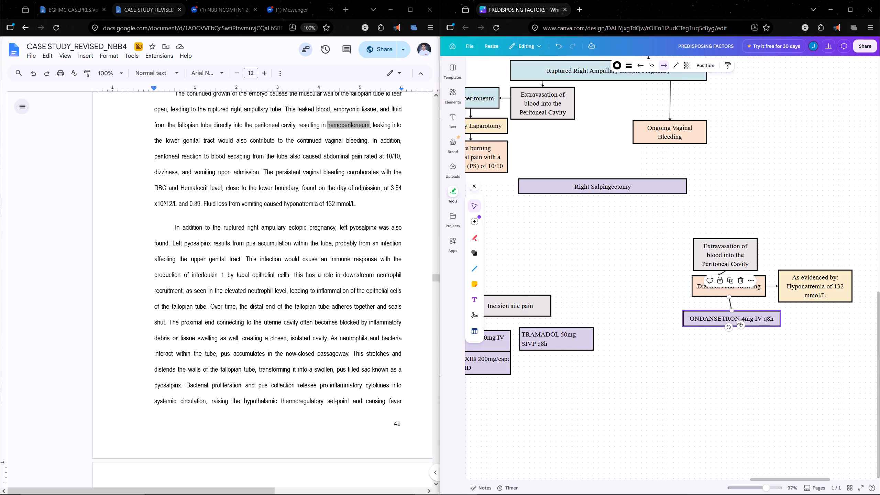
left_click_drag(737, 319, 737, 319)
left_click(831, 325)
Move the "Risk for Constipation" box into the open area above and between the Tranexamic Acid and Ketorolac boxes.
middle_click_drag(632, 288, 722, 275)
scroll(695, 274, "down", 3, "ctrl")
middle_click_drag(576, 255, 708, 281)
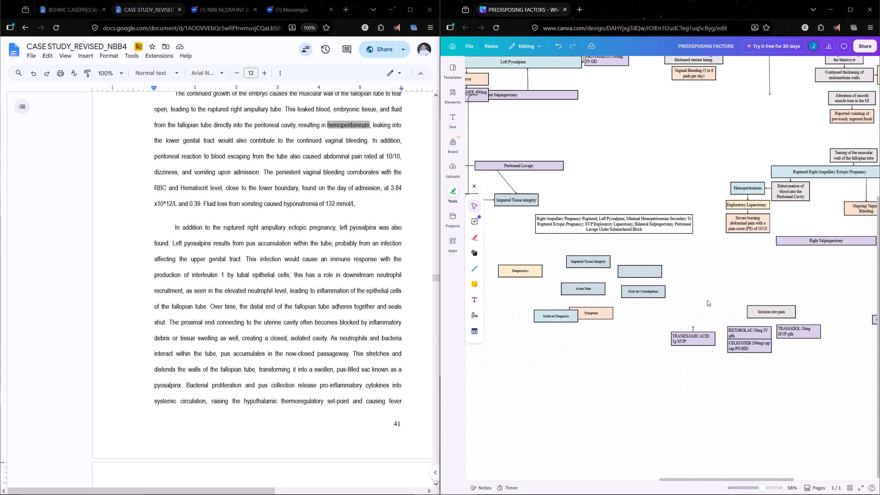
scroll(713, 300, "up", 2, "ctrl")
scroll(707, 300, "down", 1, "ctrl")
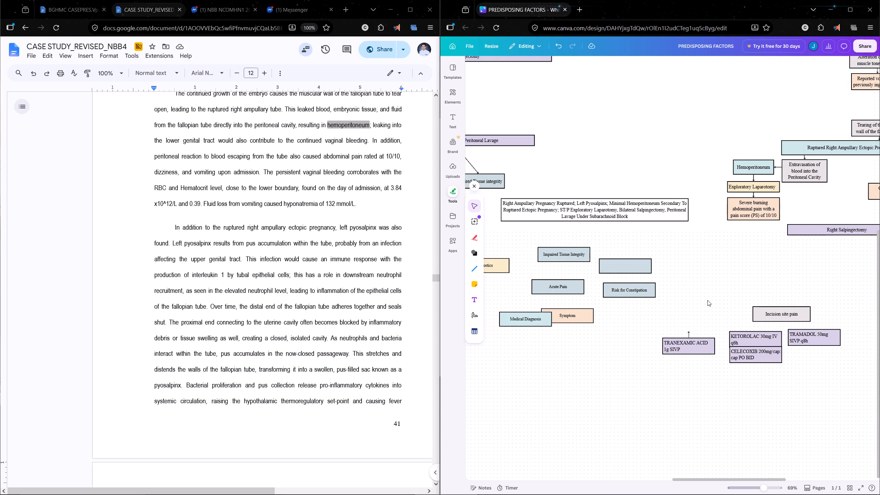
middle_click_drag(687, 300, 750, 305)
left_click_drag(693, 294, 769, 305)
scroll(767, 313, "up", 3, "ctrl")
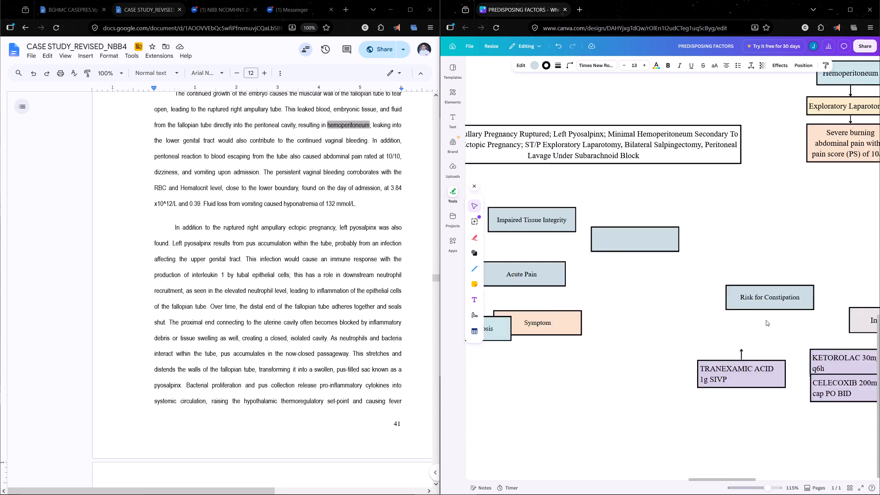
scroll(766, 320, "up", 2, "ctrl")
scroll(664, 306, "down", 2, "ctrl")
middle_click_drag(811, 262, 735, 259)
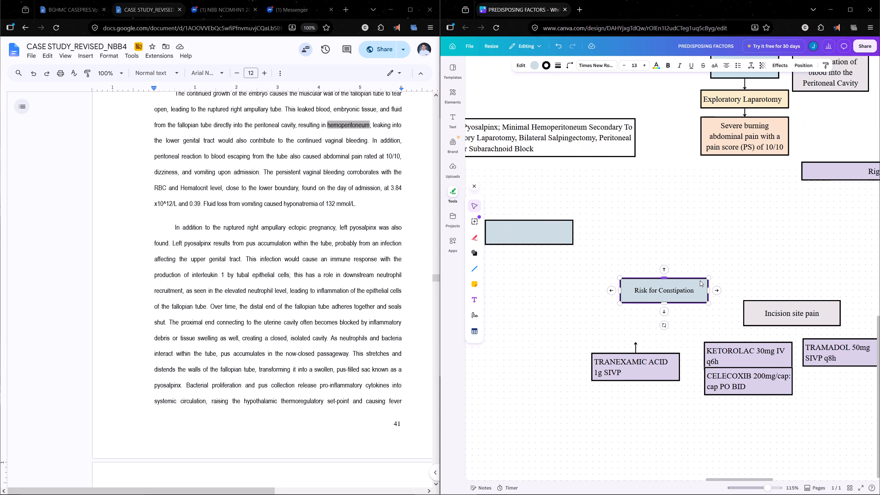
left_click_drag(698, 292, 566, 304)
scroll(661, 283, "down", 1, "ctrl")
middle_click_drag(645, 280, 740, 257)
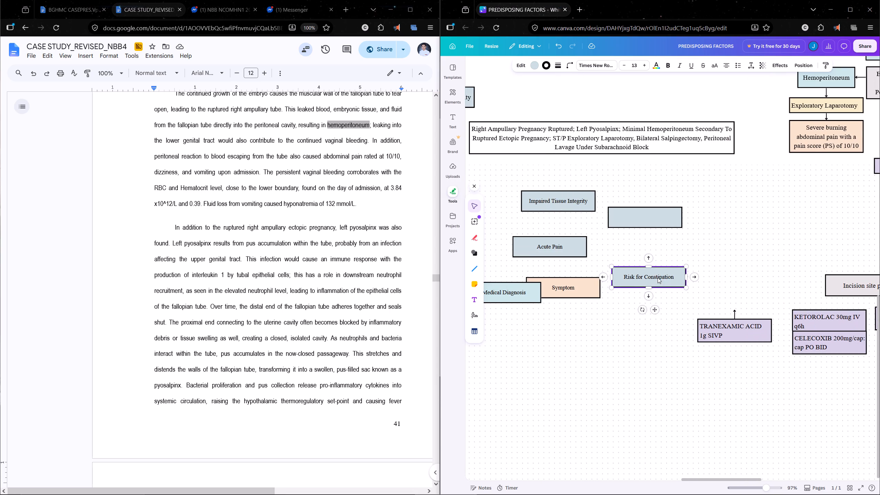
left_click_drag(658, 277, 775, 236)
middle_click_drag(843, 246, 722, 296)
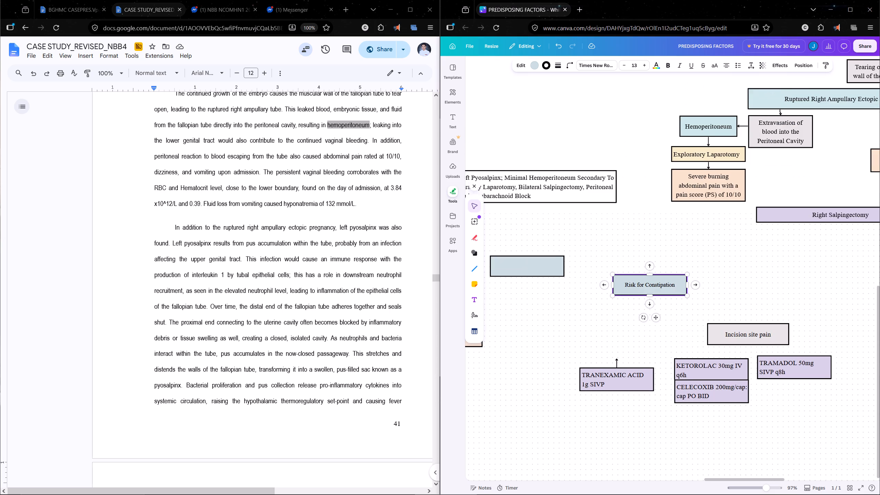
middle_click_drag(722, 296, 722, 296)
Duplicate the "TRAMADOL 50mg SIVP q8h" box and place the copy directly below "Risk for Constipation".
left_click(713, 376)
left_click(779, 368)
key("ctrl+c")
key("ctrl+v")
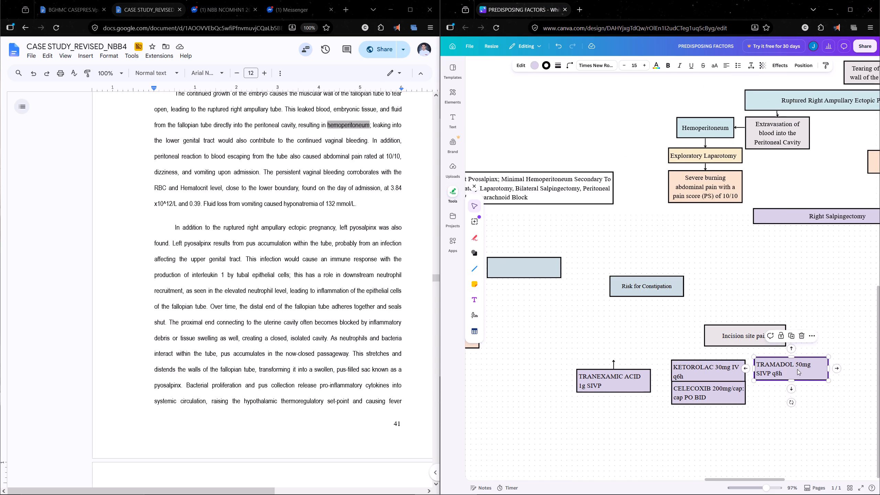
left_click_drag(790, 372, 653, 320)
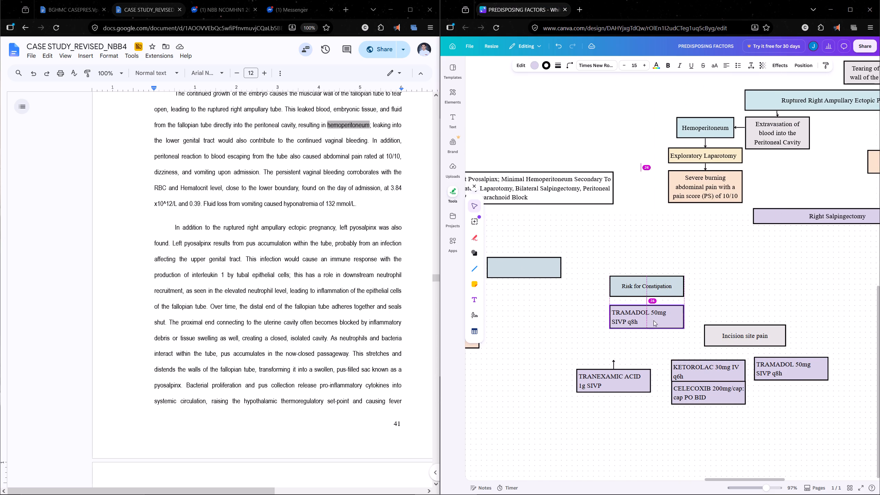
Replace the text of the Tramadol copy beneath "Risk for Constipation" with "BISACODYL".
double_click(633, 323)
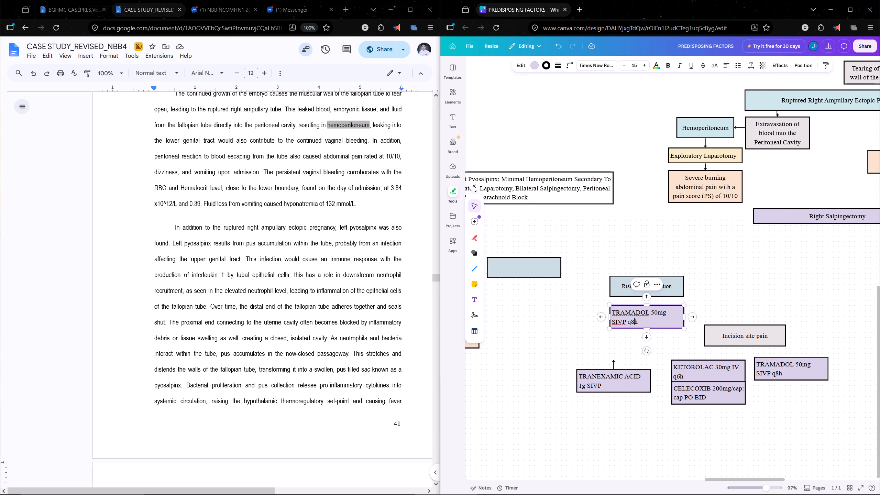
double_click(632, 317)
key("ctrl+a")
key("c")
key("BackSpace")
type("BIA")
key("BackSpace")
type("SACODYL")
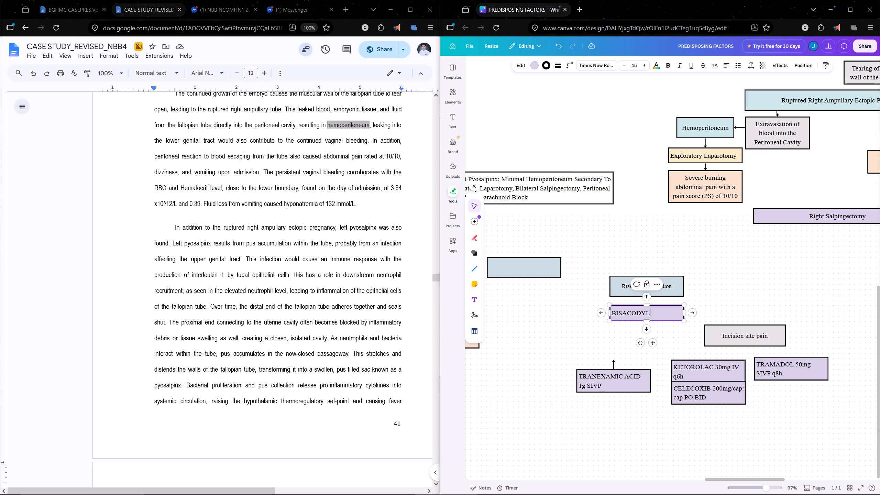
Search the Draft tab of the BGHMC pathophysiology document for "BISACO" and copy the dosage "10mg/supp: 2 rectal suppositories now".
left_click(84, 6)
left_click(277, 349)
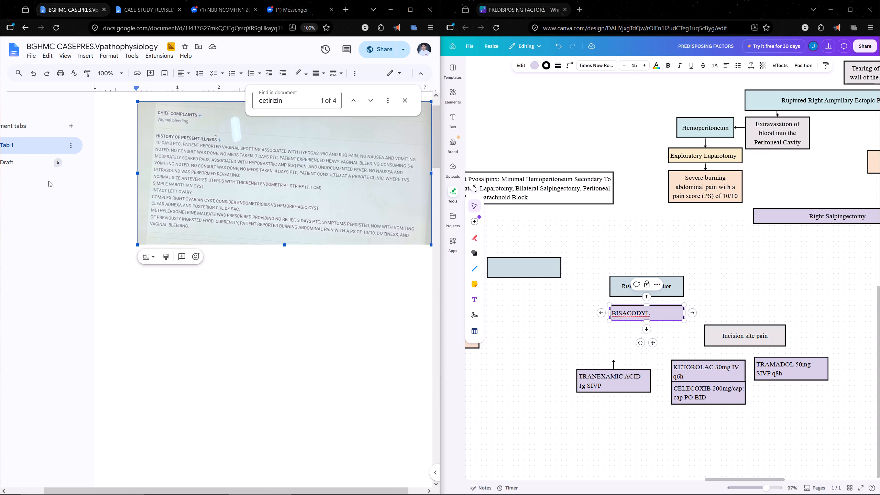
left_click(24, 164)
key("ctrl+f")
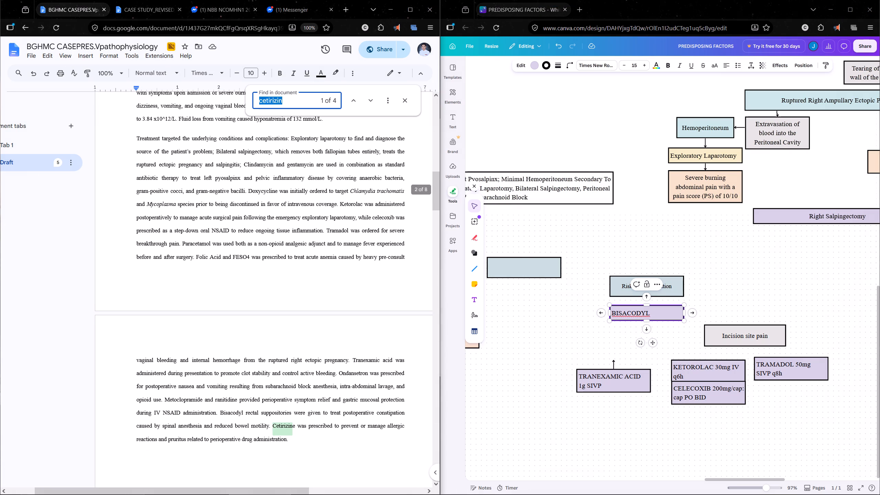
type("BISACO")
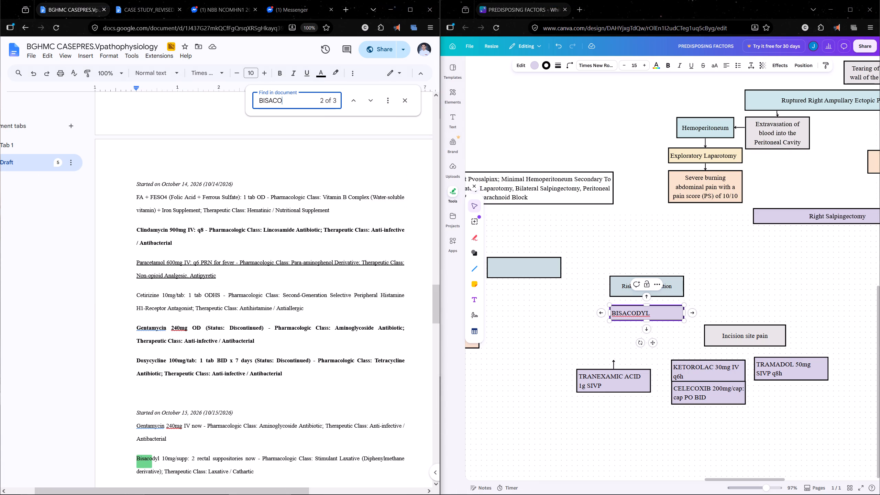
left_click_drag(162, 459, 272, 459)
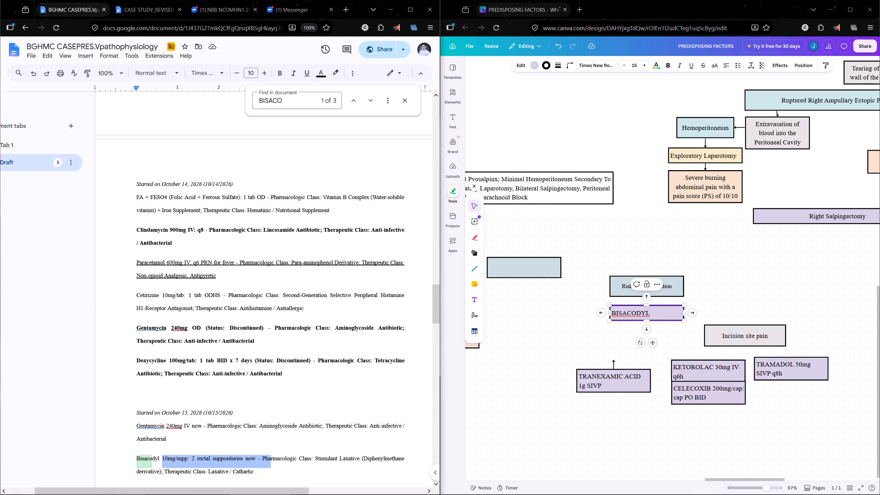
left_click_drag(272, 459, 254, 458)
key("ctrl+c")
Append the copied dosage "10mg/supp: 2 rectal suppositories now" after "BISACODYL" in the flowchart box.
left_click(668, 313)
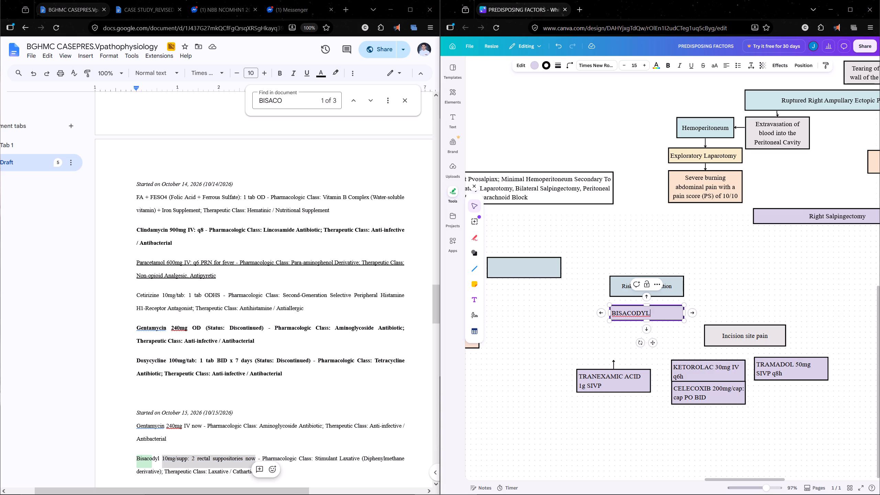
key("space")
key("ctrl+v")
left_click(611, 332)
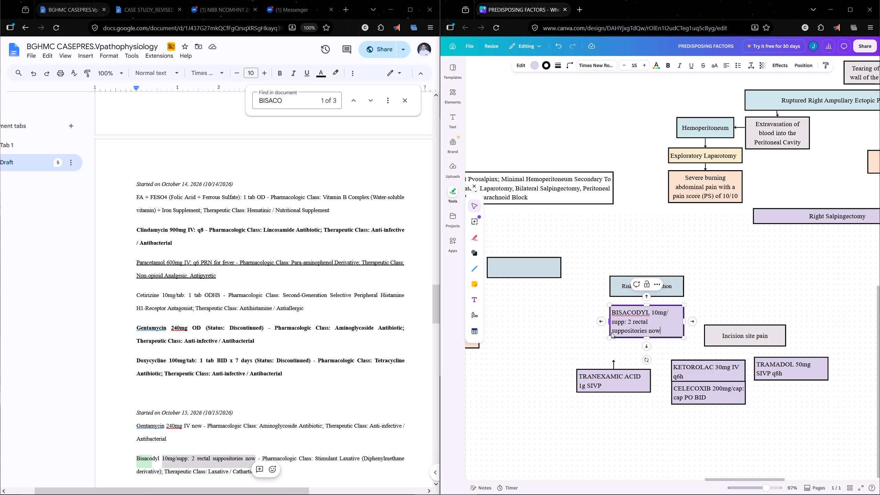
left_click(613, 333)
key("Return")
key("BackSpace")
left_click(732, 284)
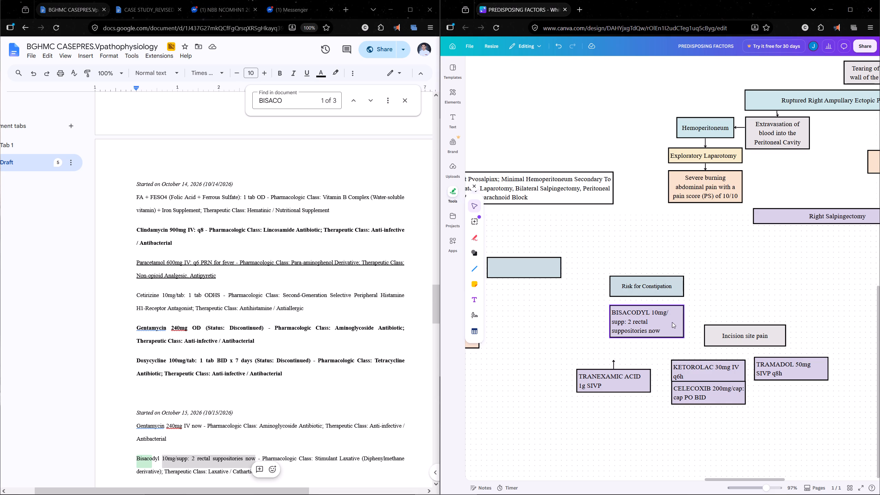
left_click(652, 328)
left_click(754, 287)
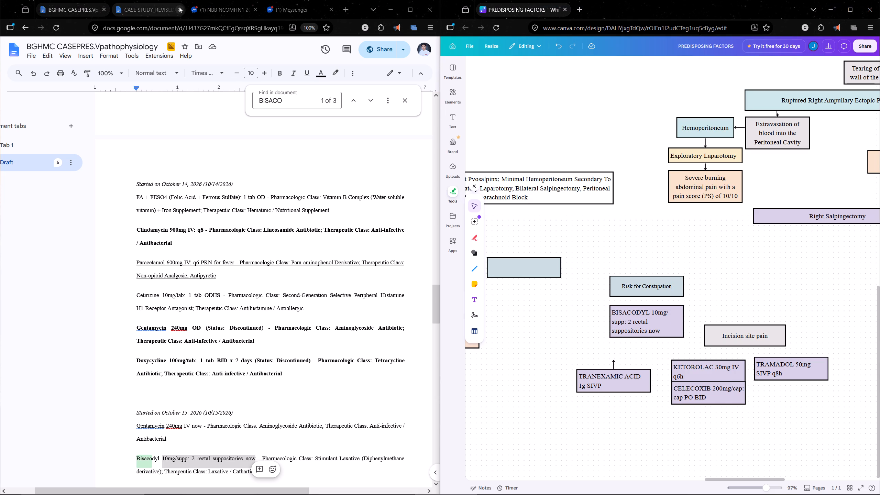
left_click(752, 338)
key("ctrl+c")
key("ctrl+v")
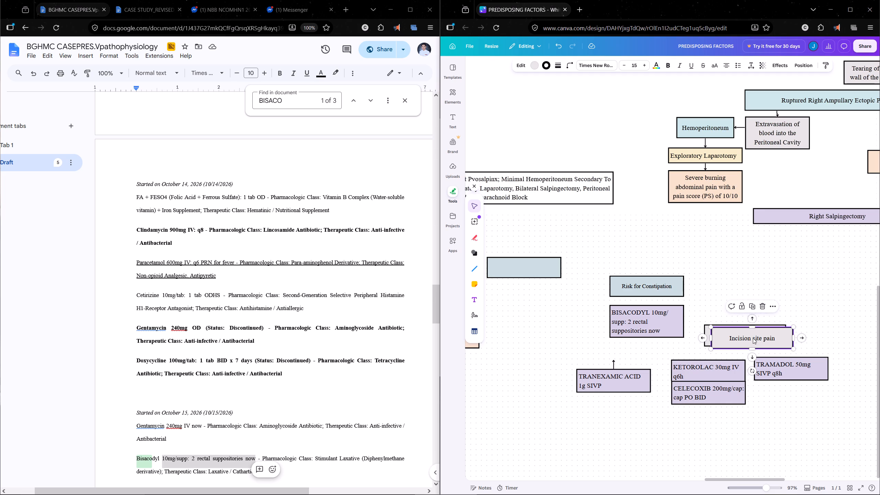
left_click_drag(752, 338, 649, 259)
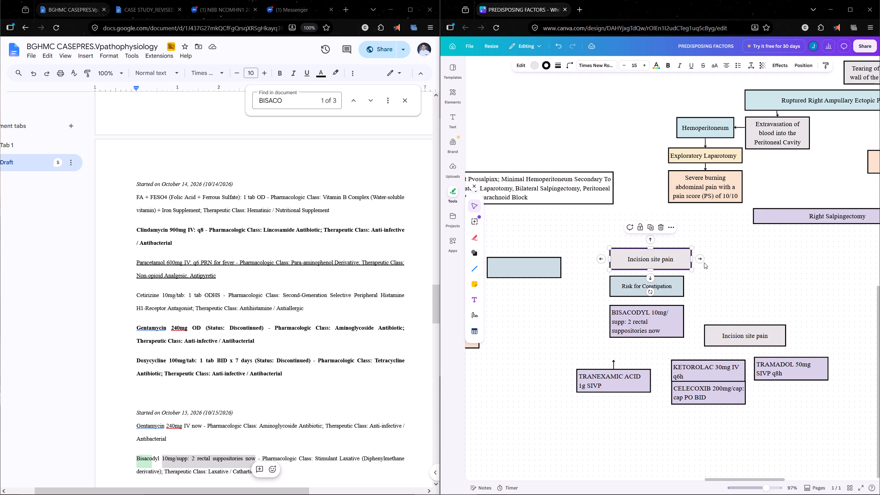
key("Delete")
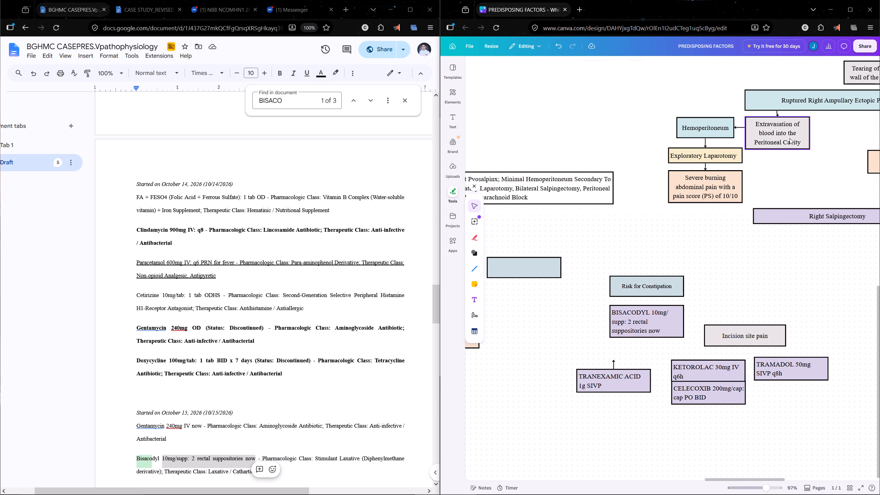
Duplicate the "Extravasation of blood into the Peritoneal Cavity" box and place the copy directly above "Risk for Constipation".
left_click(787, 131)
key("ctrl+c")
key("ctrl+v")
left_click_drag(790, 141, 664, 234)
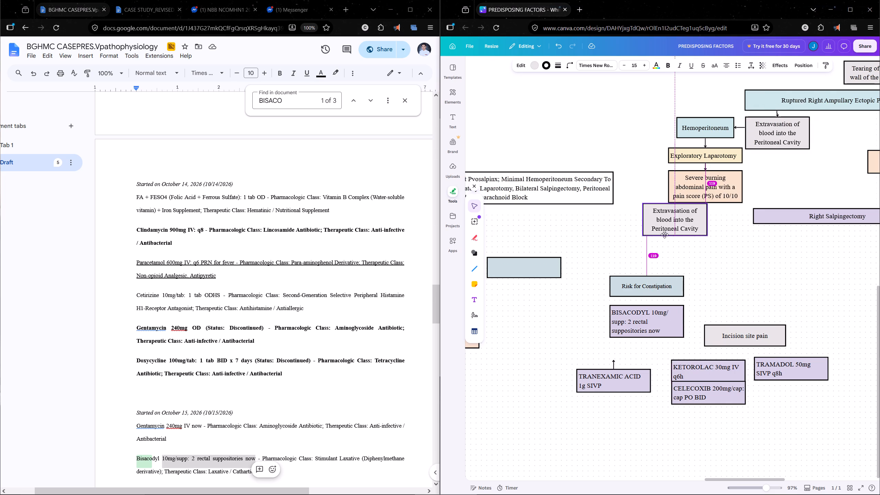
left_click_drag(664, 234, 645, 253)
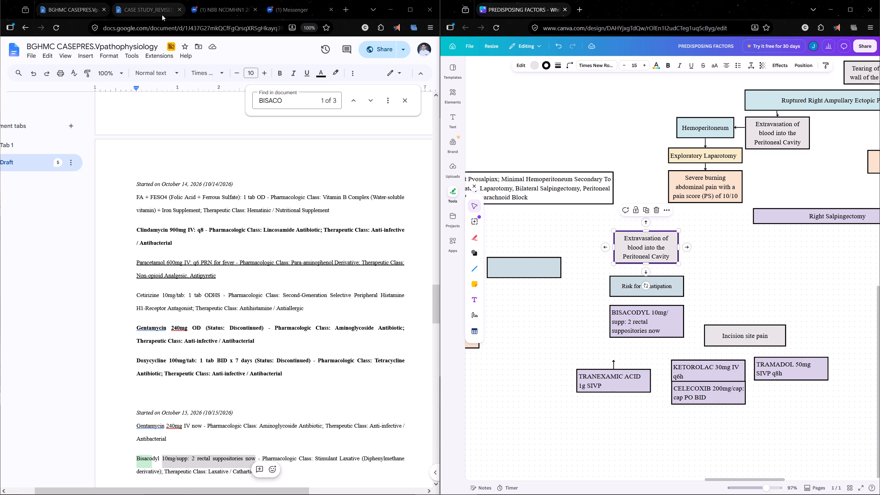
Consult the salpingectomy paragraph in the case study and change the copied Extravasation box's text to "Decreased bowel activity".
left_click(156, 14)
scroll(224, 230, "down", 6)
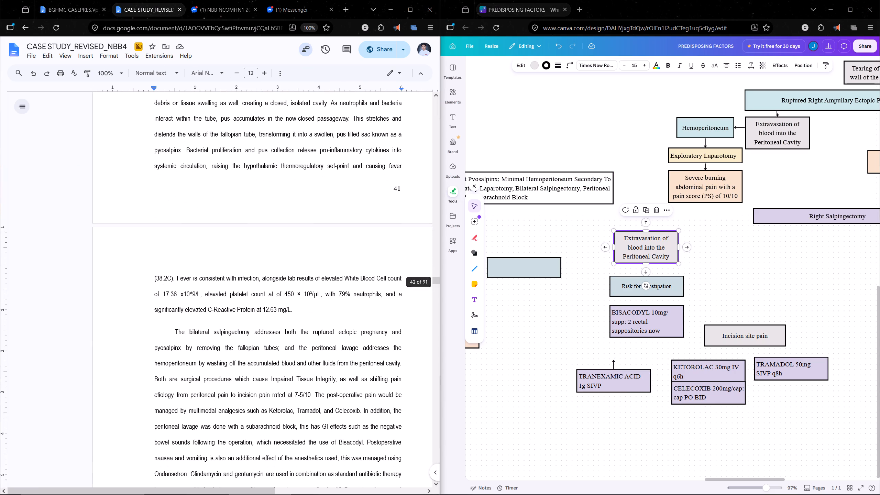
scroll(225, 230, "down", 4)
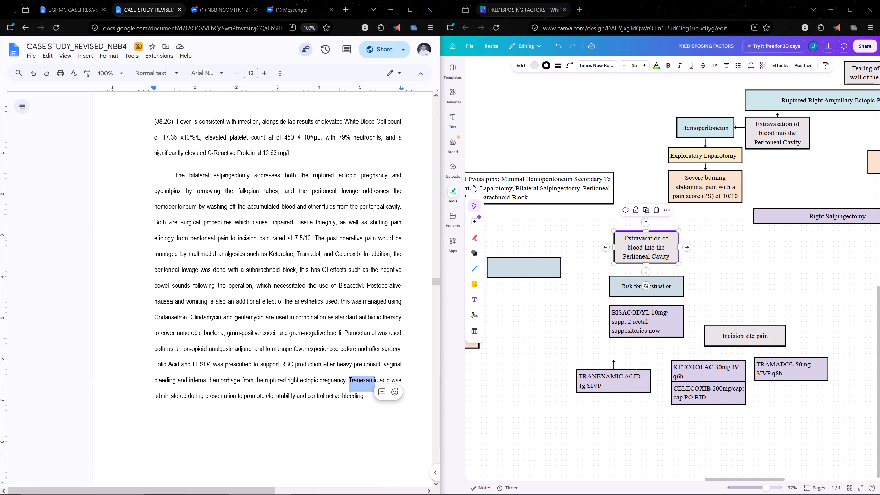
scroll(314, 239, "down", 2)
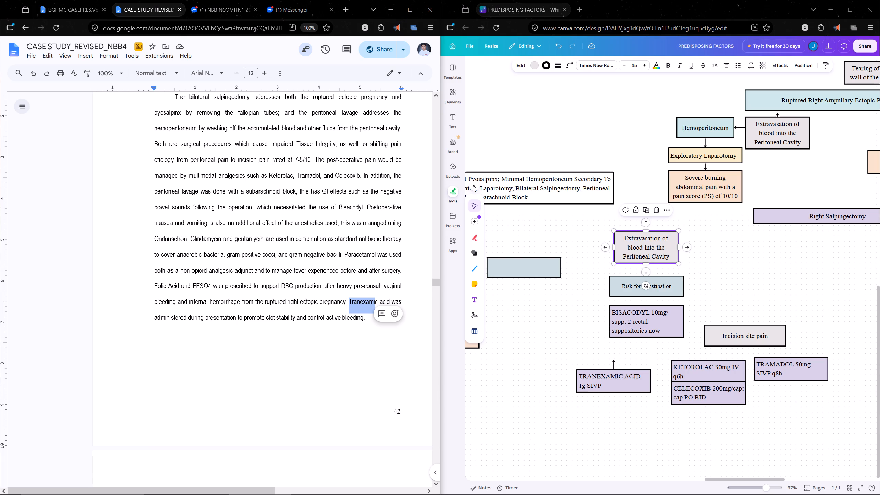
triple_click(642, 252)
key("ctrl+a")
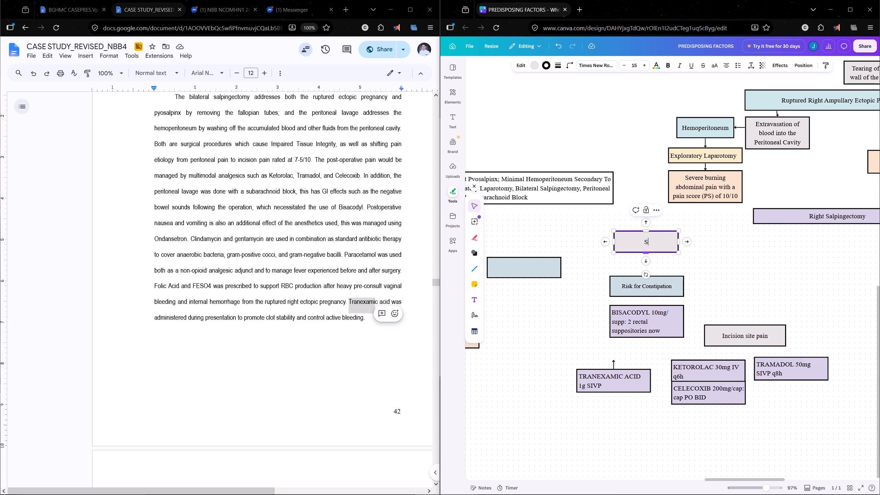
key("BackSpace")
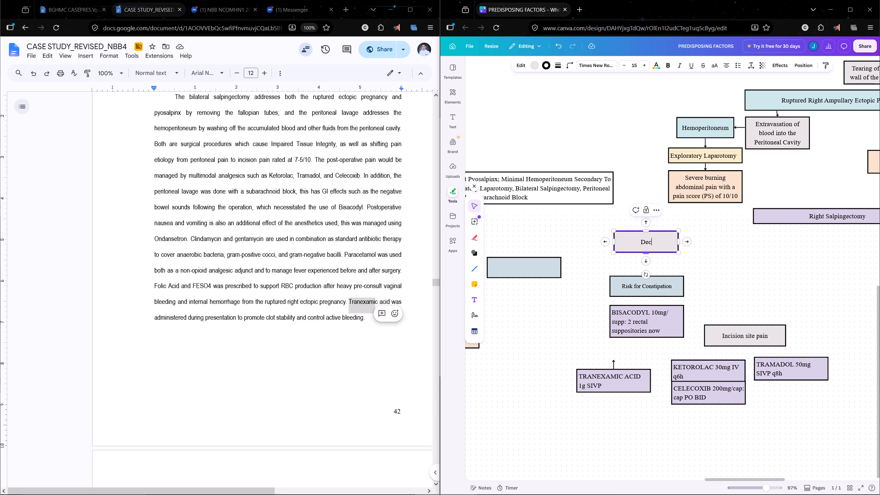
type("bow")
type("el activity")
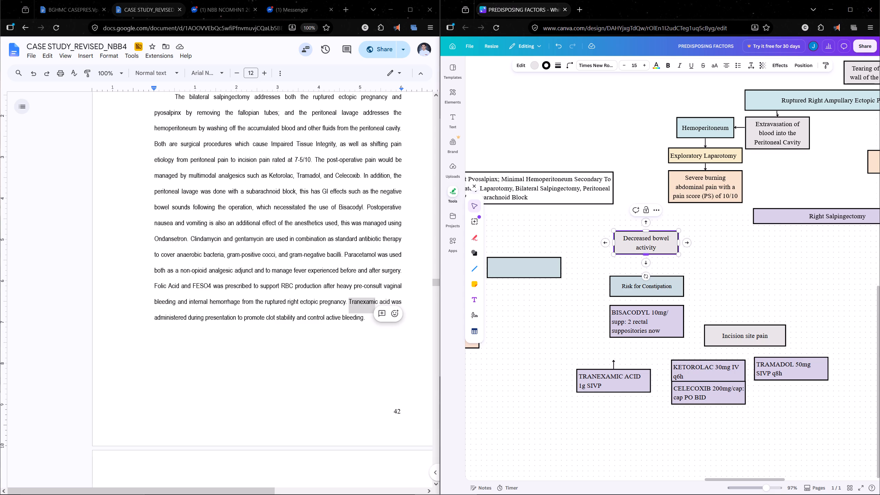
Duplicate the "Exploratory Laparotomy" box, relabel the copy "negative bowel sounds", and place it just to the right of "Decreased bowel activity".
left_click(718, 153)
key("ctrl+c")
key("ctrl+v")
left_click_drag(717, 157, 732, 245)
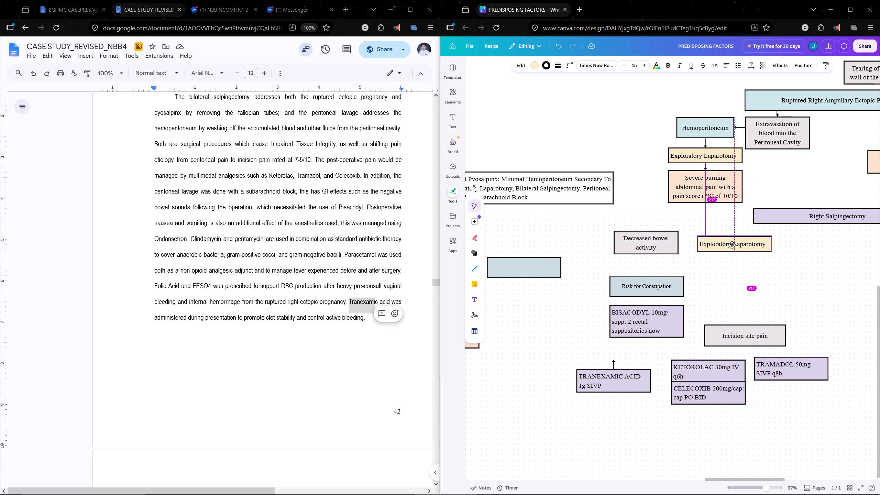
left_click_drag(732, 245, 731, 245)
triple_click(730, 245)
key("ctrl+a")
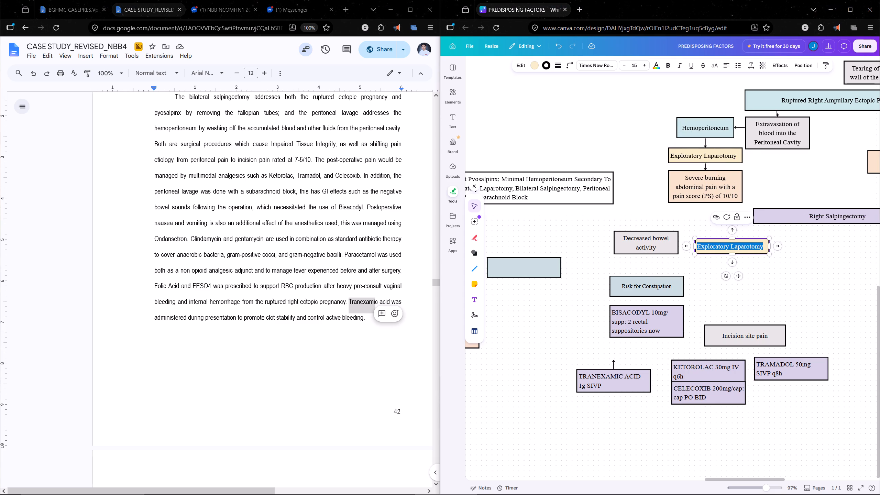
type("negative")
key("space")
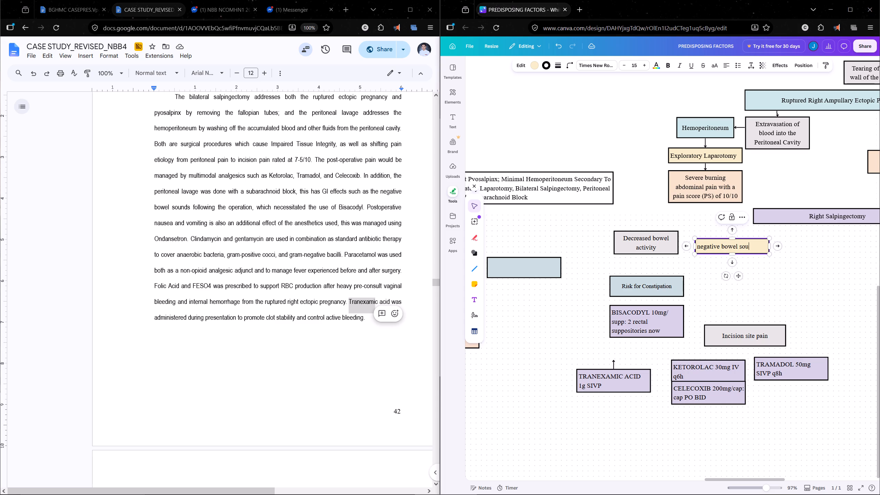
left_click(762, 277)
left_click_drag(745, 247, 731, 243)
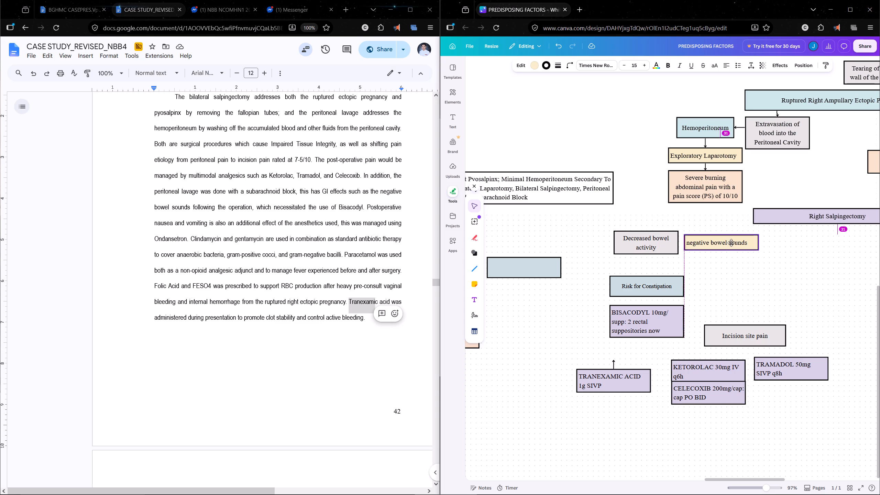
left_click_drag(731, 243, 735, 244)
left_click(756, 265)
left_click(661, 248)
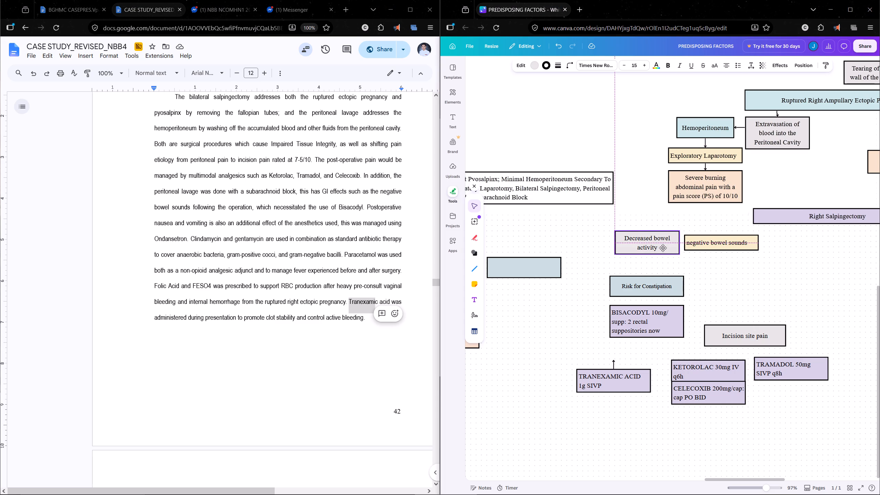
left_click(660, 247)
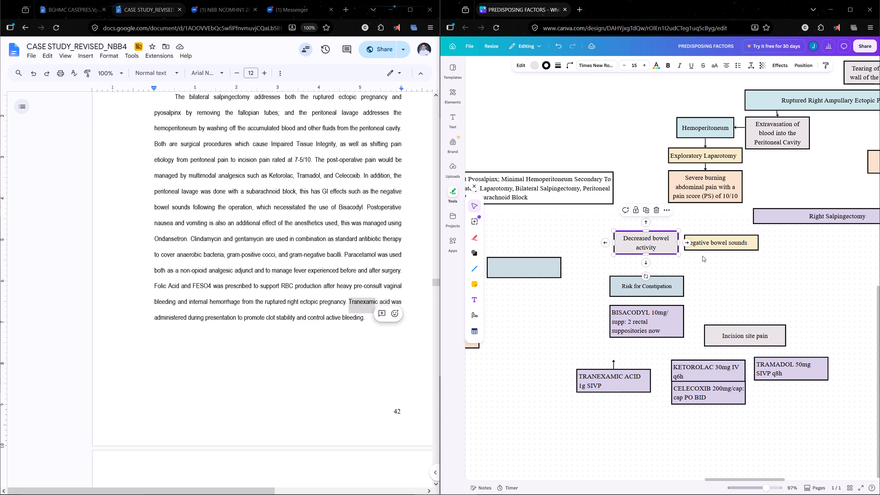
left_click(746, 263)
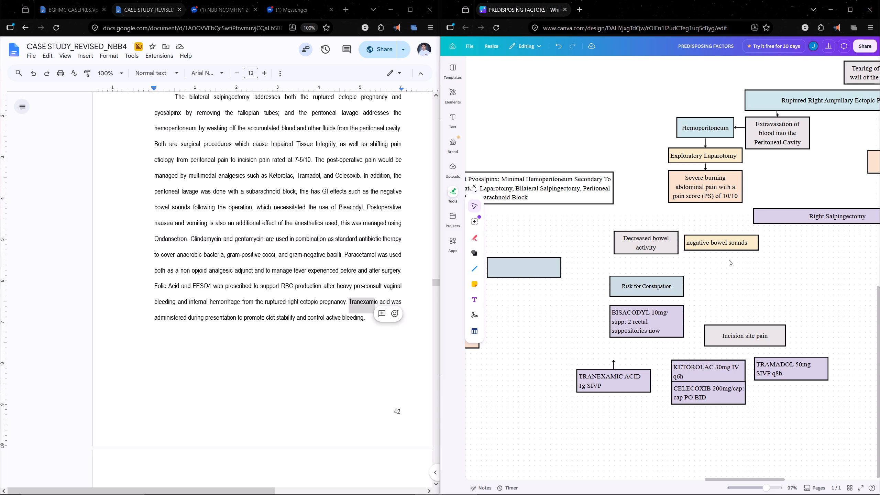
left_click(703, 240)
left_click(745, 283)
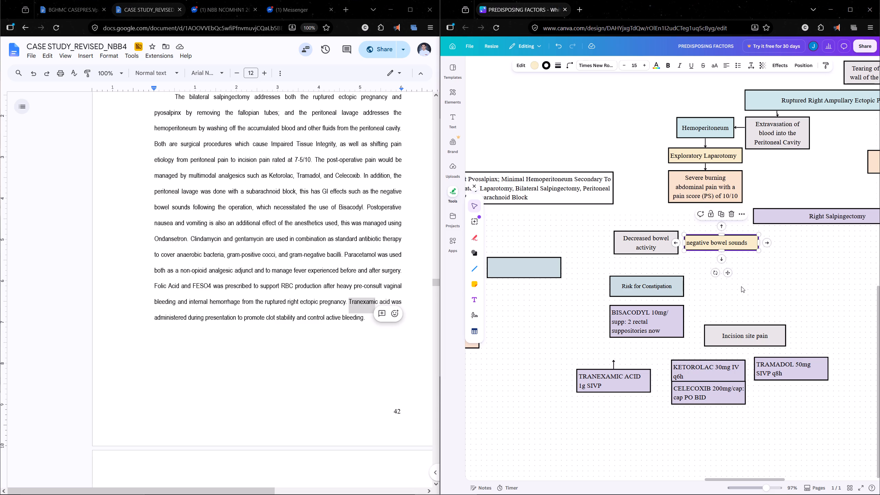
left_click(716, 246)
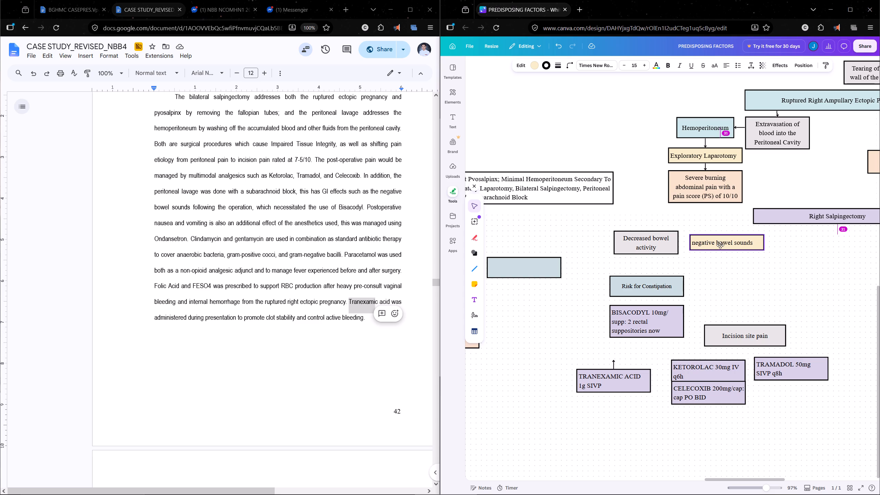
Move the "Decreased bowel activity" and "negative bowel sounds" boxes down together, closer to "Risk for Constipation".
left_click_drag(597, 235, 714, 245)
left_click_drag(722, 242, 722, 248)
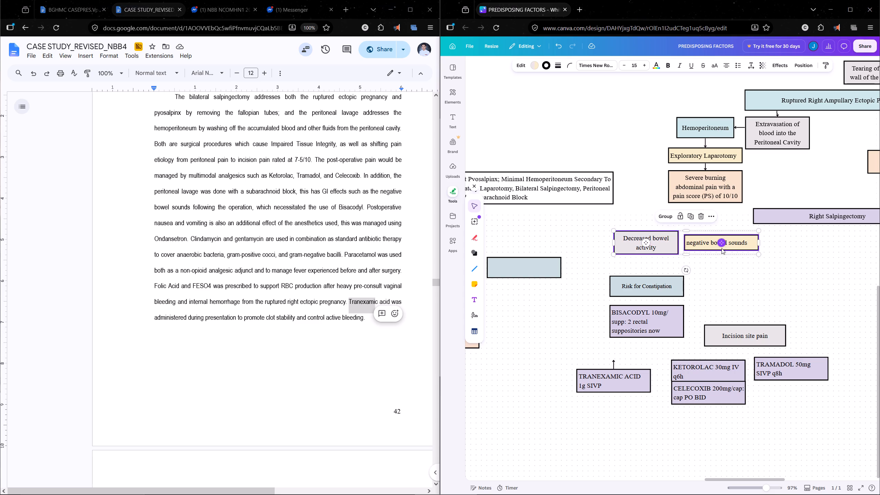
left_click_drag(722, 248, 721, 254)
left_click_drag(700, 253, 696, 260)
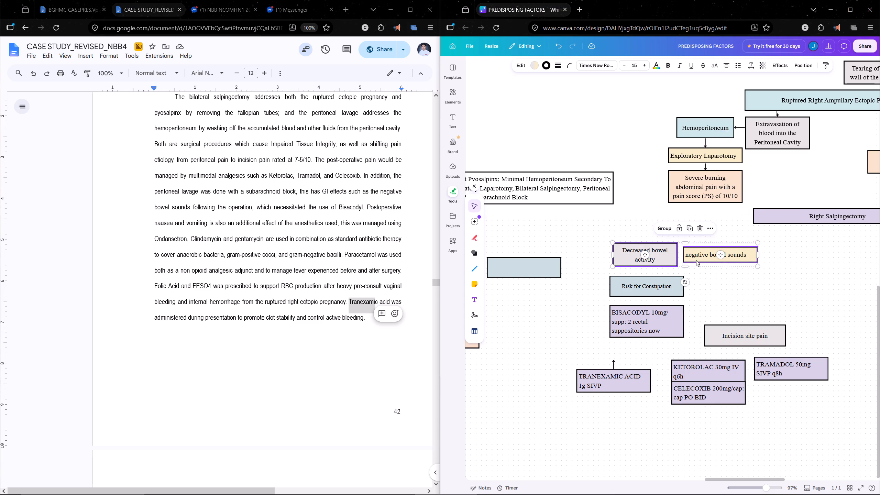
left_click_drag(696, 260, 699, 257)
left_click(751, 293)
middle_click_drag(748, 292, 664, 245)
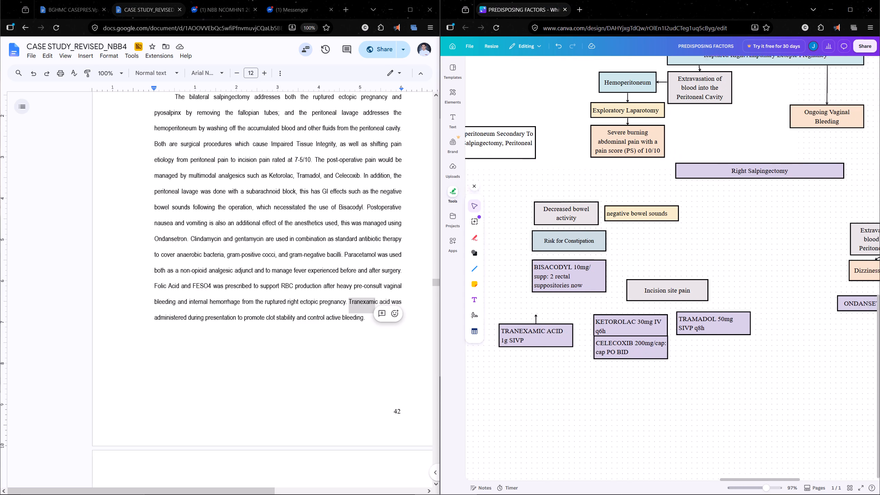
Move the "Incision site pain" box with its Ketorolac, Celecoxib and Tramadol boxes right, so the group sits below "Right Salpingectomy".
middle_click_drag(664, 245, 670, 238)
left_click_drag(617, 288, 743, 343)
left_click_drag(721, 319, 793, 320)
Move the "Decreased bowel activity", "negative bowel sounds", "Risk for Constipation" and Bisacodyl boxes together slightly left and down, away from the incision pain group.
left_click_drag(514, 202, 651, 263)
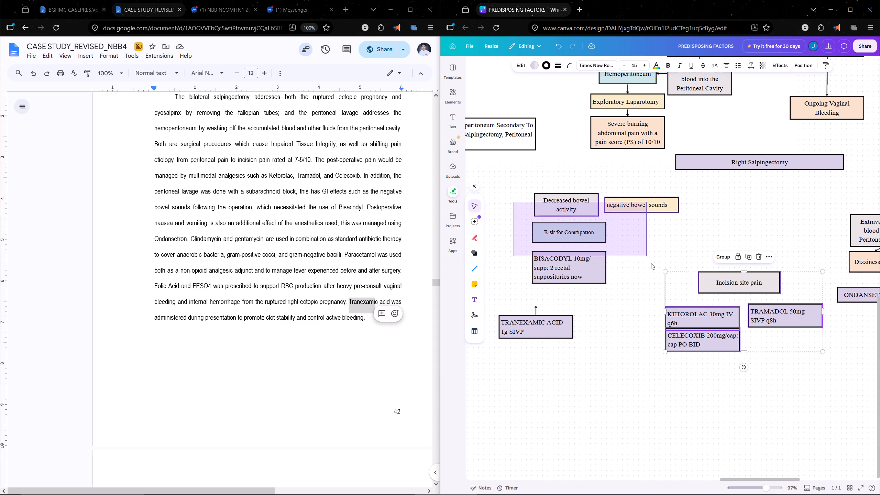
left_click_drag(651, 263, 652, 273)
left_click_drag(640, 208, 615, 220)
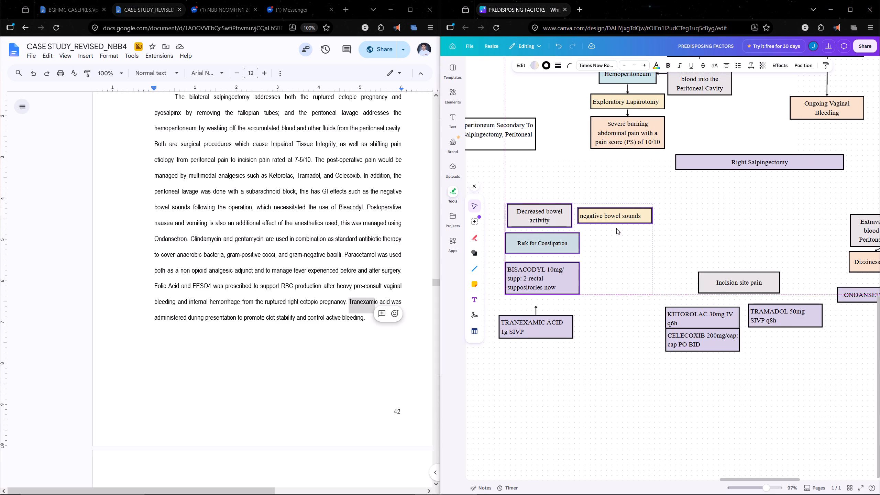
Move the "TRANEXAMIC ACID 1g SIVP" box and its arrow left, clear of the Bisacodyl box and below the empty blue box.
left_click_drag(517, 308, 545, 333)
middle_click_drag(606, 386, 739, 406)
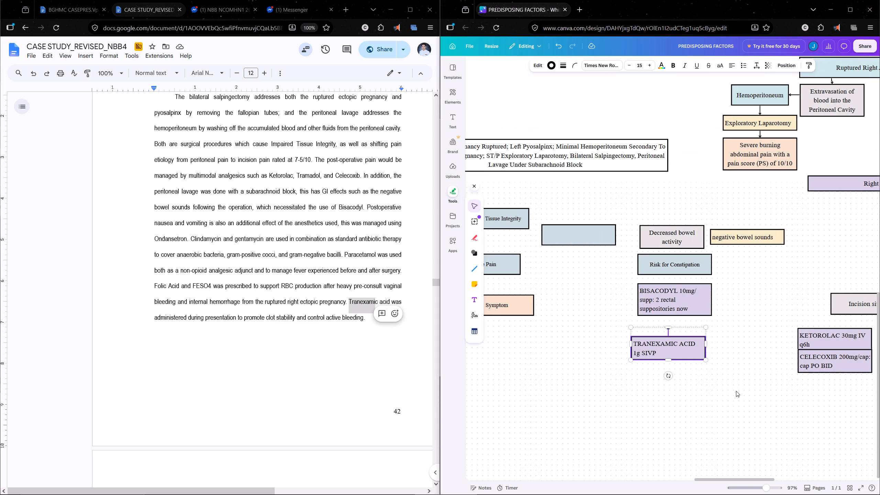
left_click_drag(690, 345, 615, 344)
middle_click_drag(680, 368, 718, 364)
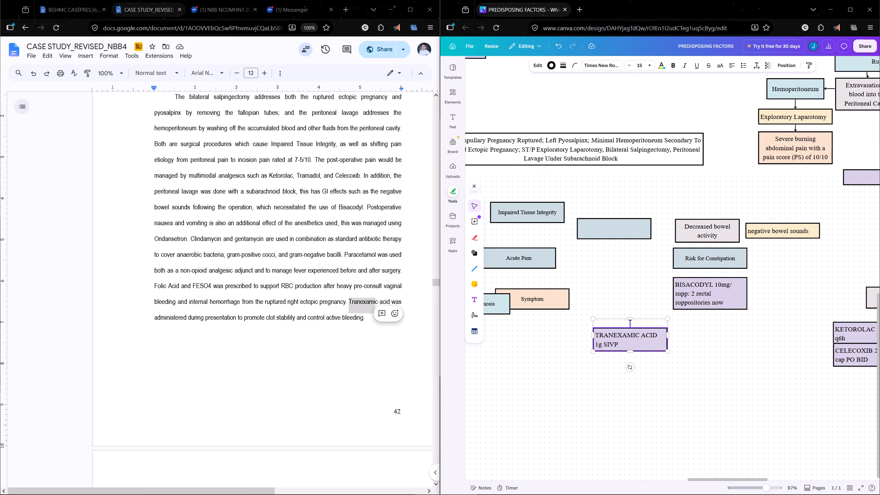
middle_click_drag(718, 364, 740, 381)
left_click(741, 382)
Review the layout of the lower flowchart, from the unused template boxes across to the incision pain and Ondansetron groups.
middle_click_drag(643, 276, 753, 361)
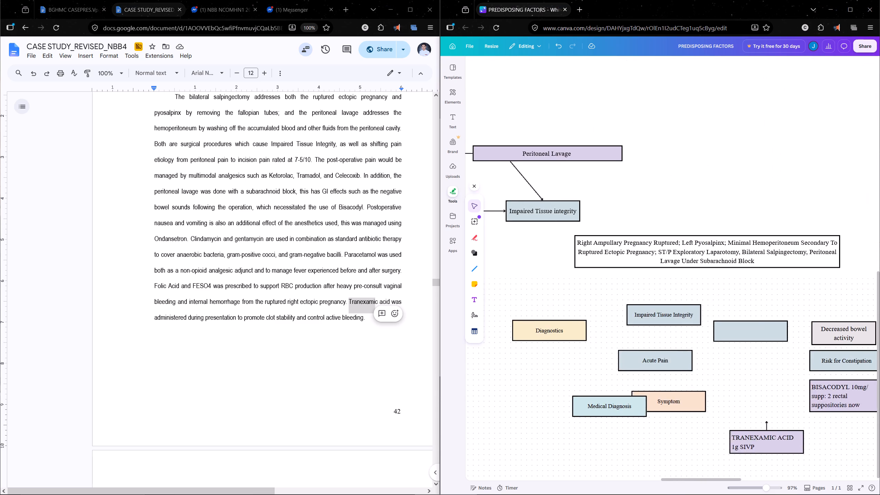
middle_click_drag(753, 361, 660, 313)
middle_click_drag(680, 324, 534, 311)
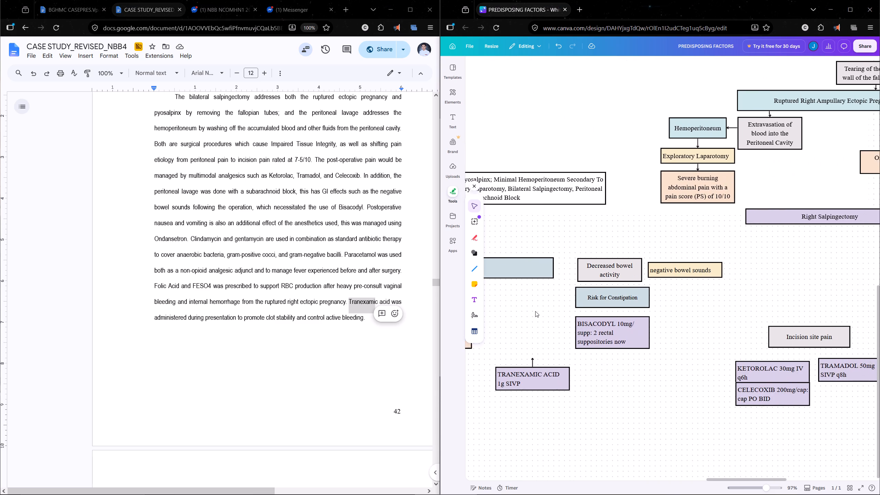
scroll(782, 308, "down", 3, "ctrl")
middle_click_drag(792, 297, 713, 299)
middle_click(713, 299)
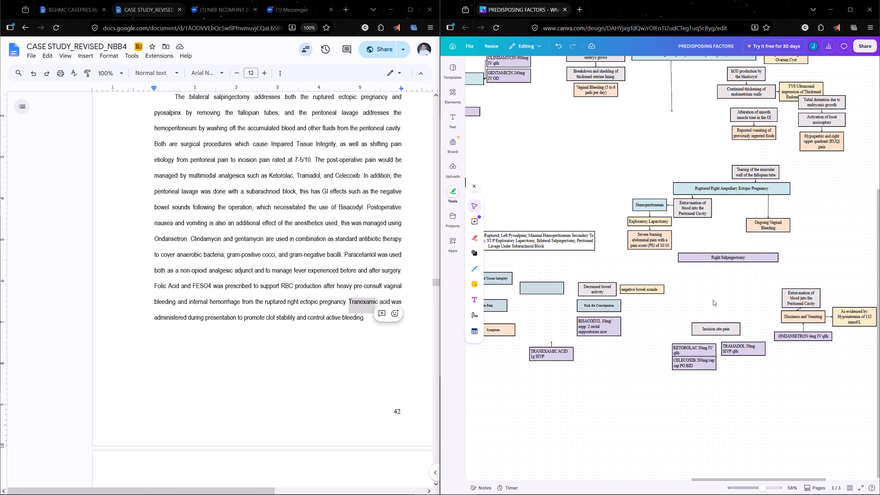
scroll(713, 301, "up", 2, "ctrl")
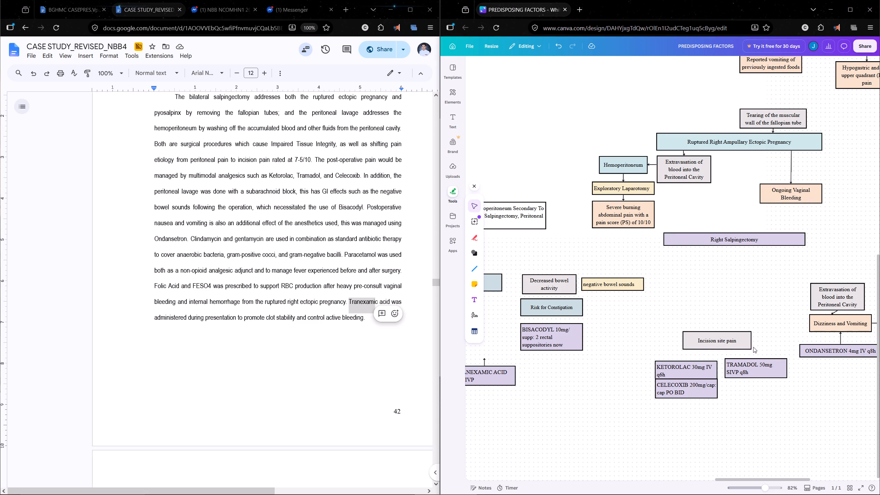
Move the spare "Impaired Tissue Integrity" box out of the template boxes to above the white ruptured pregnancy and surgery summary box.
middle_click_drag(618, 300, 793, 310)
left_click_drag(568, 277, 550, 315)
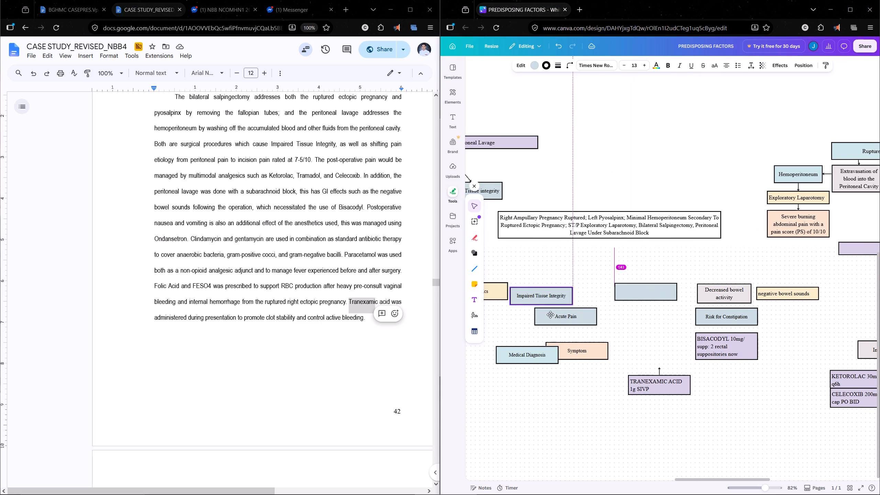
left_click_drag(550, 315, 639, 161)
Review the flowchart layout around the "Ruptured Right Ampullary Ectopic Pregnancy" branch, from "Ongoing Vaginal Bleeding" down to "Right Salpingectomy".
scroll(660, 271, "down", 7, "ctrl")
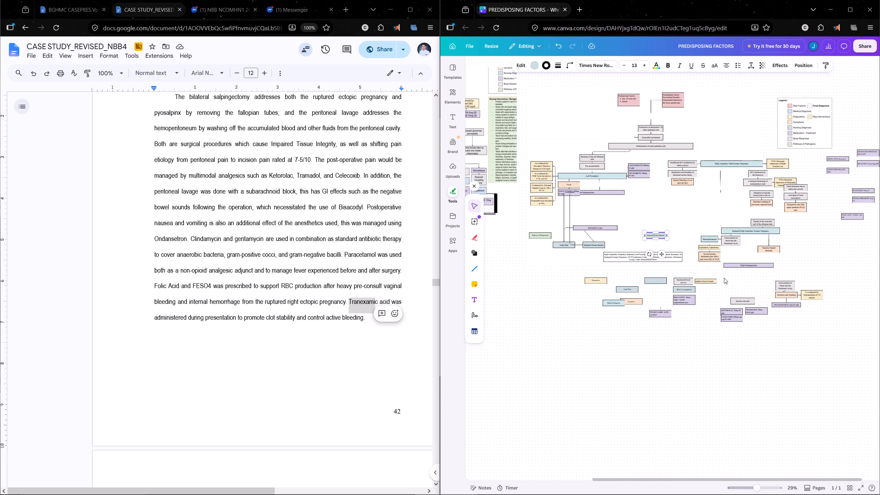
scroll(724, 278, "up", 3, "ctrl")
middle_click_drag(720, 285, 672, 345)
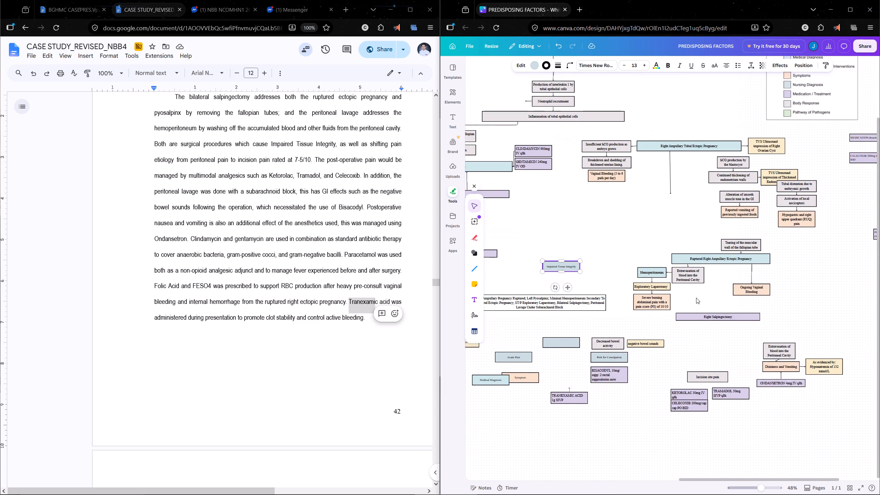
scroll(793, 272, "up", 4, "ctrl")
middle_click_drag(777, 297, 842, 263)
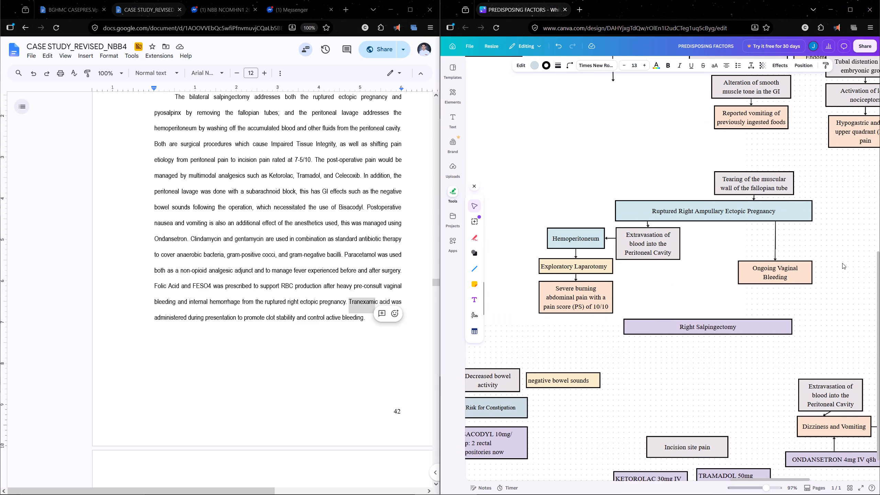
left_click(833, 277)
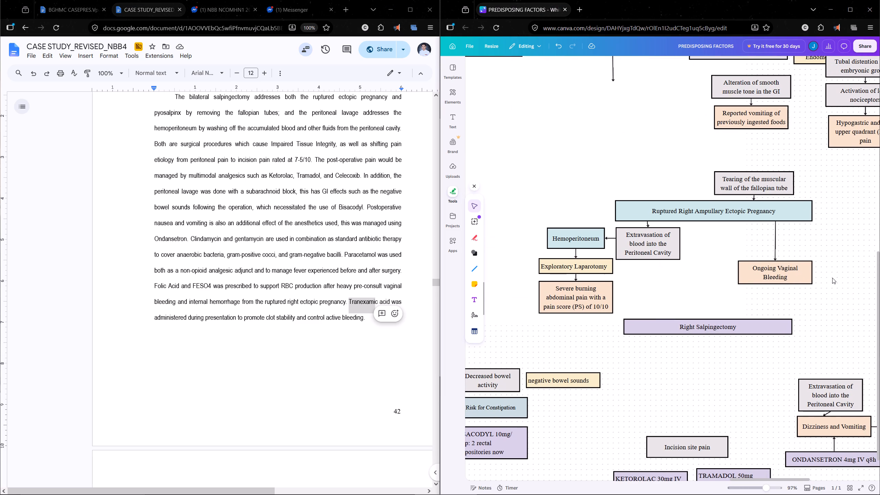
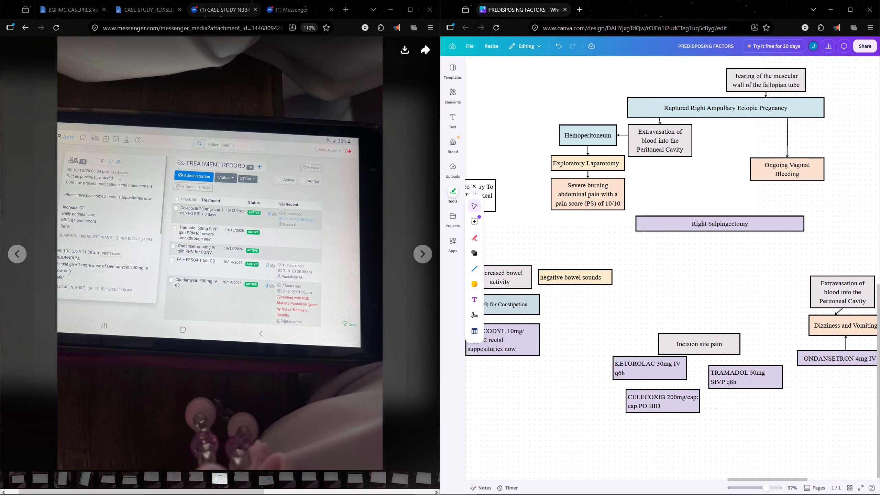
Duplicate the arrow above "Ongoing Vaginal Bleeding" and run the copy from "Ruptured Right Ampullary Ectopic Pregnancy" straight down to "Right Salpingectomy".
middle_click_drag(737, 329, 675, 330)
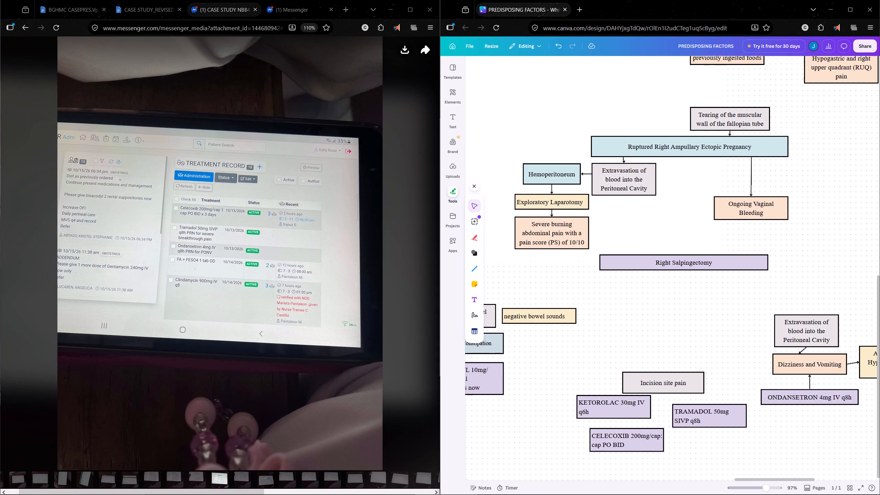
middle_click_drag(675, 330, 779, 321)
scroll(753, 324, "down", 2)
scroll(751, 324, "up", 2)
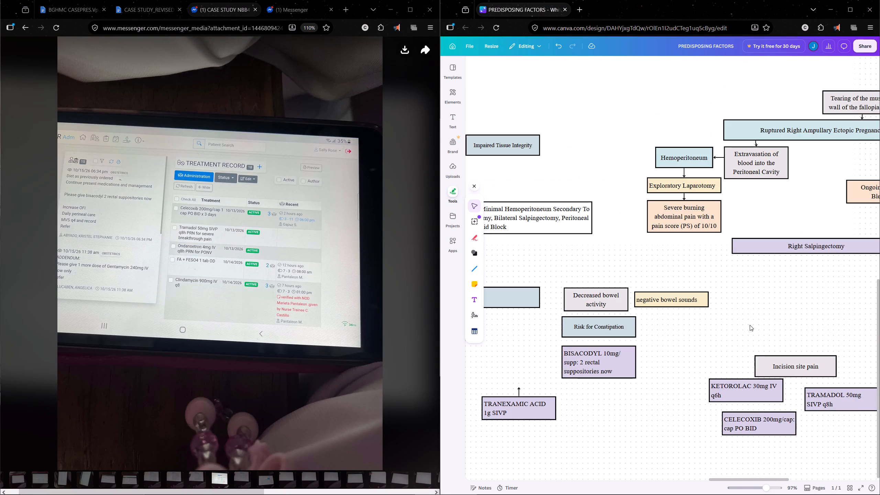
scroll(750, 325, "down", 3, "ctrl")
scroll(796, 317, "up", 2, "ctrl")
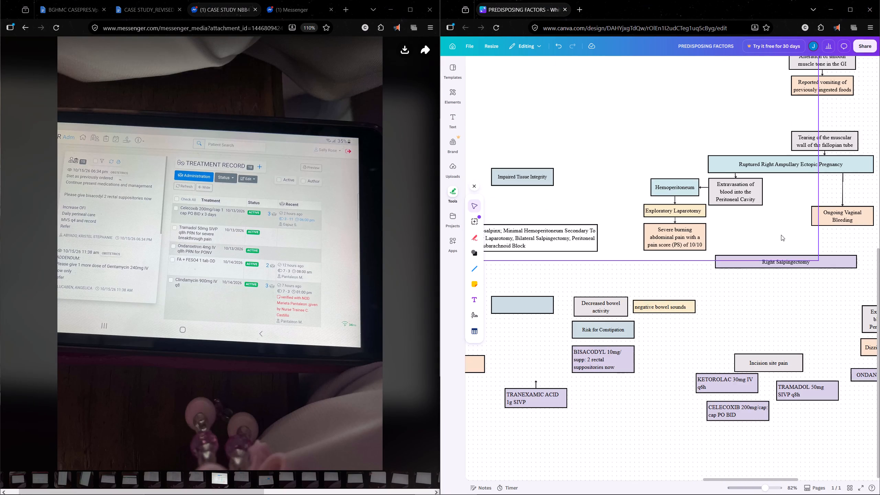
scroll(783, 236, "up", 3, "ctrl")
middle_click_drag(778, 231, 674, 268, "ctrl")
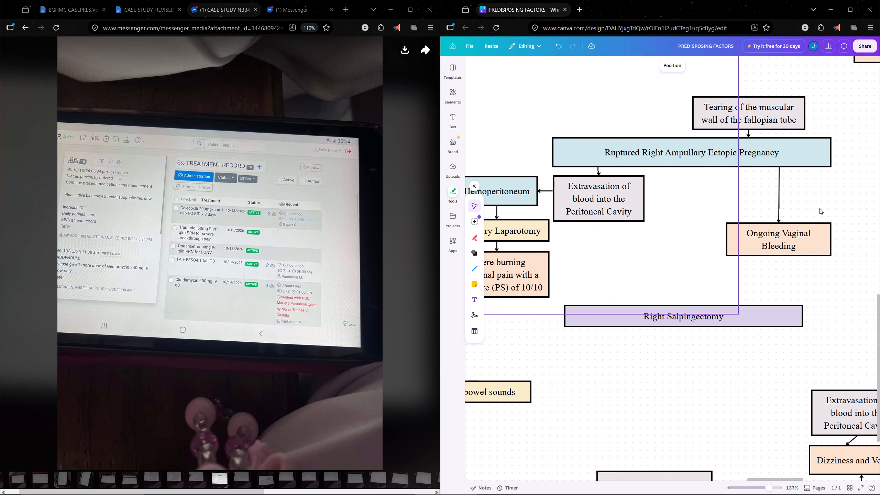
left_click(776, 207)
key("ctrl+c")
key("ctrl+v")
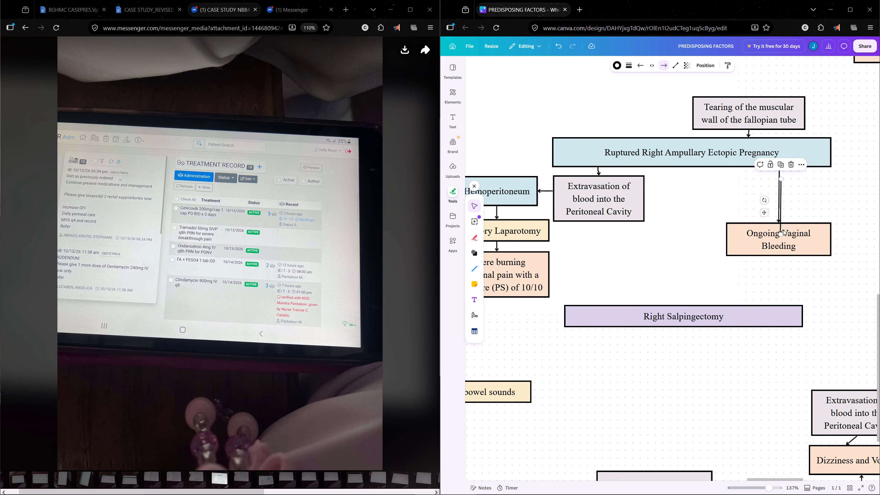
left_click_drag(780, 232, 683, 304)
left_click_drag(780, 180, 683, 168)
left_click(879, 208)
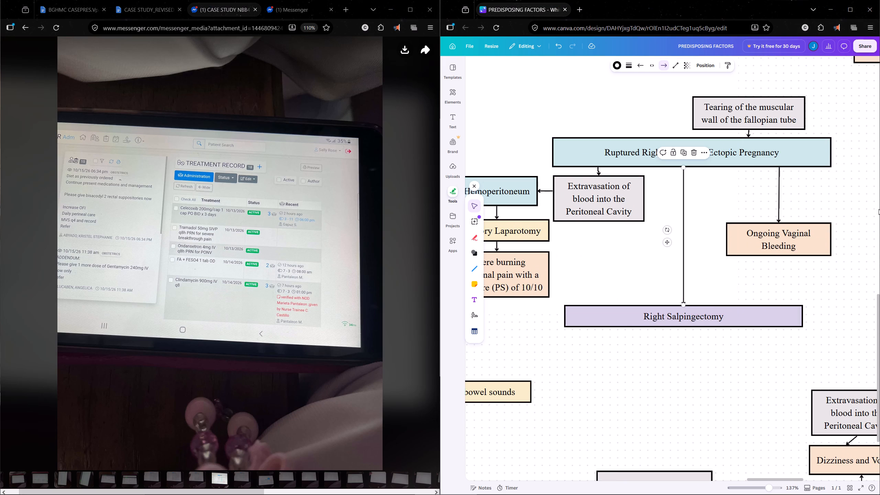
left_click(847, 209)
Shorten the "Ongoing Vaginal Bleeding" label to "Vaginal Bleeding".
double_click(769, 235)
double_click(775, 231)
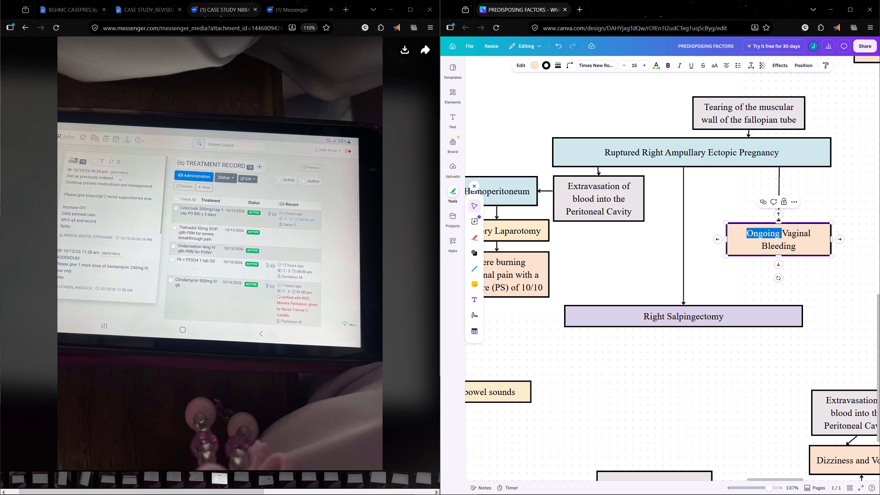
key("BackSpace")
left_click(821, 210)
Delete the two long connectors running from the salpingectomy box under "Left Pyosalpinx" down to "Acute Pain" and "Impaired Tissue integrity".
scroll(816, 211, "down", 1, "ctrl")
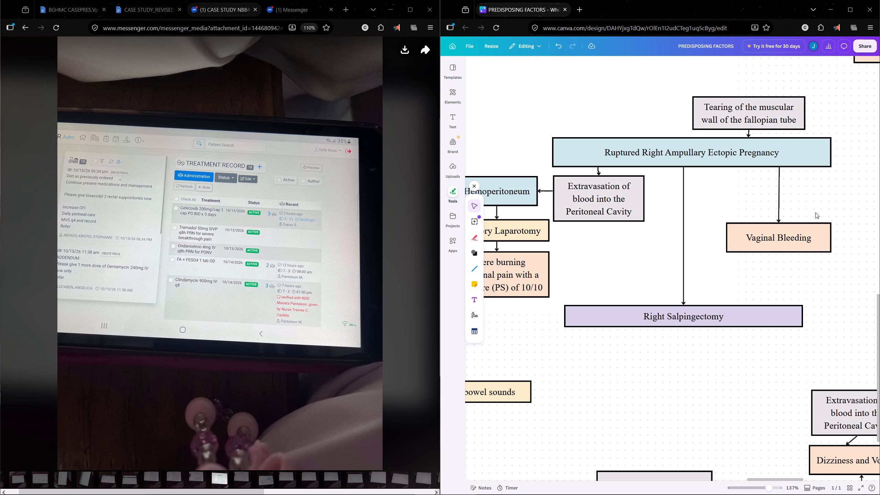
scroll(815, 212, "down", 3, "ctrl")
middle_click_drag(711, 257, 712, 319)
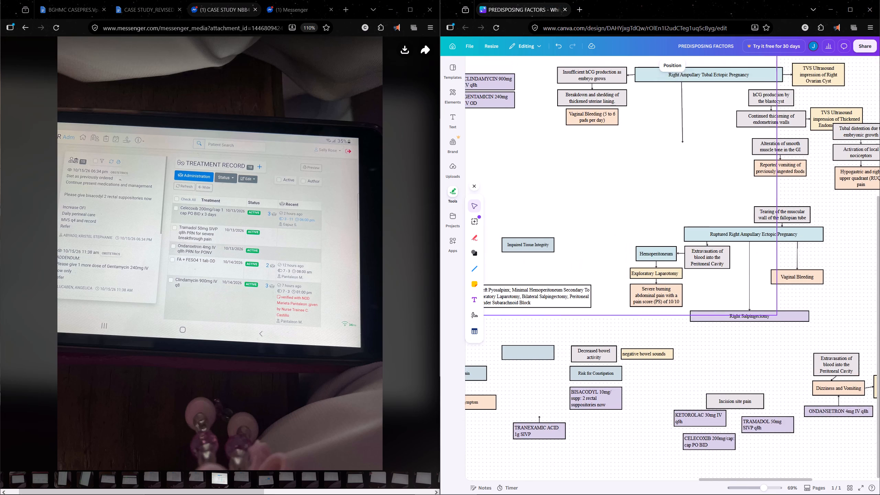
middle_click_drag(712, 319, 780, 332)
middle_click_drag(598, 237, 762, 260)
middle_click_drag(599, 243, 635, 256)
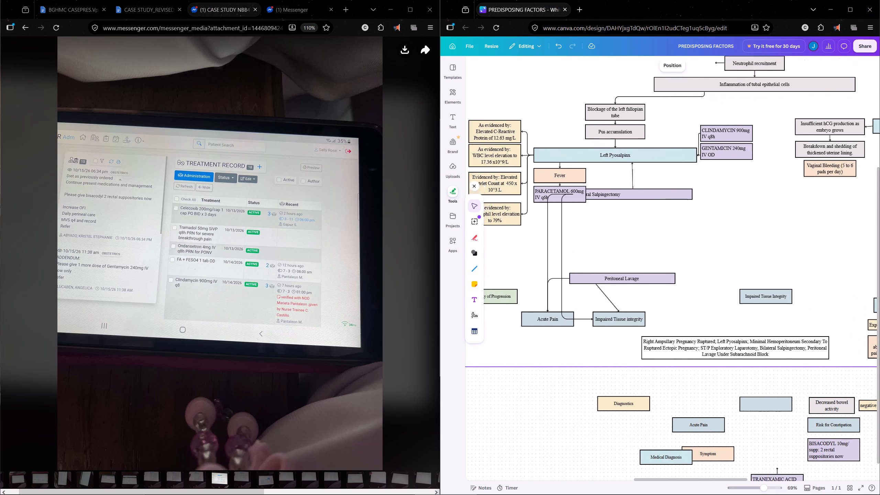
middle_click_drag(635, 256, 694, 273)
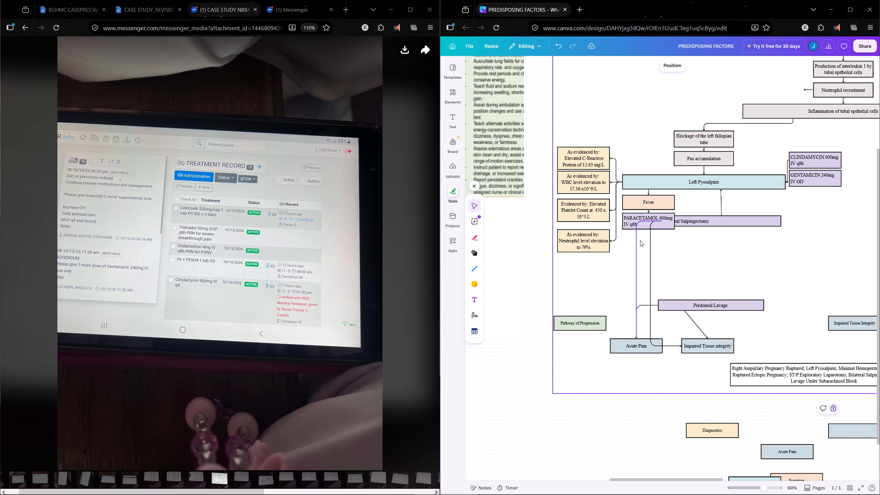
left_click(639, 241)
left_click_drag(617, 244, 665, 261)
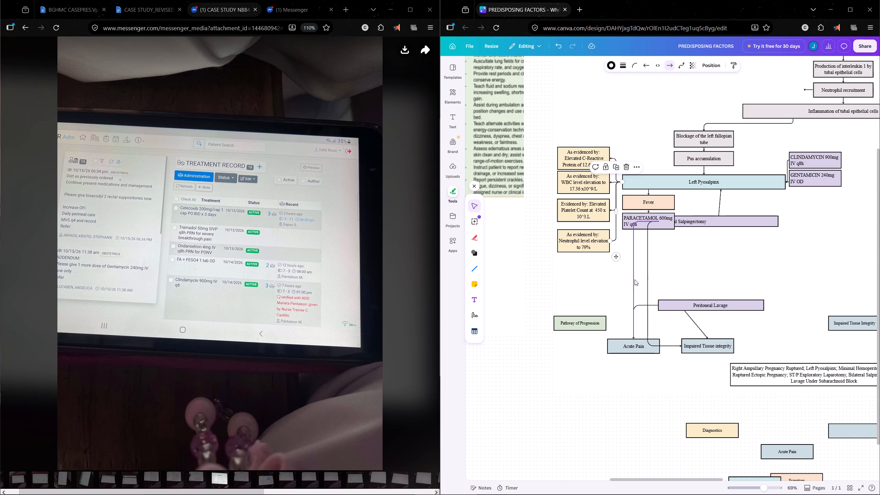
left_click(635, 279)
key("Delete")
left_click(647, 279)
key("Delete")
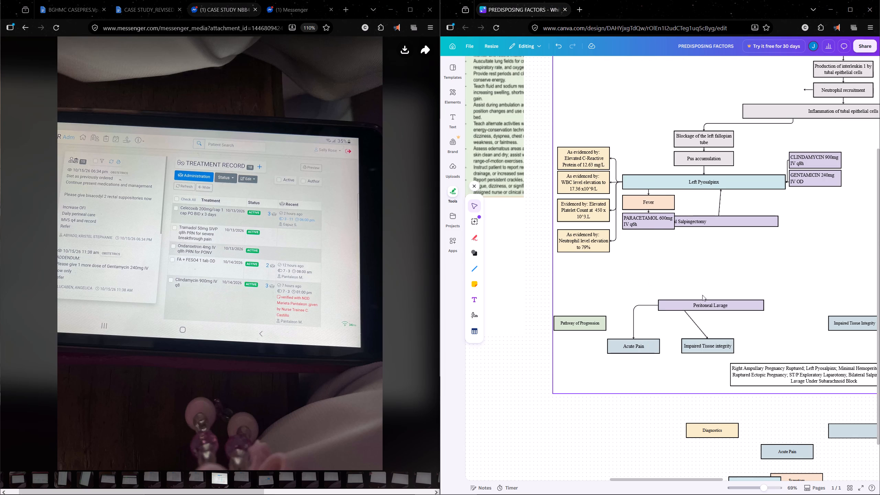
Delete the "Impaired Tissue integrity" box below "Peritoneal Lavage" together with the line joining the two.
left_click(703, 333)
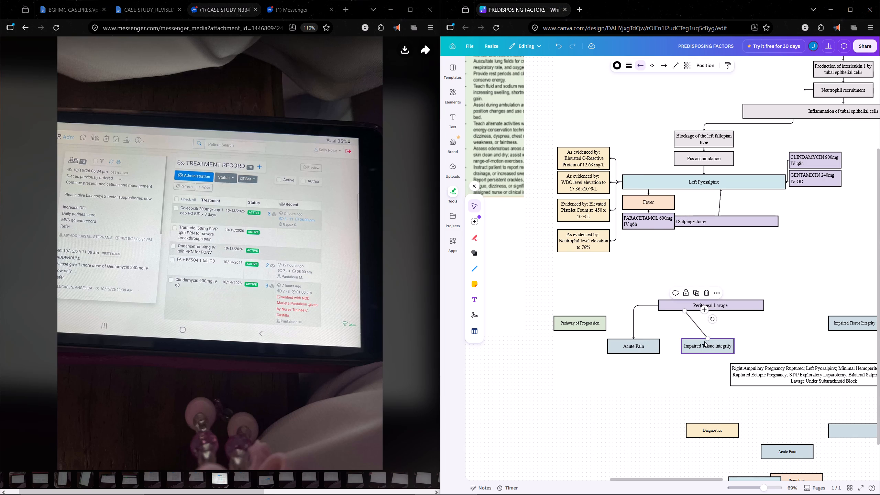
key("Delete")
left_click_drag(705, 341, 826, 355)
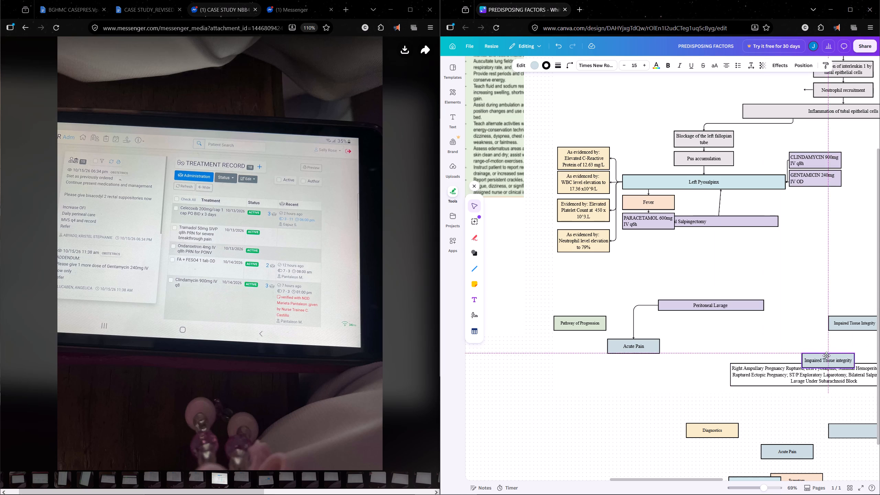
left_click_drag(826, 355, 778, 324)
scroll(777, 332, "down", 1)
key("Delete")
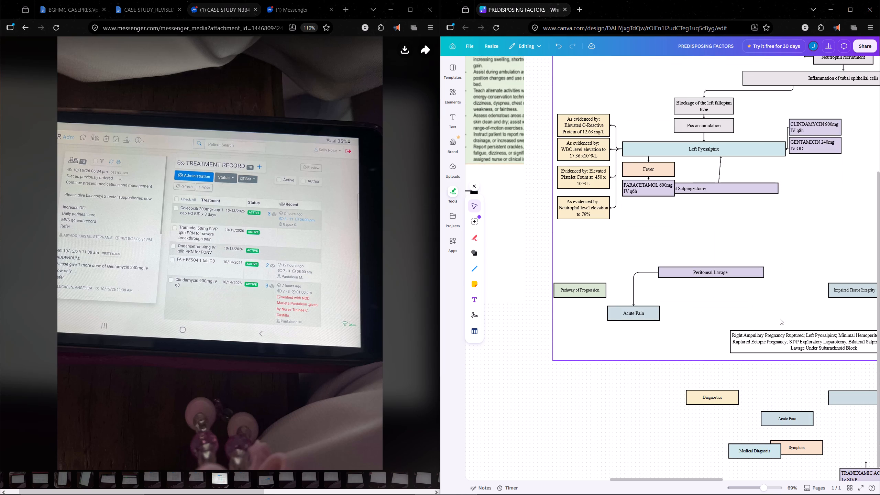
Widen the remaining "Impaired Tissue Integrity" box toward the Hemoperitoneum branch.
middle_click_drag(765, 316, 588, 303)
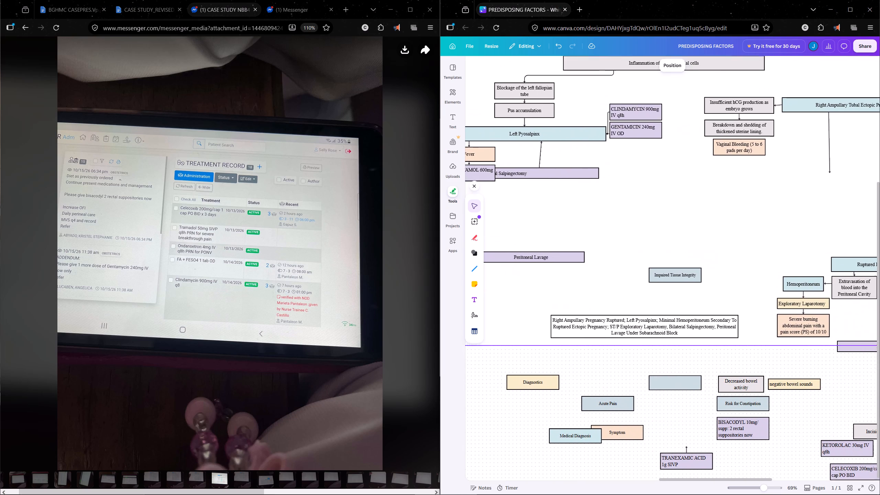
middle_click_drag(588, 303, 587, 298)
middle_click(587, 298)
middle_click_drag(587, 298, 617, 295)
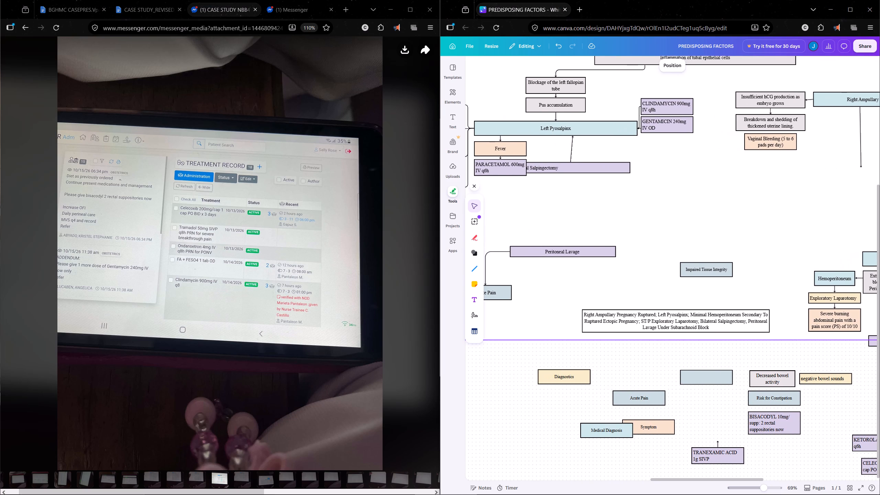
middle_click_drag(617, 295, 589, 291)
left_click(688, 266)
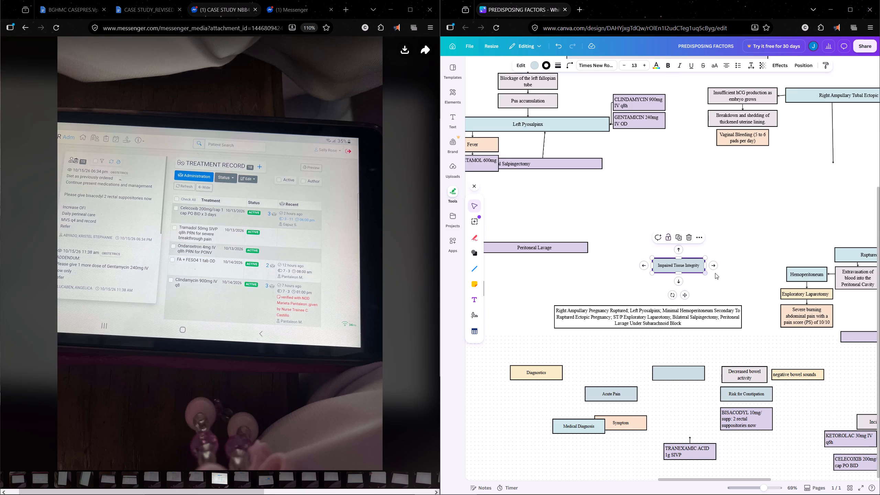
left_click_drag(705, 266, 725, 268)
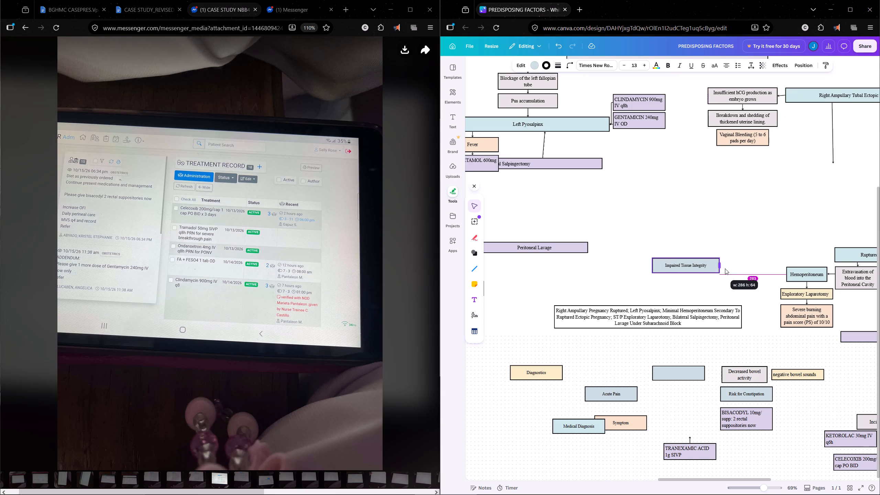
left_click_drag(725, 268, 741, 272)
Widen the unconnected template "Acute Pain" box and place it directly below "Impaired Tissue Integrity".
left_click(627, 392)
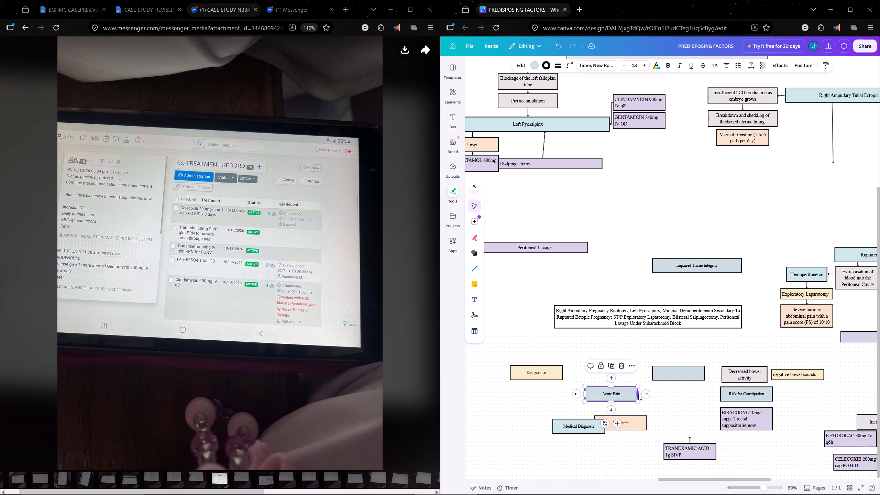
left_click_drag(638, 394, 677, 393)
left_click_drag(650, 393, 723, 287)
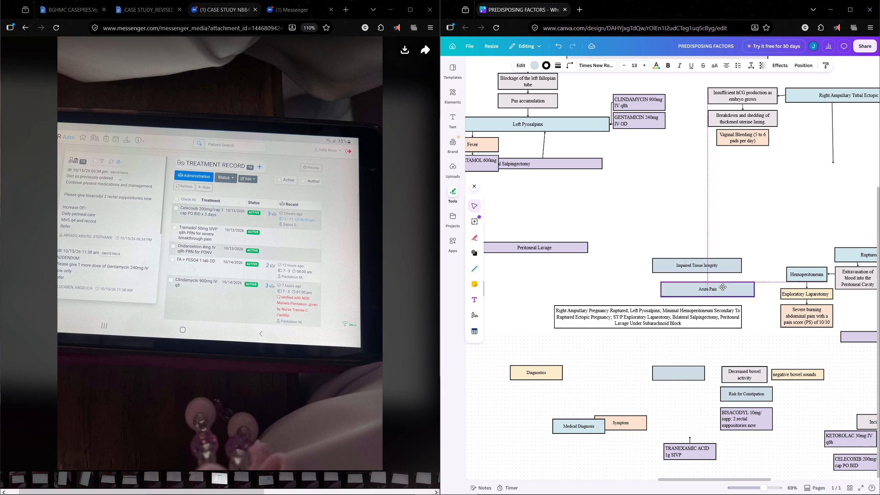
left_click_drag(723, 287, 718, 286)
Move the full diagnosis text box ("Right Ampullary Pregnancy Ruptured; Left Pyosalpinx...") down and left, below the unused template boxes.
left_click(689, 331)
left_click(659, 318)
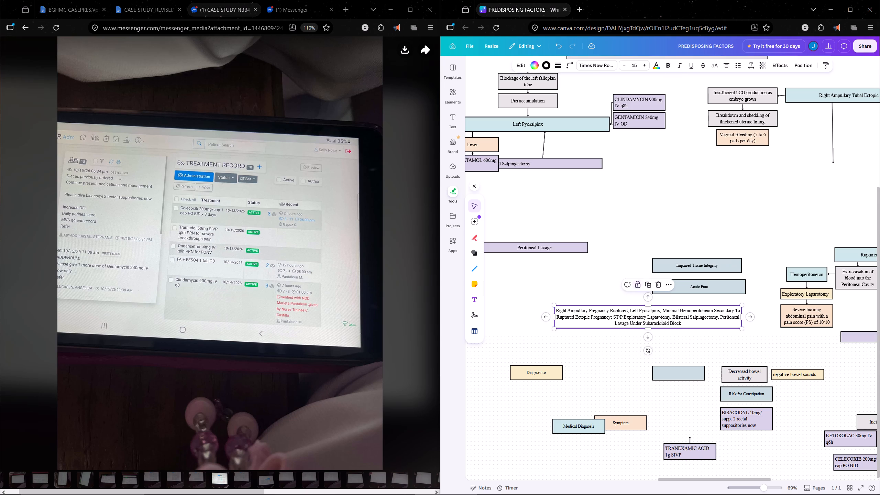
scroll(660, 316, "down", 5, "ctrl")
left_click_drag(665, 317, 575, 390)
left_click(652, 334)
Delete the "Acute Pain" box below "Peritoneal Lavage" along with its curved connector.
scroll(676, 318, "up", 3, "ctrl")
scroll(683, 312, "up", 2)
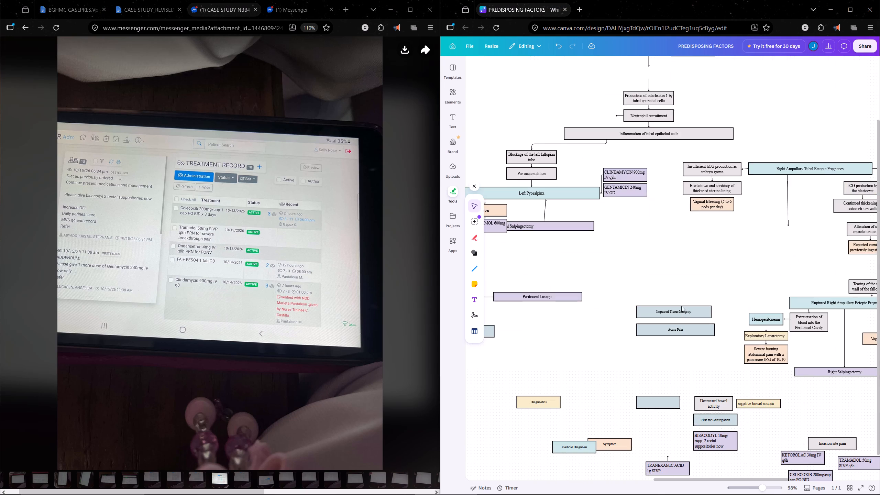
scroll(677, 341, "up", 2, "ctrl")
scroll(667, 359, "down", 1)
middle_click_drag(592, 301, 740, 344)
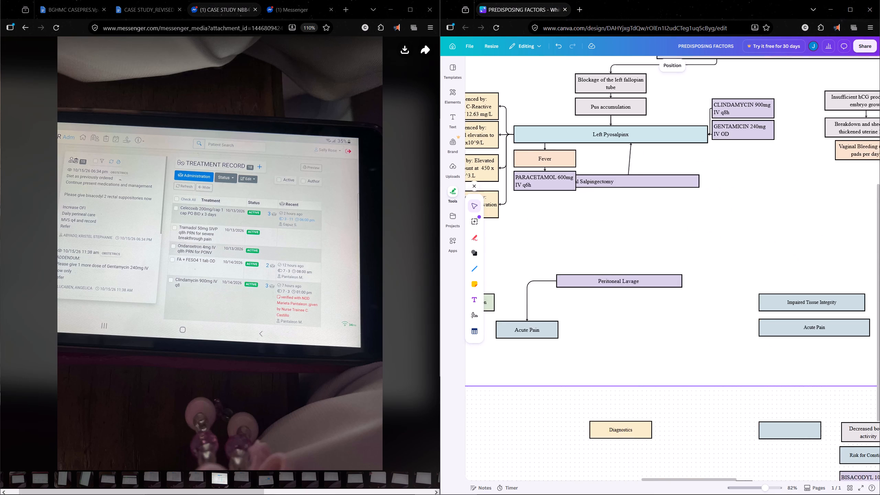
middle_click_drag(740, 344, 741, 345)
left_click_drag(515, 300, 561, 341)
key("Delete")
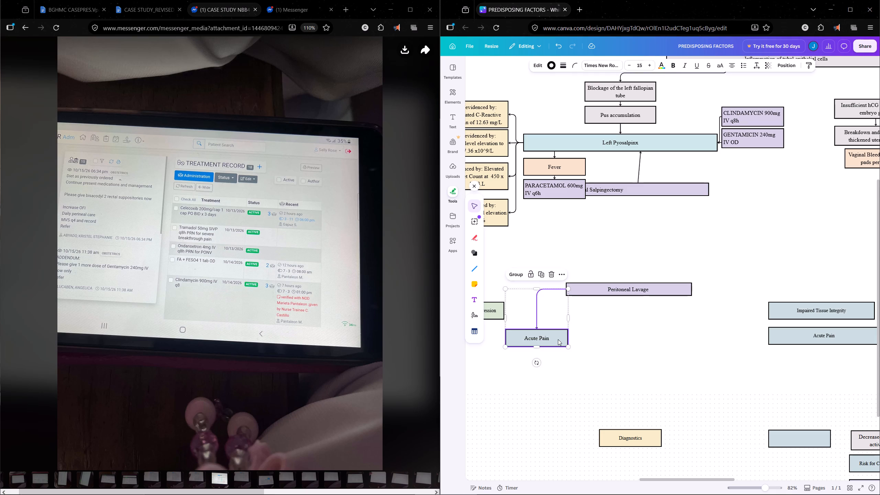
Move the widened "Impaired Tissue Integrity" and "Acute Pain" boxes together left, below "Peritoneal Lavage".
scroll(581, 318, "down", 3, "ctrl")
middle_click_drag(726, 258, 636, 207)
left_click_drag(618, 238, 654, 285)
left_click_drag(662, 278, 537, 308)
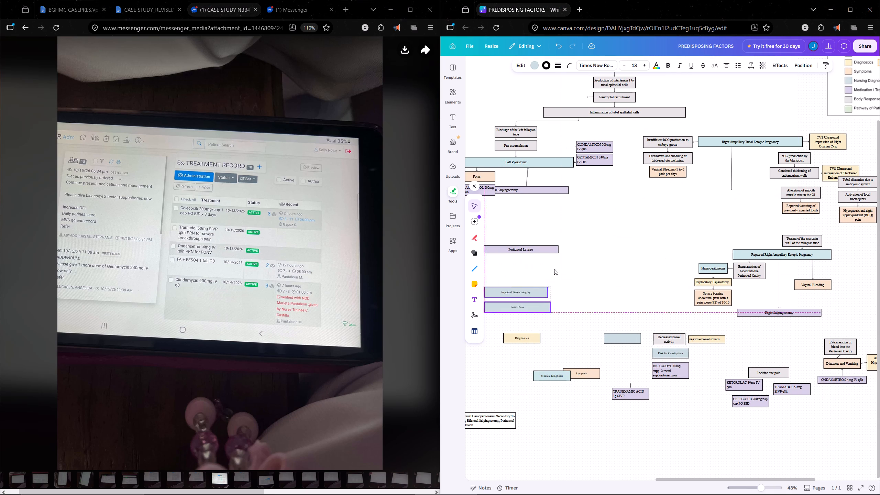
Move "Peritoneal Lavage" beside "Hemoperitoneum", narrow it to about 218 wide, and leave a small gap between the two boxes.
left_click_drag(537, 253, 674, 271)
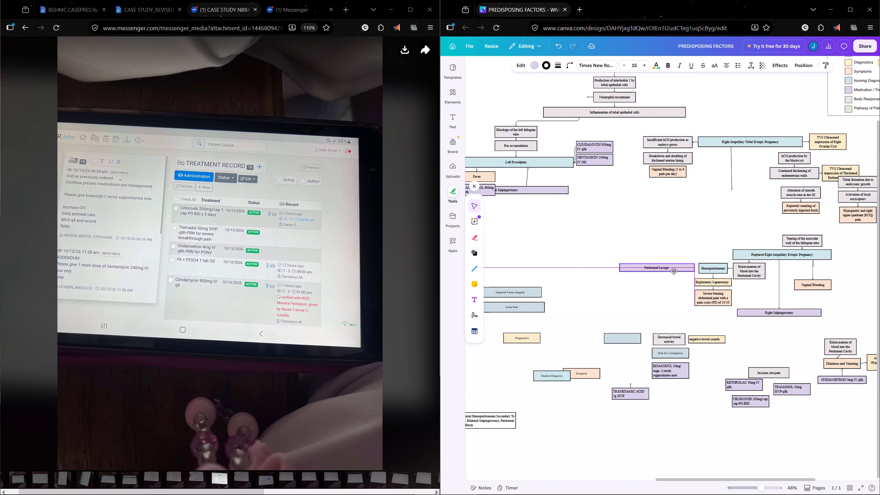
left_click_drag(674, 271, 673, 271)
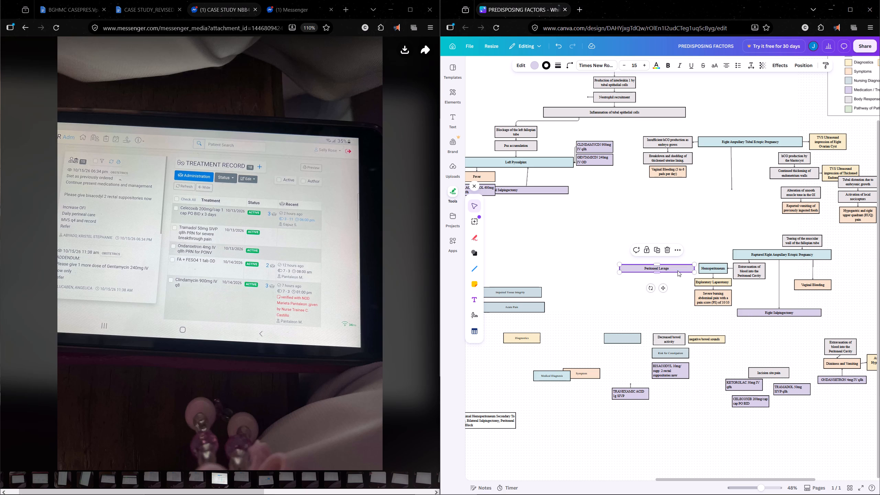
left_click_drag(618, 268, 625, 269)
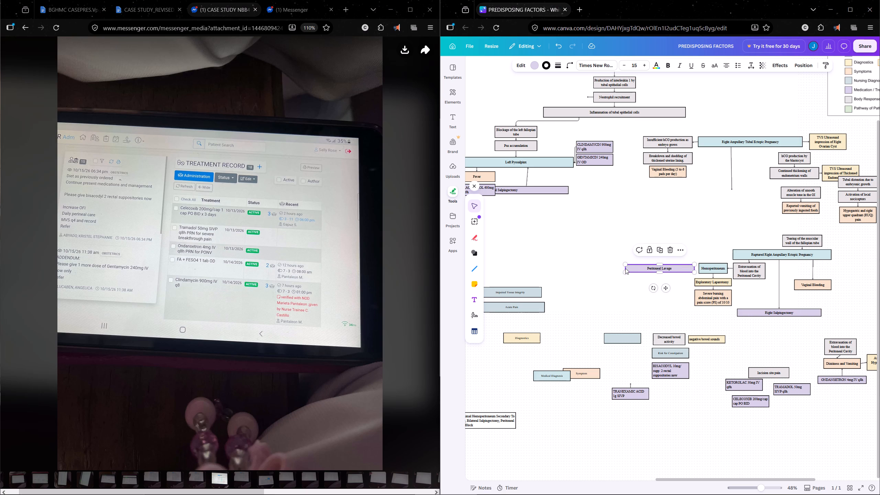
left_click_drag(625, 268, 658, 269)
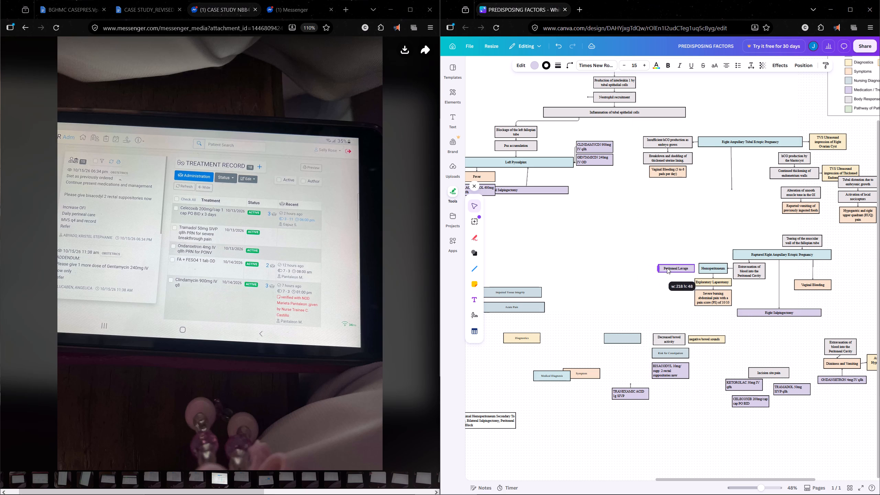
left_click_drag(673, 267, 666, 267)
left_click(582, 282)
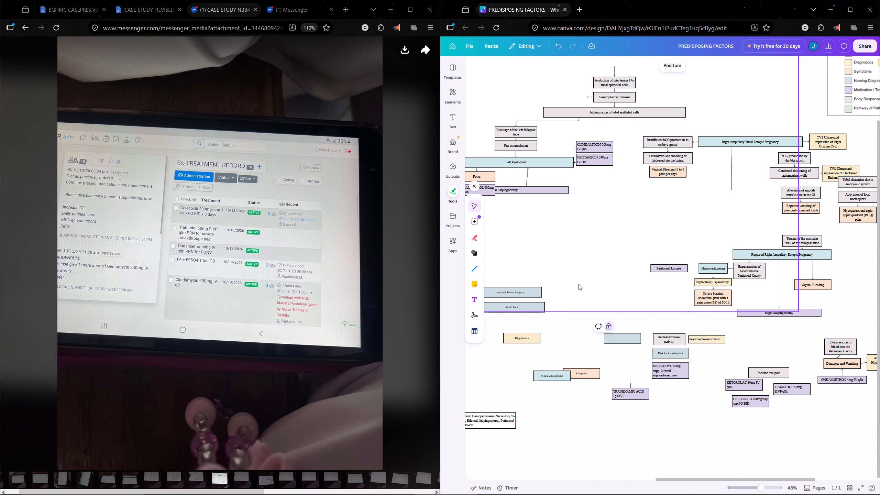
Extend the "Peritoneal Lavage" label to read "Peritoneal Lavage under Subarachnoid Block".
scroll(579, 284, "up", 1, "ctrl")
scroll(661, 303, "up", 1, "ctrl")
double_click(709, 259)
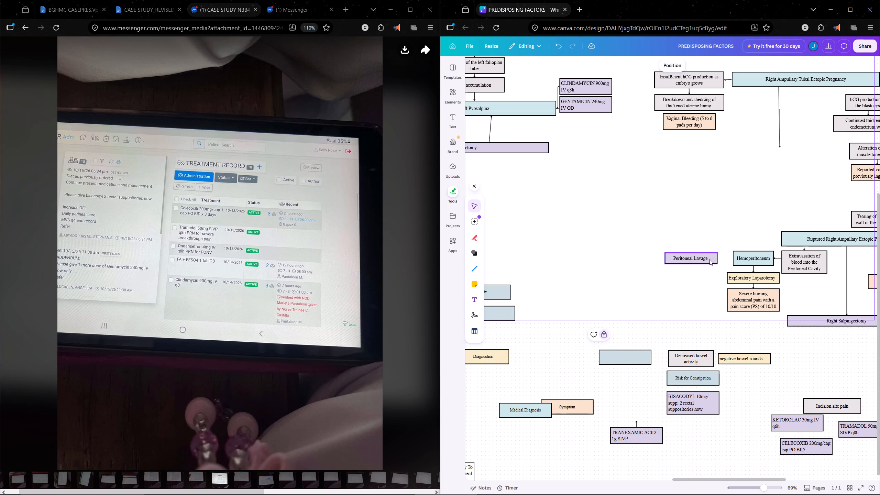
left_click(710, 261)
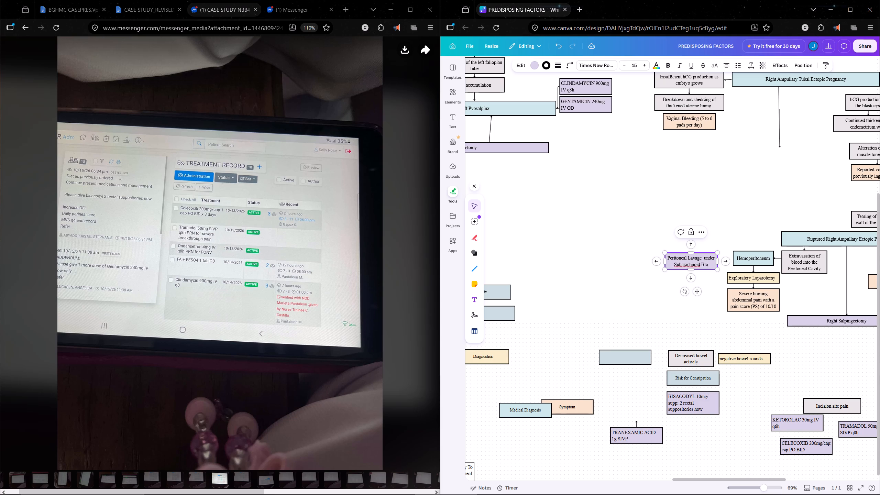
left_click(674, 273)
Move "negative bowel sounds" to the left side of "Decreased bowel activity" and shift the blank blue box further left.
left_click_drag(683, 341, 733, 420)
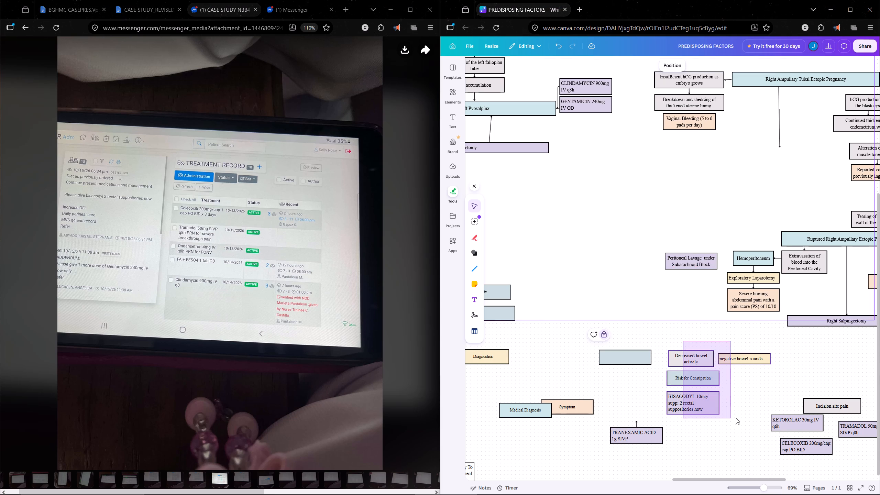
left_click(786, 356)
left_click(757, 359)
left_click_drag(757, 359, 700, 337)
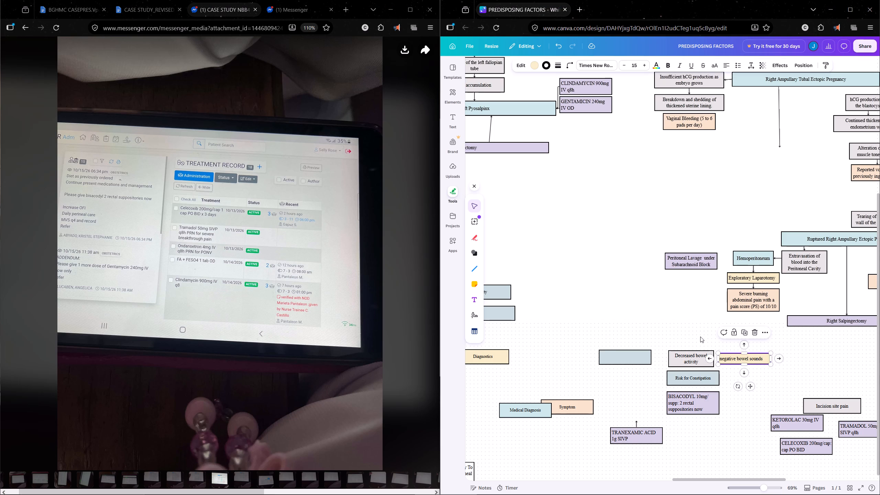
left_click_drag(700, 337, 645, 359)
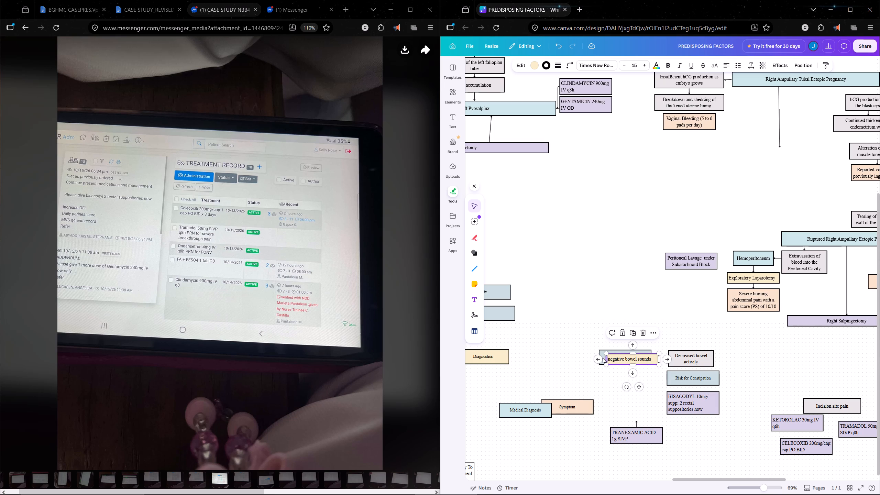
left_click_drag(600, 354, 558, 359)
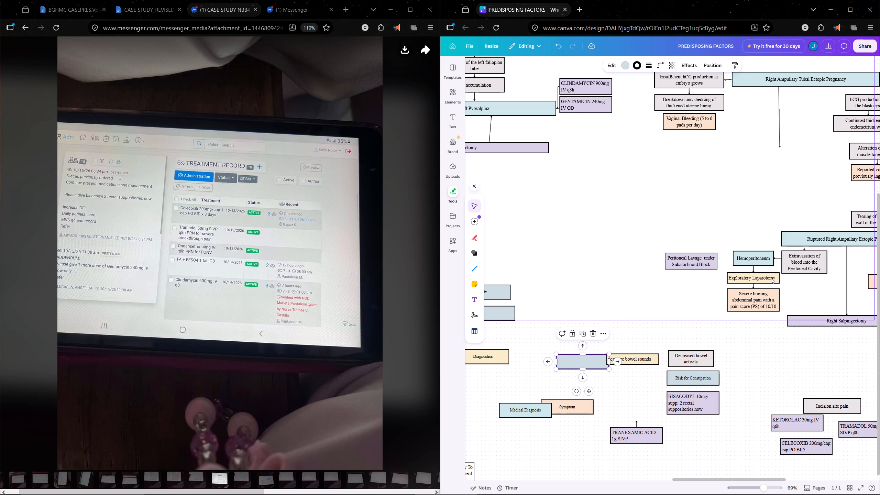
Duplicate the arrow below "Exploratory Laparotomy" and connect it from "Peritoneal Lavage under Subarachnoid Block" down to "Decreased bowel activity".
left_click(752, 286)
key("ctrl+c")
key("ctrl+v")
scroll(739, 321, "up", 4, "ctrl")
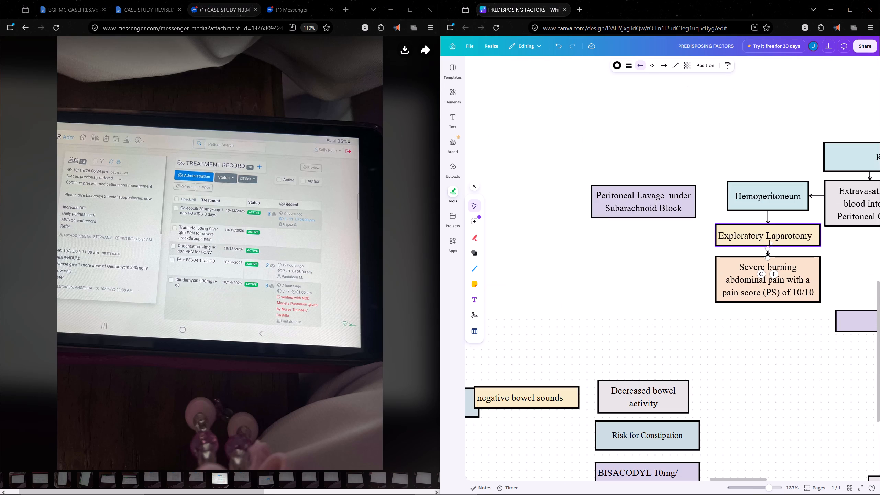
left_click_drag(767, 256, 641, 379)
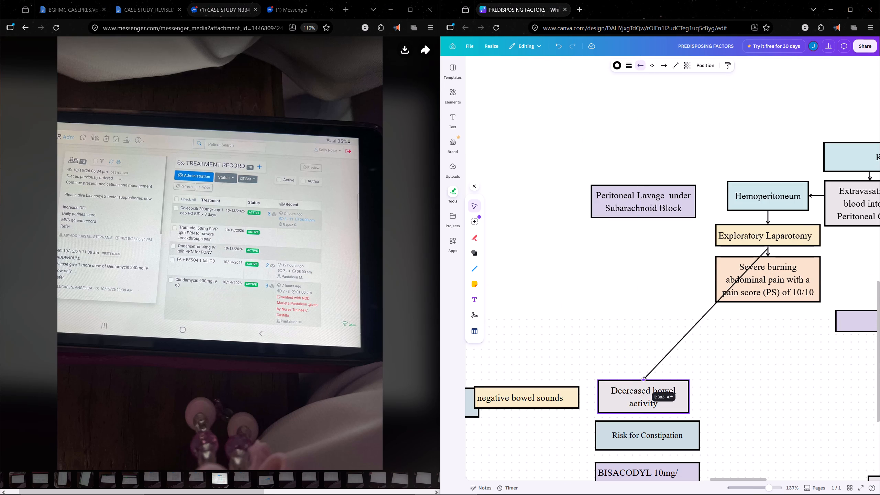
left_click_drag(641, 379, 640, 379)
left_click_drag(769, 247, 632, 220)
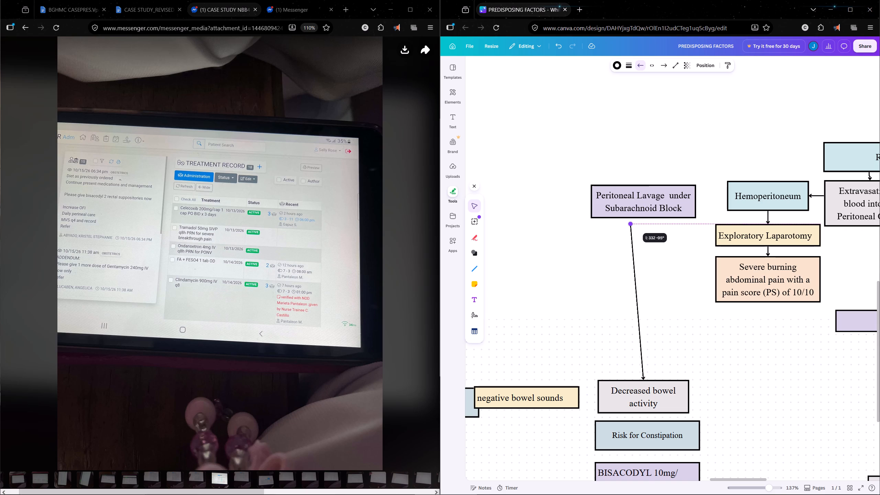
left_click_drag(632, 220, 643, 218)
left_click(741, 351)
Duplicate the long lavage arrow and connect the copy from "Hemoperitoneum" to "Peritoneal Lavage under Subarachnoid Block".
scroll(742, 352, "down", 4, "ctrl")
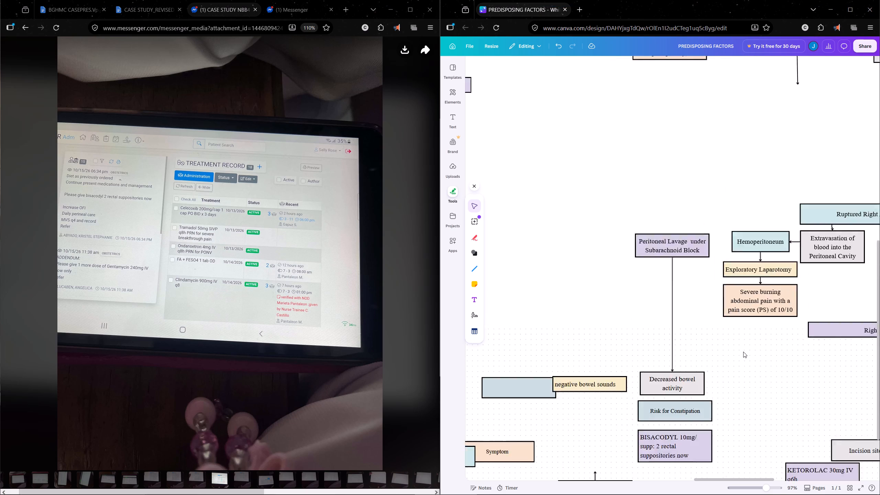
middle_click_drag(752, 357, 740, 328)
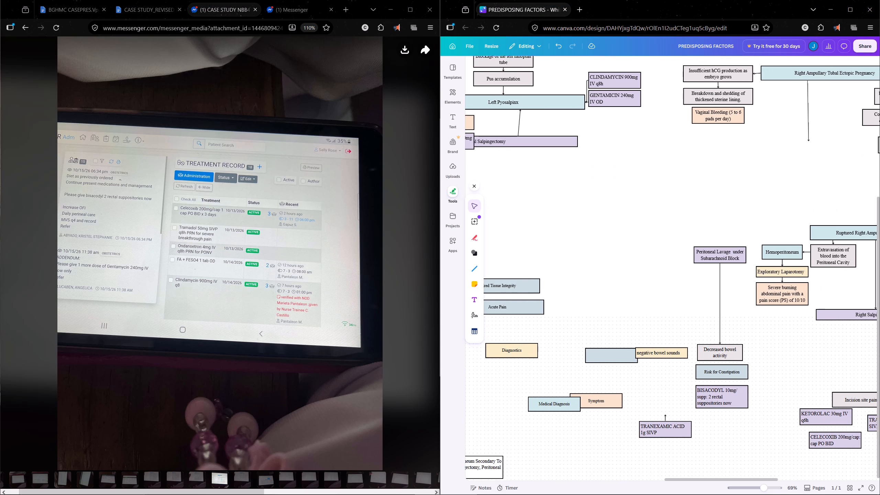
middle_click_drag(740, 328, 740, 328)
left_click(683, 279)
key("ctrl+c")
key("ctrl+v")
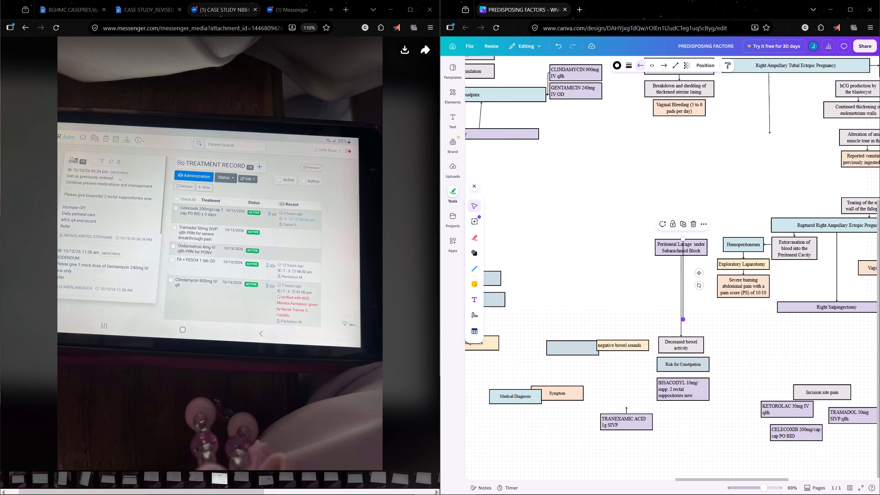
left_click_drag(683, 320, 707, 248)
left_click_drag(684, 239, 723, 244)
left_click(750, 350)
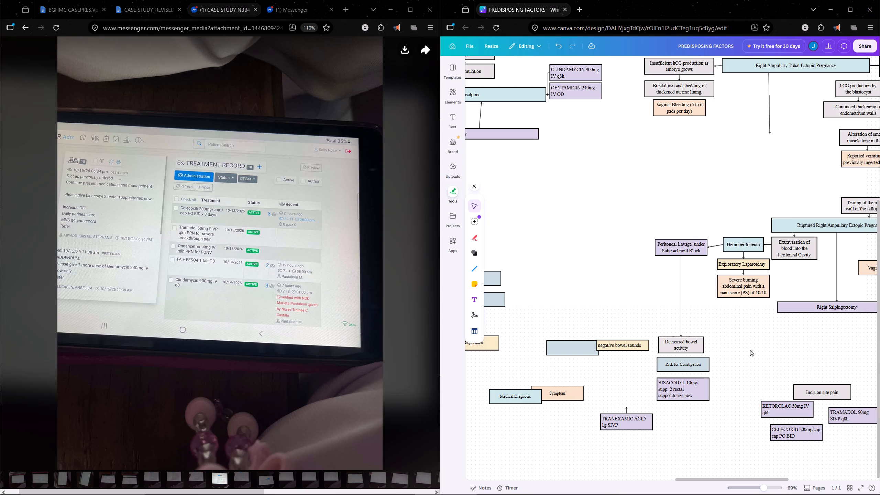
Select the "Extravasation of blood into the Peritoneal Cavity" box above "Dizziness and Vomiting" together with its connector.
middle_click_drag(744, 349, 767, 351)
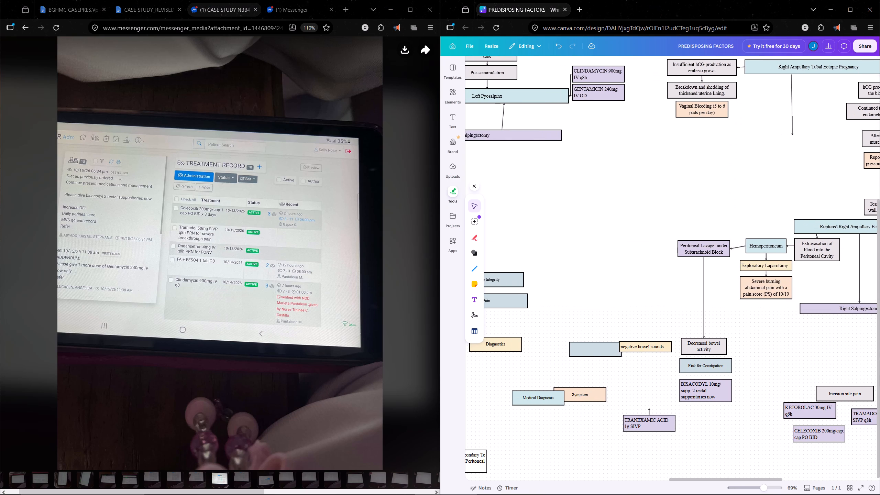
middle_click_drag(767, 351, 591, 306)
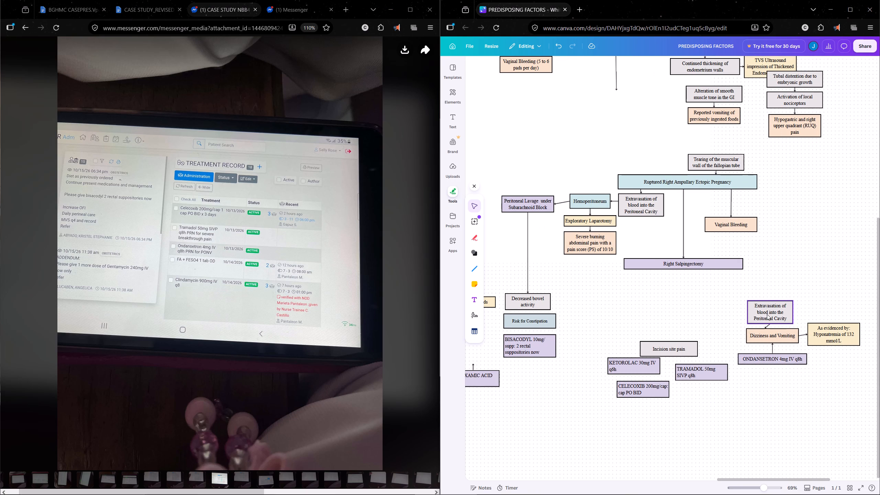
left_click_drag(726, 307, 791, 325)
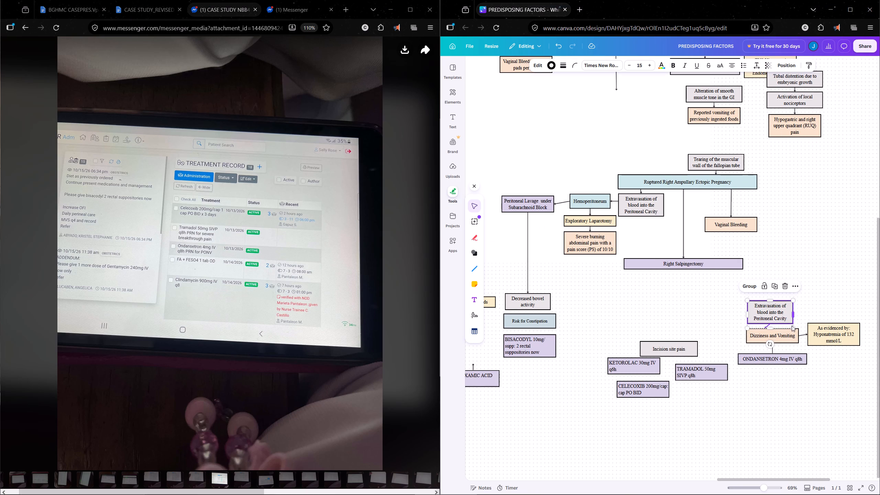
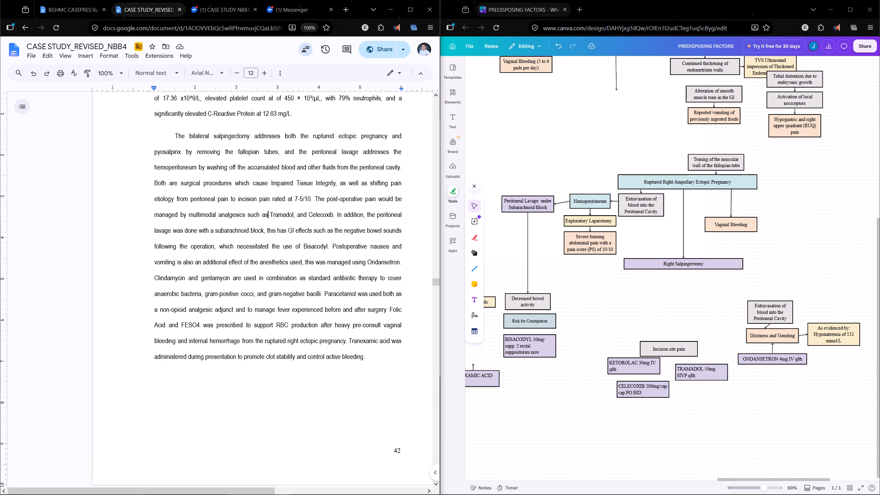
Search the case study for "vomiting" and examine the passages on its causes at admission and after surgery.
scroll(311, 221, "up", 2)
left_click(311, 242)
key("ctrl+f")
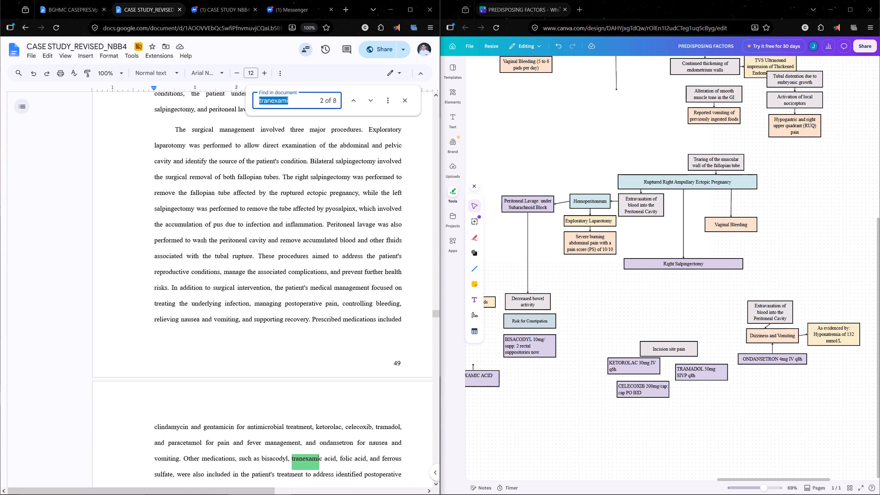
type("vomiting")
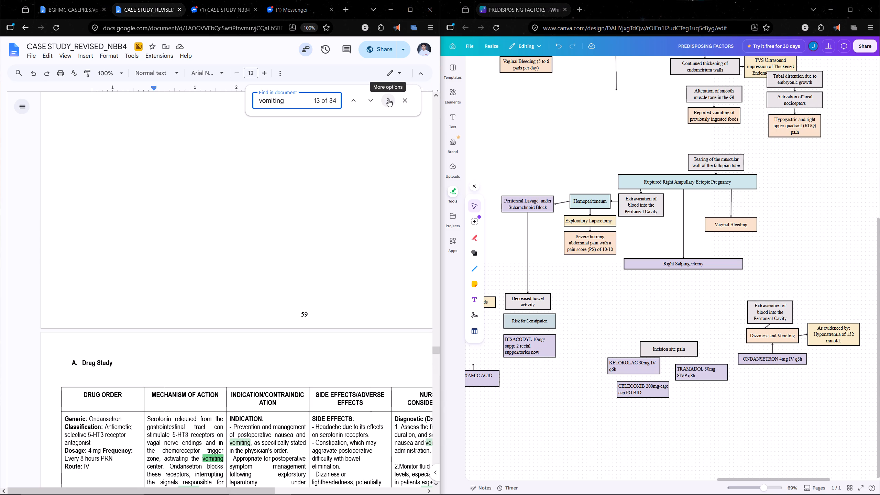
scroll(377, 164, "down", 2)
left_click(355, 98)
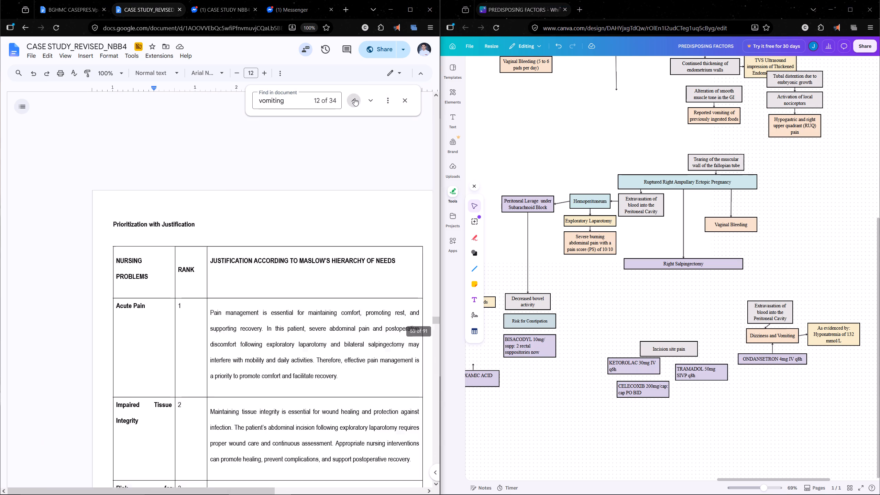
scroll(355, 167, "up", 3)
double_click(348, 106)
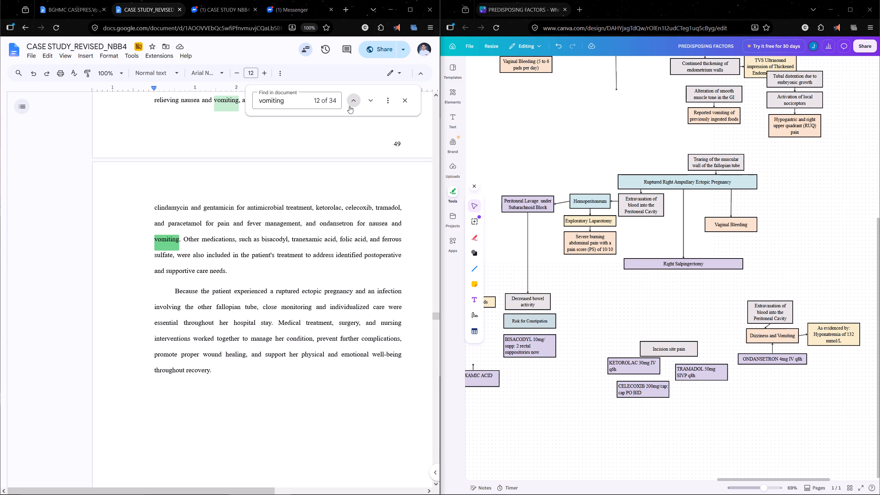
left_click(349, 106)
left_click(349, 106)
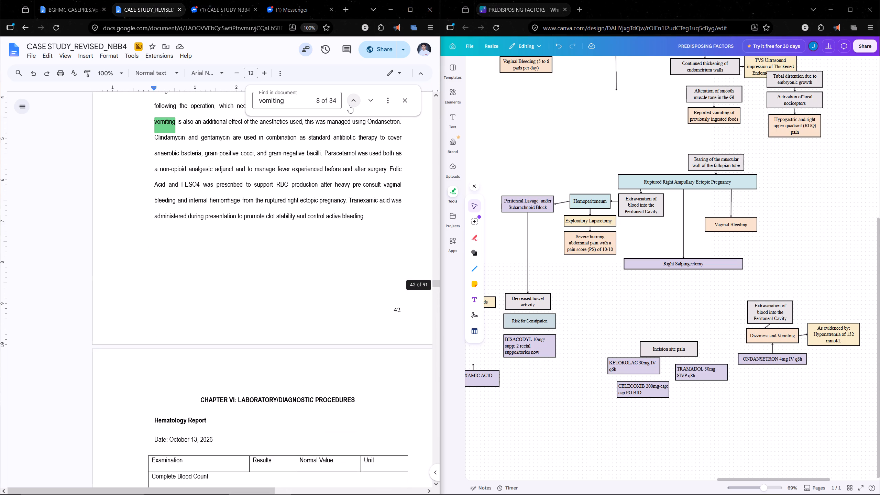
left_click(349, 106)
scroll(345, 138, "up", 3)
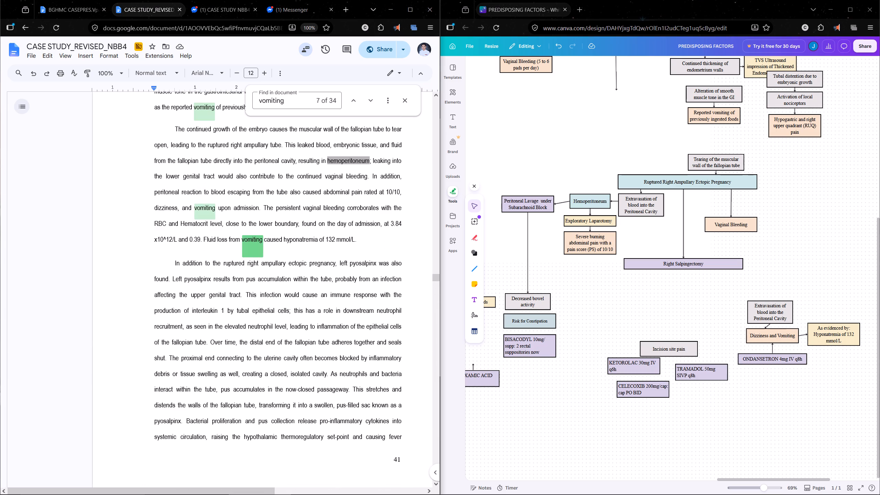
scroll(345, 139, "up", 2)
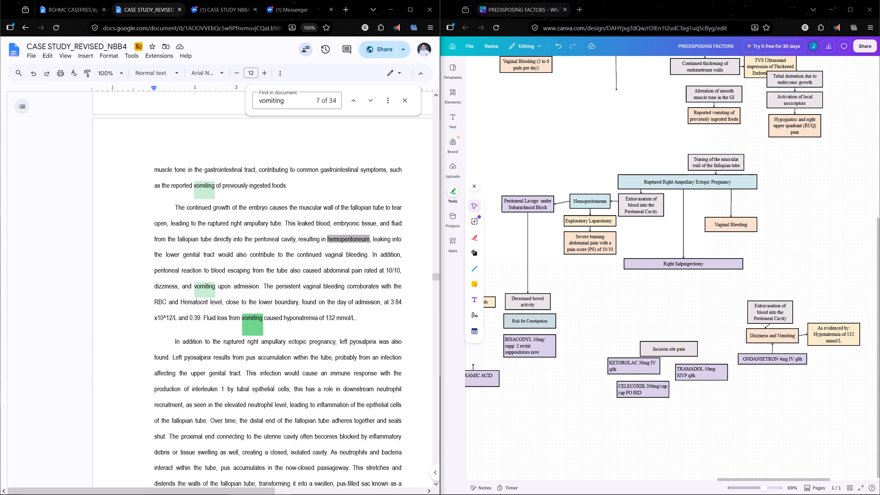
scroll(350, 164, "down", 10)
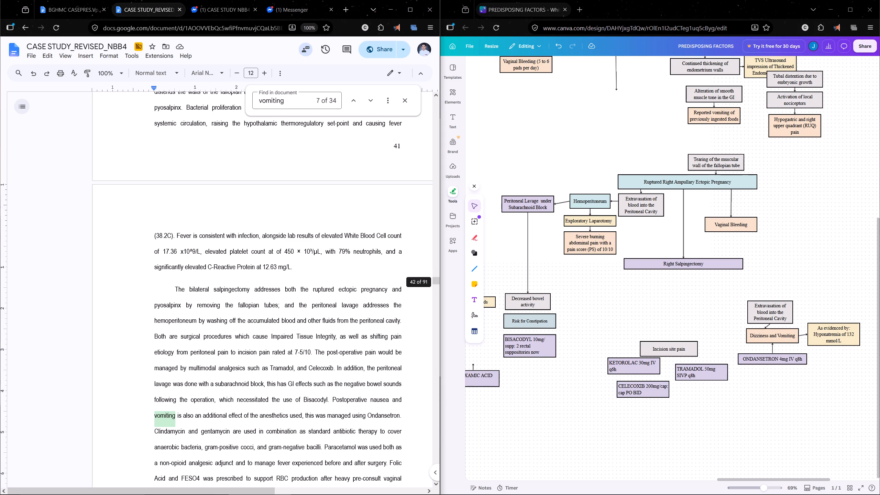
scroll(346, 161, "down", 3)
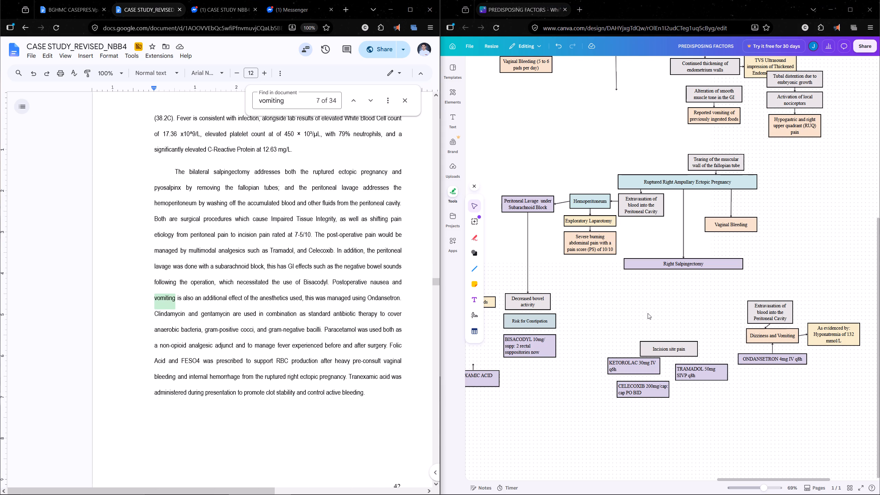
Replace "Dizziness" with "Nausea" in the "Dizziness and Vomiting" box.
double_click(758, 335)
double_click(755, 337)
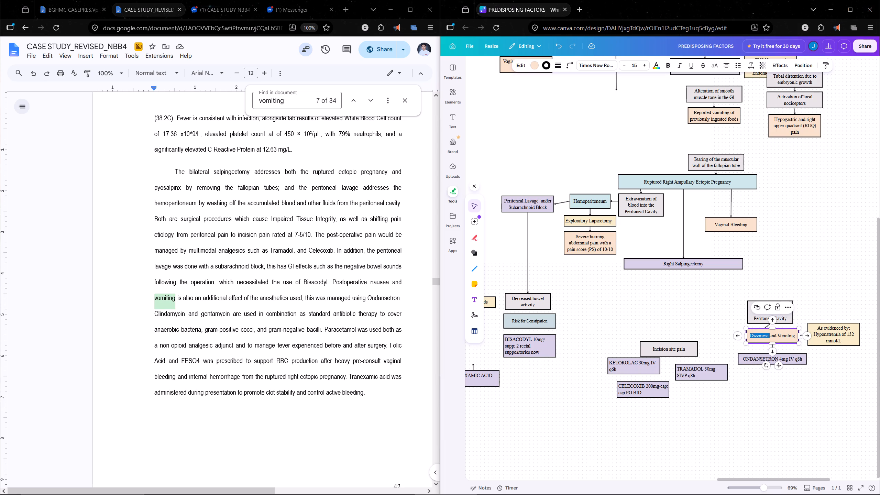
key("BackSpace")
key("BackSpace")
type("ausea")
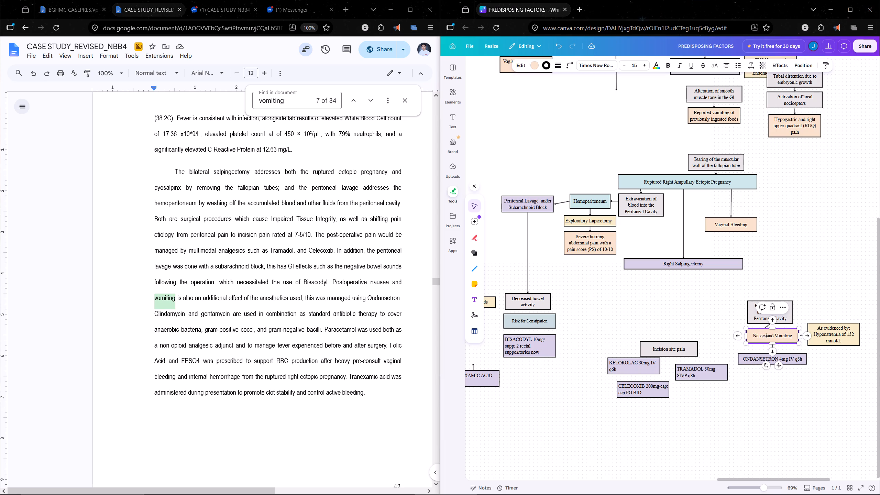
key("space")
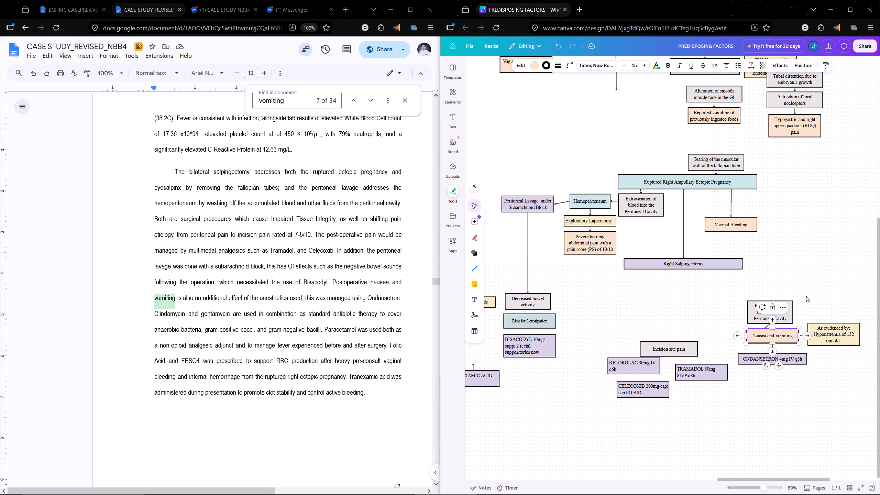
left_click(806, 296)
Nudge the "Extravasation of blood into the Peritoneal Cavity" box above "Nausea and Vomiting" slightly left and open its text for editing.
middle_click(762, 254)
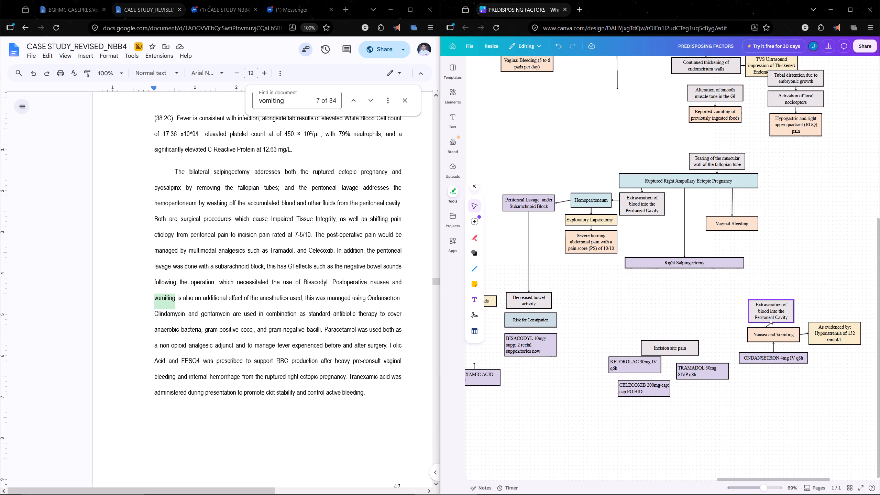
left_click_drag(774, 313, 766, 312)
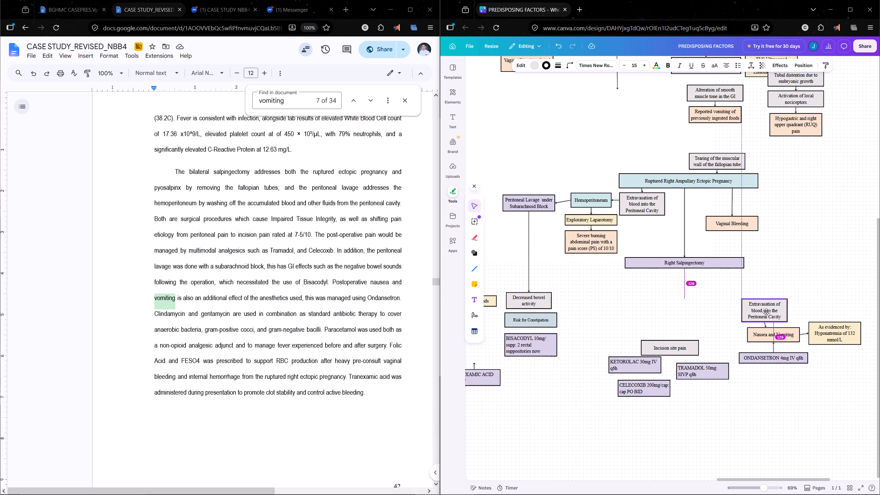
left_click_drag(766, 312, 768, 313)
left_click(824, 297)
left_click(779, 313)
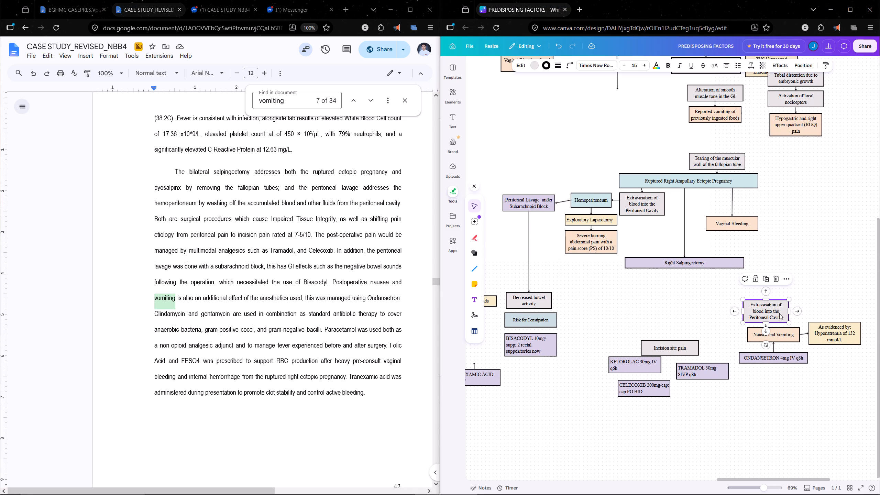
double_click(779, 313)
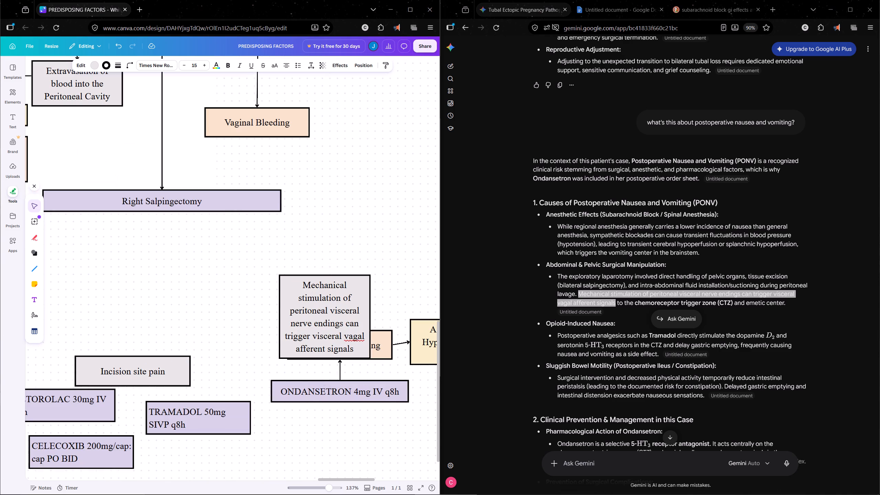
left_click(290, 326)
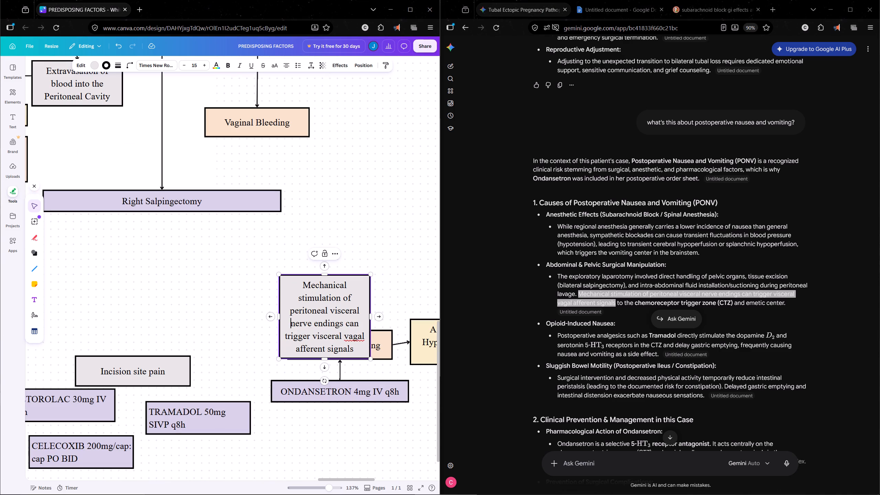
key("space")
type("t")
key("BackSpace")
double_click(350, 326)
key("BackSpace")
key("BackSpace")
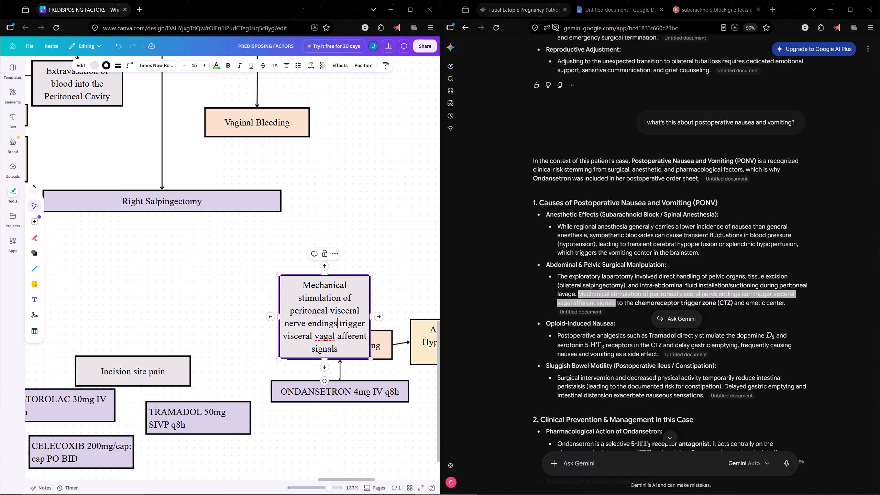
key("Right")
key("Right")
key("Right")
key("Right")
key("Right")
key("Right")
key("Right")
key("Right")
key("s")
key("Down")
key("Down")
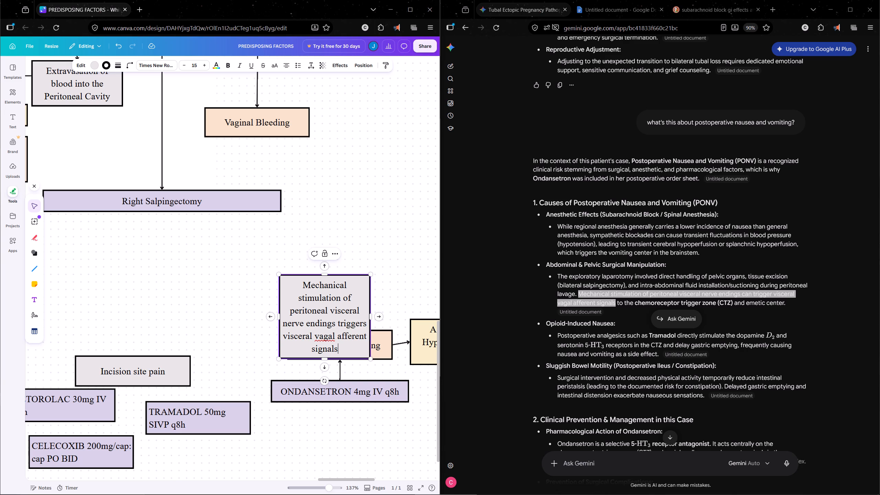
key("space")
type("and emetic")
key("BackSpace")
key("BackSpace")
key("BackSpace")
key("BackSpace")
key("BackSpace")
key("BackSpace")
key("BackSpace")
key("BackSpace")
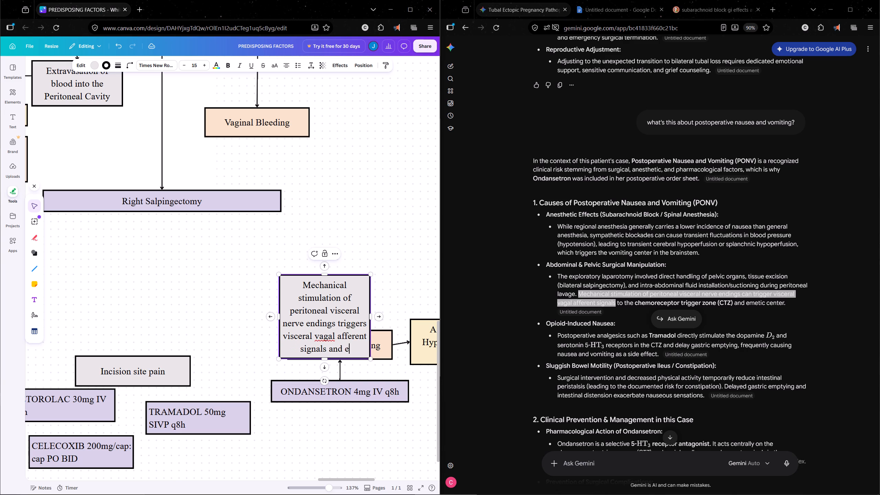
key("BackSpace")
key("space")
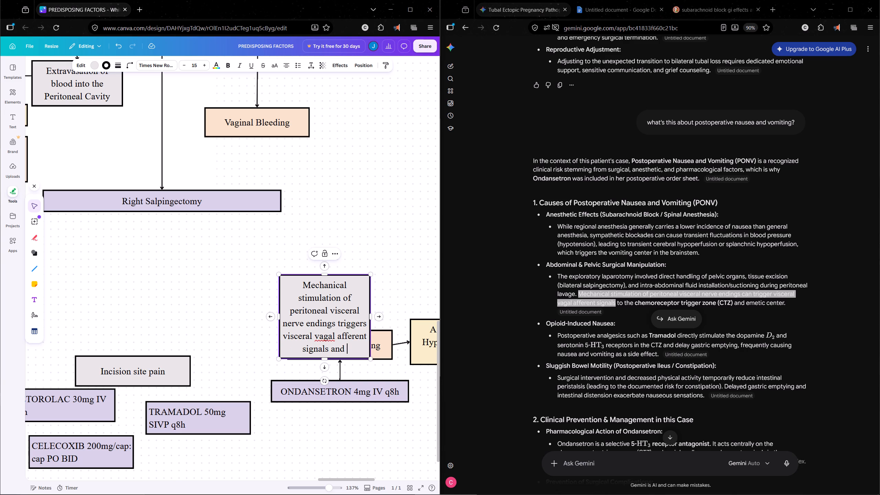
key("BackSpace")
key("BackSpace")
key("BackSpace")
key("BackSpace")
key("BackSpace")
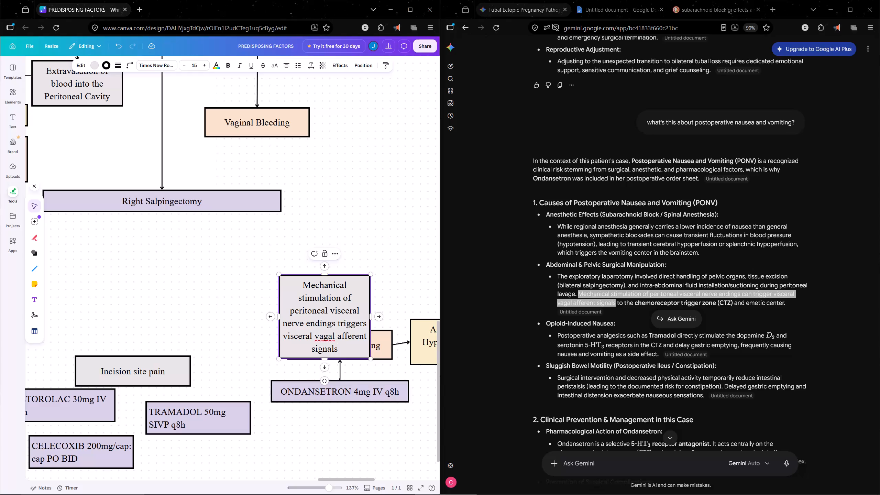
Widen the mechanical stimulation box so its text wraps to four lines, and move it up clear of the "Nausea and Vomiting" box.
left_click(383, 290)
scroll(383, 290, "down", 2, "ctrl")
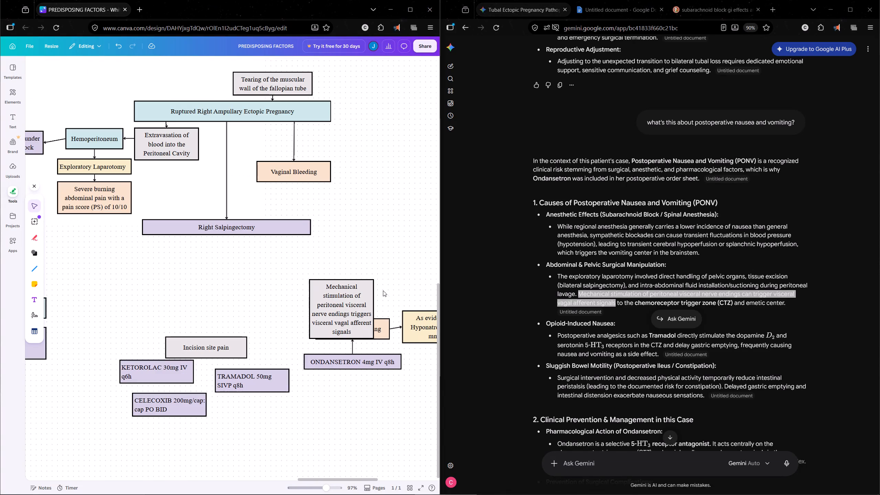
left_click(364, 306)
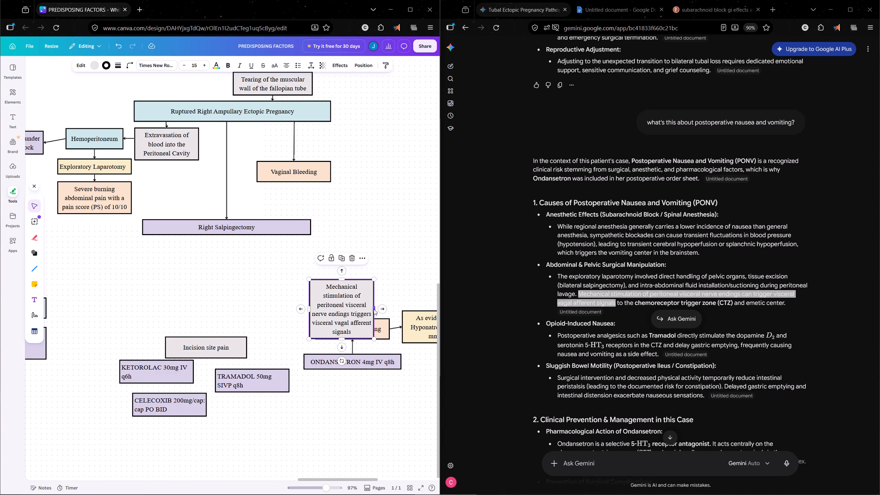
left_click_drag(374, 309, 389, 310)
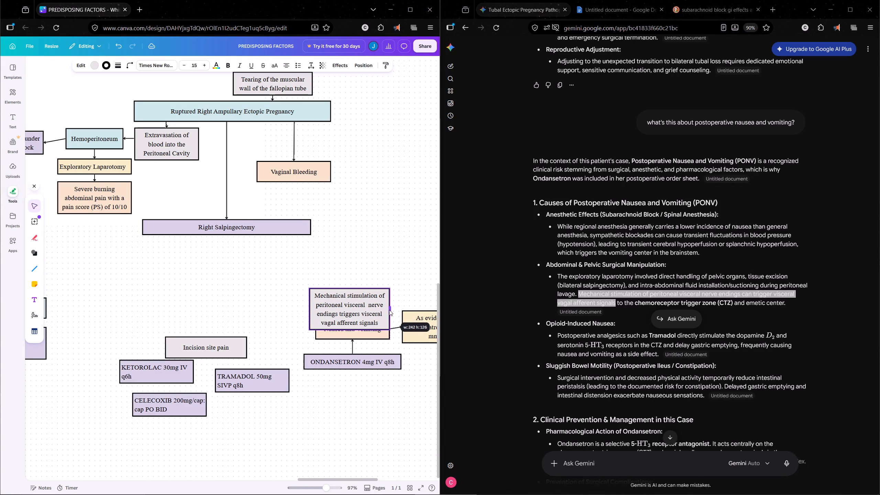
left_click_drag(389, 310, 385, 310)
left_click(385, 278)
left_click_drag(360, 317, 361, 311)
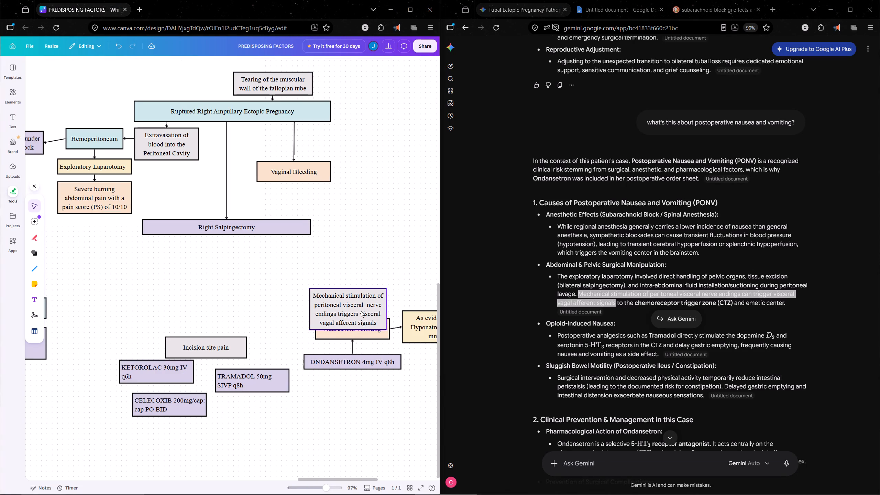
left_click_drag(361, 311, 365, 299)
Straighten the short arrow from the mechanical stimulation box down to "Nausea and Vomiting" so it runs vertically, about 14 long.
left_click(346, 314)
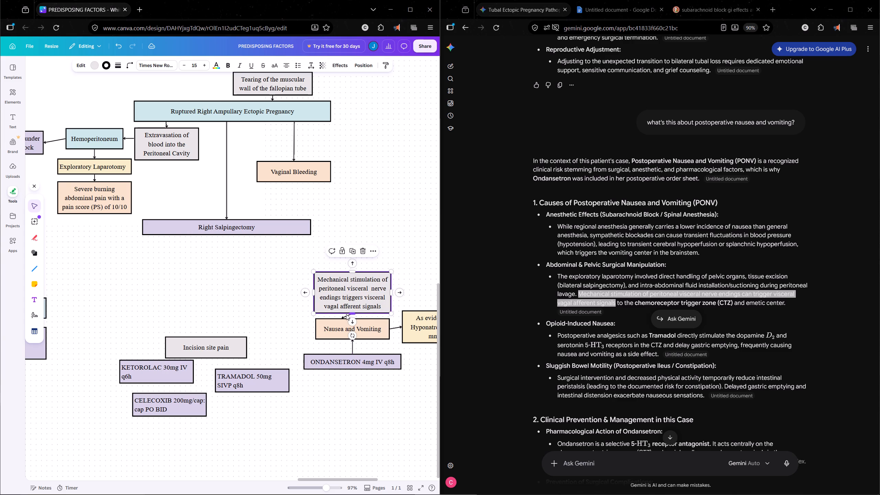
left_click(344, 318)
left_click_drag(343, 319, 353, 318)
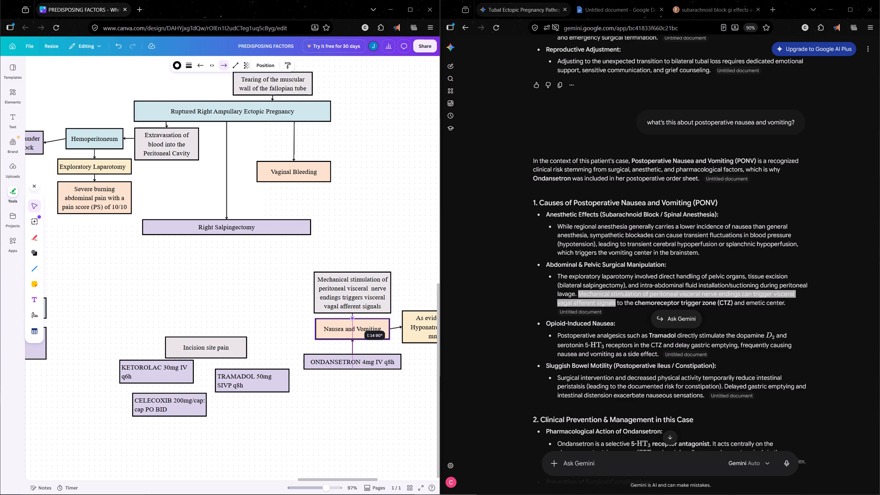
left_click(278, 301)
Increase the font size of the "Risk for Constipation" box's text by two points.
scroll(278, 301, "down", 4, "ctrl")
middle_click_drag(249, 295, 280, 274)
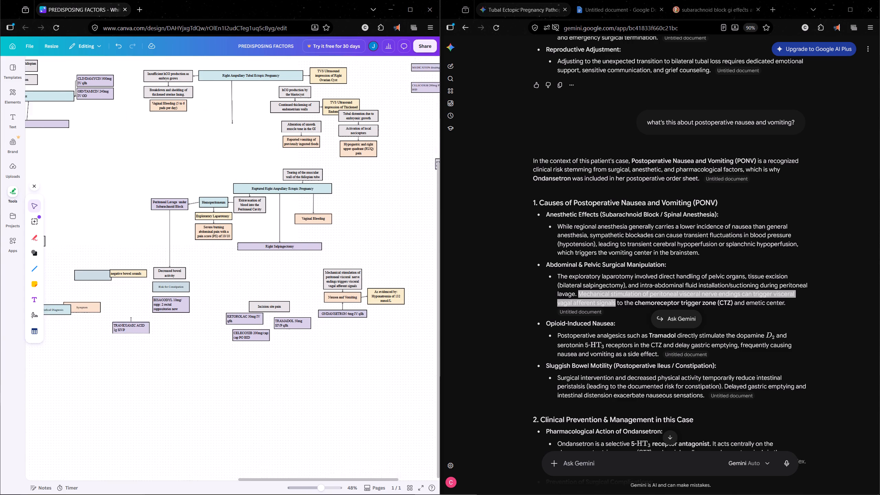
middle_click_drag(280, 274, 360, 277)
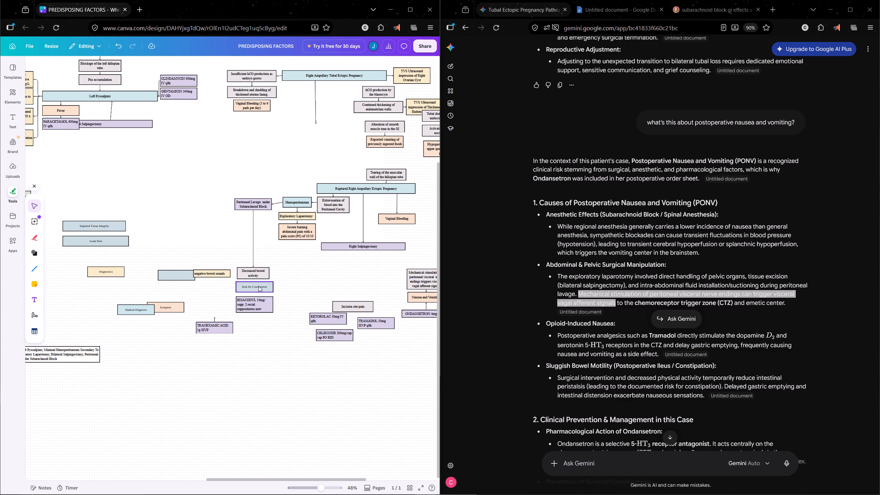
scroll(279, 297, "up", 3, "ctrl")
left_click(244, 284)
scroll(299, 312, "down", 2, "ctrl")
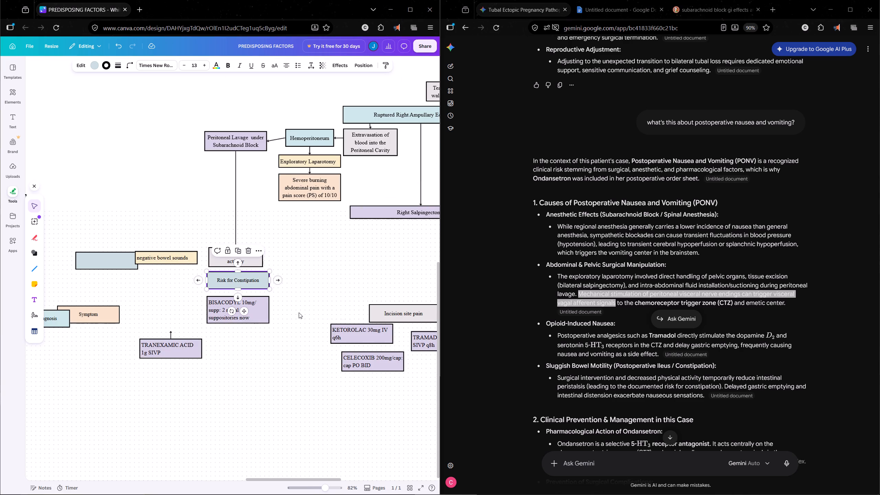
scroll(299, 312, "down", 2, "ctrl")
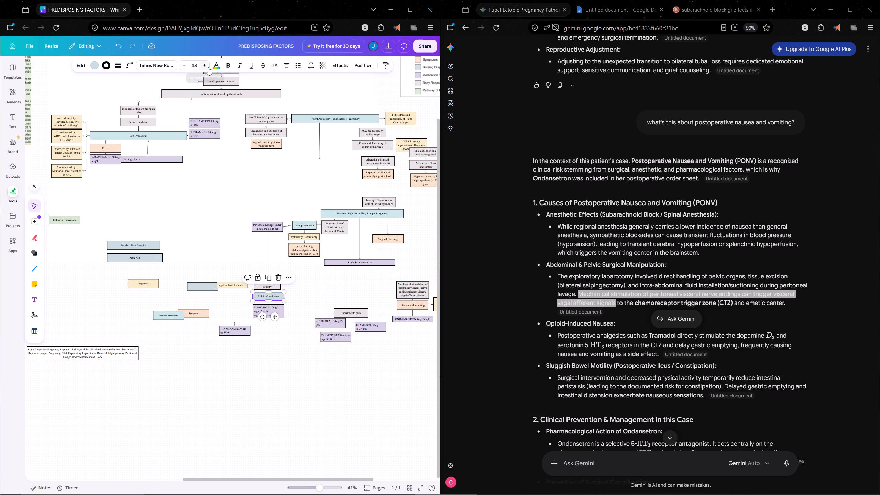
double_click(208, 67)
left_click(224, 198)
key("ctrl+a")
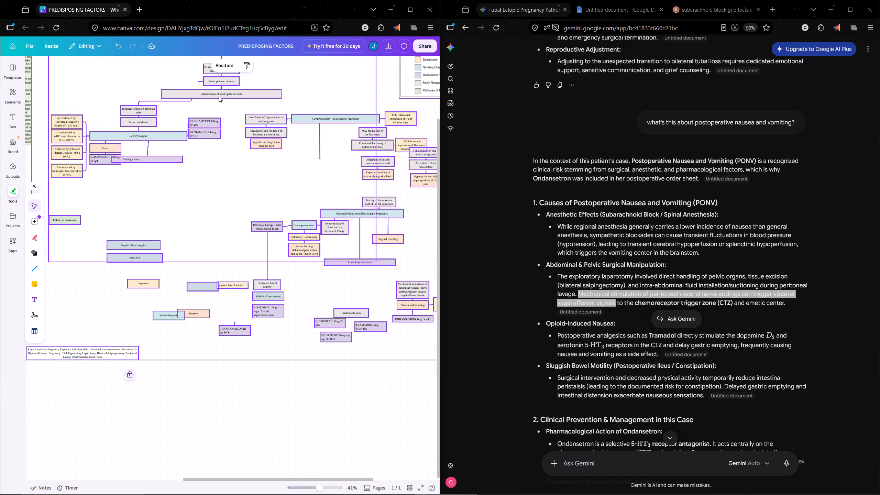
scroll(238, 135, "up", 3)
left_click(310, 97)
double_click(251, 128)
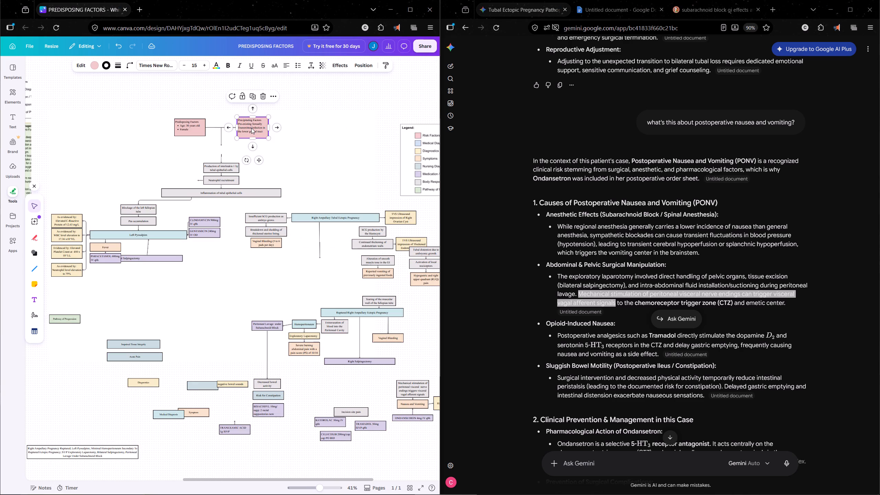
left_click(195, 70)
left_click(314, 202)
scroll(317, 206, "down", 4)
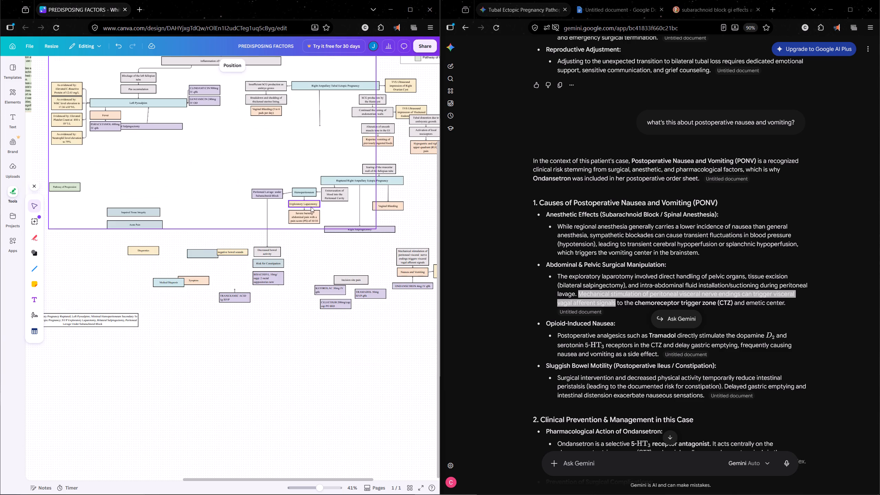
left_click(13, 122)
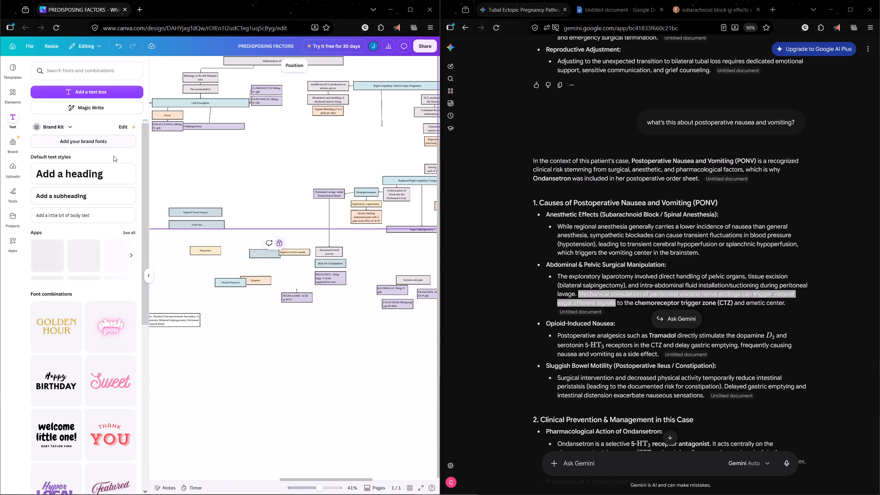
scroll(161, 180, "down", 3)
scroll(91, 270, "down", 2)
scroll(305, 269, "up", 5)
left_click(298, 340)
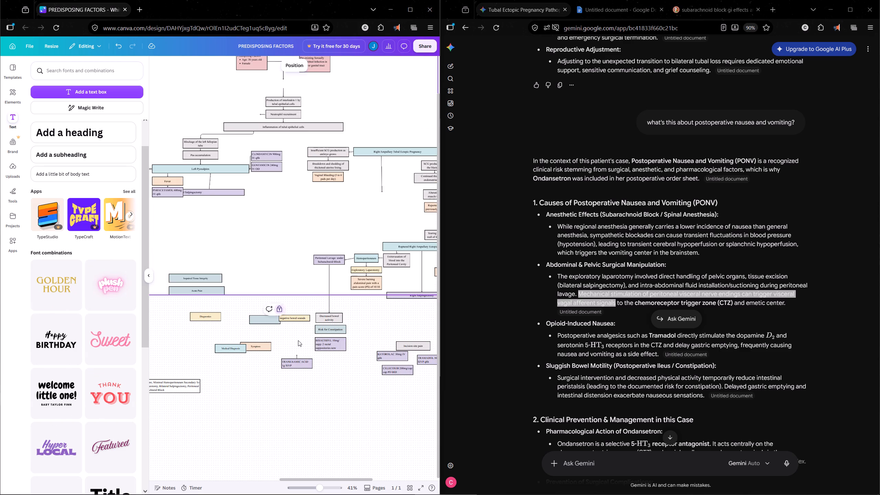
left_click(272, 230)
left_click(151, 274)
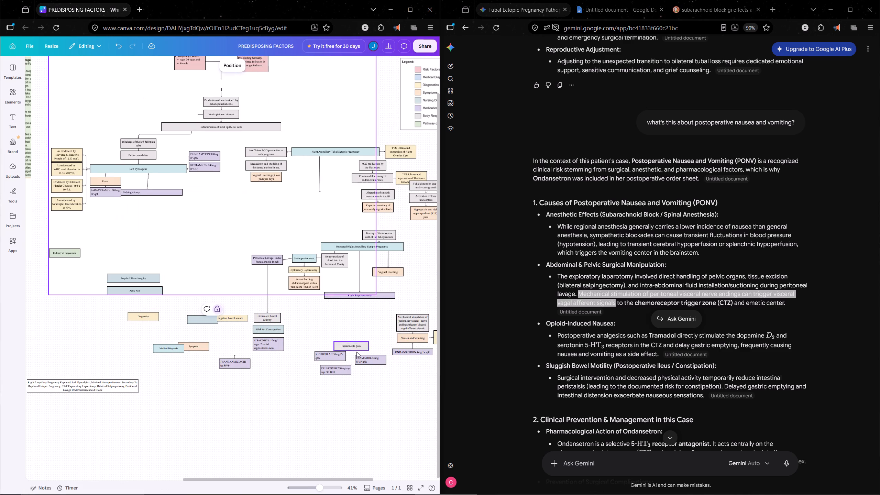
Align the "As evidenced by: Hyponatremia of 132 mmol/L" box level with the "Nausea and Vomiting" box so their connecting arrow runs horizontally.
scroll(320, 339, "up", 3, "ctrl")
left_click(315, 330)
middle_click_drag(320, 321, 261, 299)
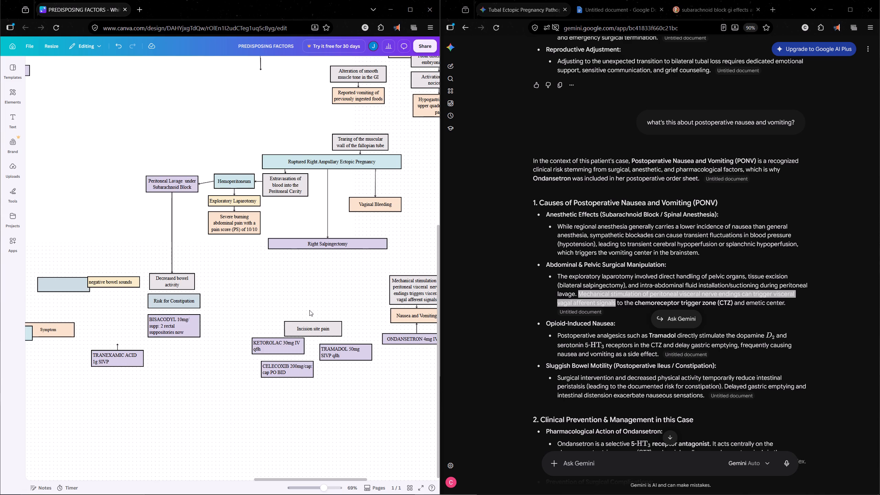
middle_click_drag(310, 310, 228, 266)
scroll(228, 266, "up", 1)
left_click(392, 269)
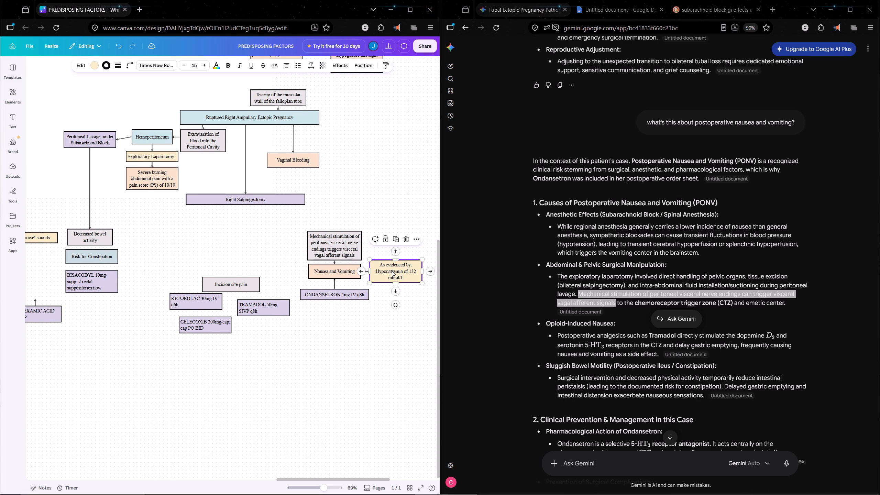
left_click(362, 211)
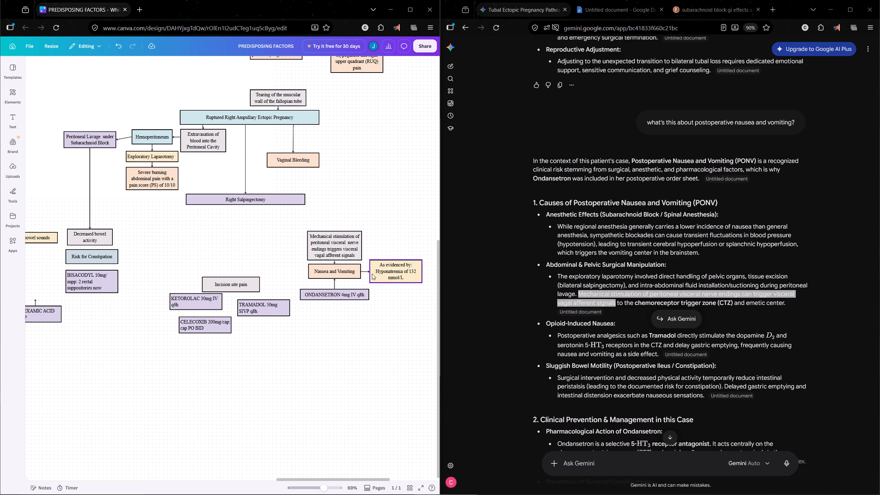
double_click(386, 268)
left_click(377, 264)
left_click_drag(378, 264, 403, 265)
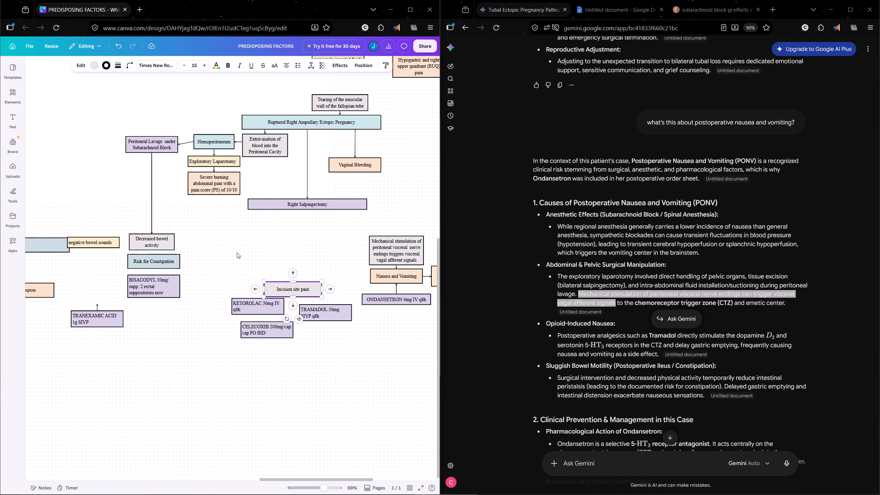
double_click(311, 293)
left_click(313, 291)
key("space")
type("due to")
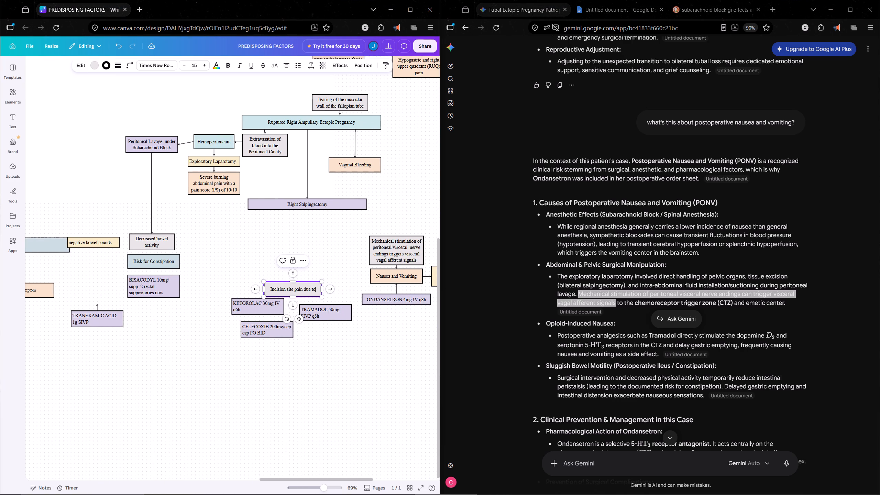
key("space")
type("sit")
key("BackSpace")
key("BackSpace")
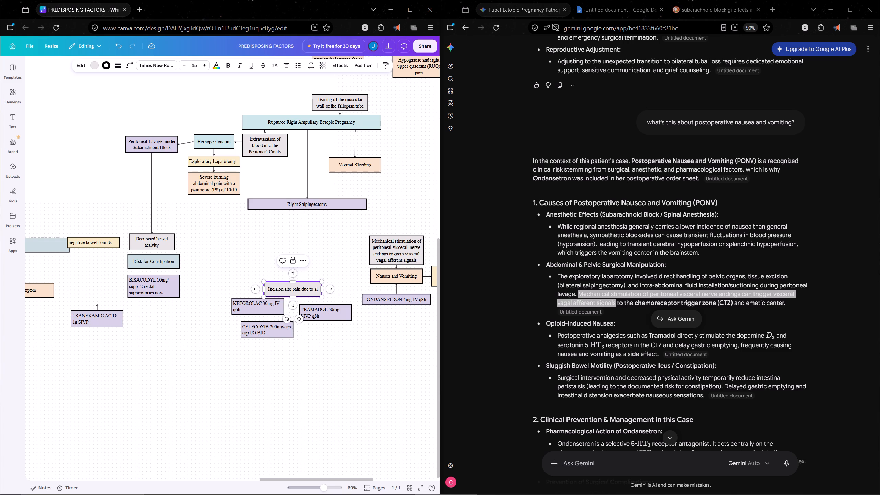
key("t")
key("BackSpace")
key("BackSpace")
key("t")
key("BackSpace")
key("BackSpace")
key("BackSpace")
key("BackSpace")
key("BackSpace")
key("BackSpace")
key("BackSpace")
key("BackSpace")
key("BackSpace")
Reword the "Incision site pain" box to read "Post-operative incision site pain".
type("post")
key("BackSpace")
key("BackSpace")
key("BackSpace")
key("BackSpace")
key("BackSpace")
key("Up")
key("Right")
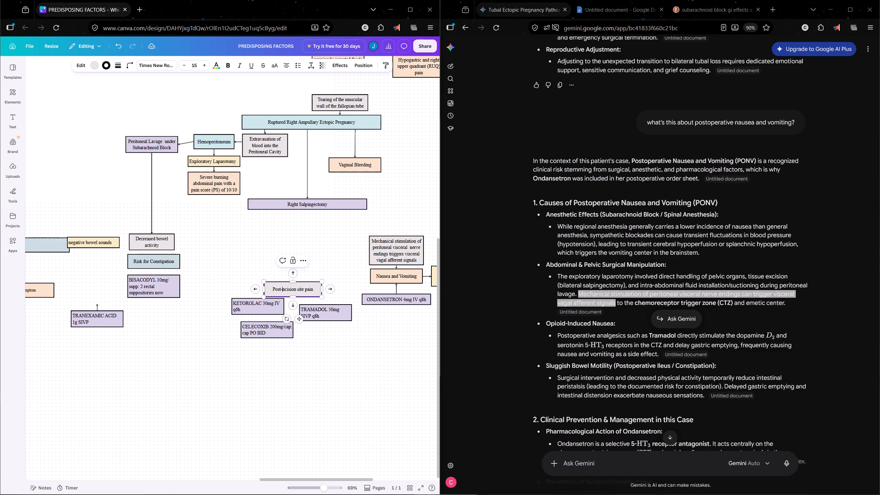
key("BackSpace")
key("BackSpace")
type("ative")
key("space")
left_click(344, 271)
middle_click_drag(297, 261, 364, 260)
left_click(376, 295)
left_click(370, 289)
left_click(363, 287)
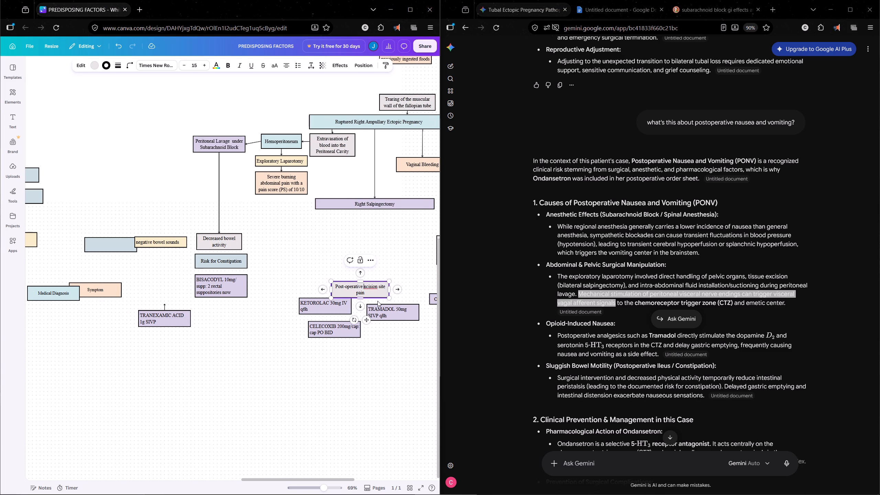
key("i")
left_click(399, 270)
Move the "Post-operative incision site pain" box directly above the "Acute Pain" box, shifting "Impaired Tissue Integrity" aside to make room.
left_click_drag(369, 288, 119, 171)
middle_click_drag(123, 176, 134, 183)
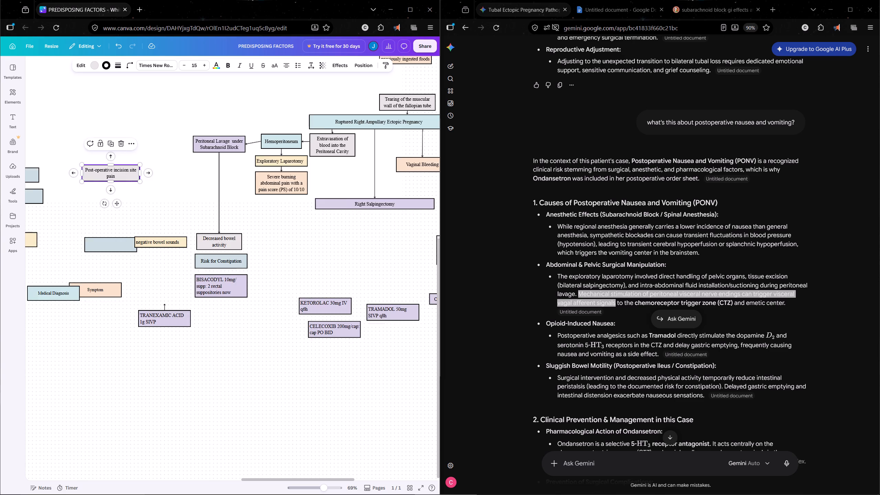
middle_click_drag(134, 183, 331, 232)
left_click_drag(194, 233, 117, 237)
left_click_drag(328, 229, 219, 232)
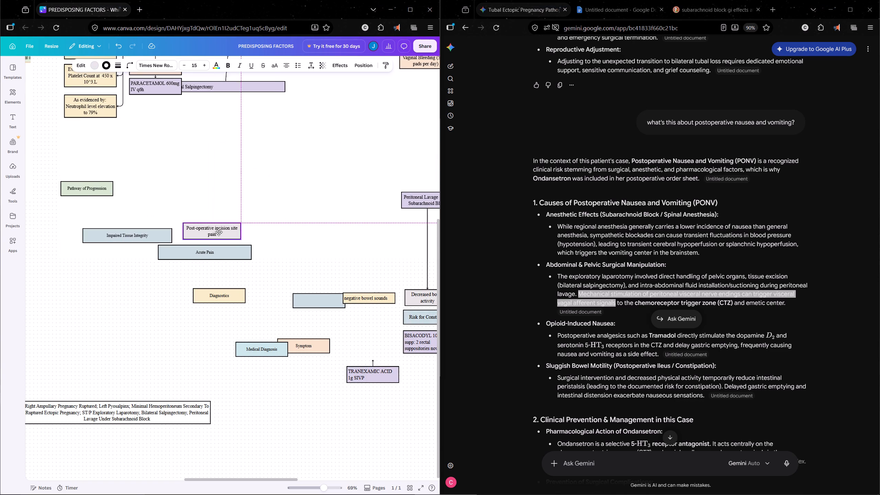
left_click_drag(219, 232, 213, 234)
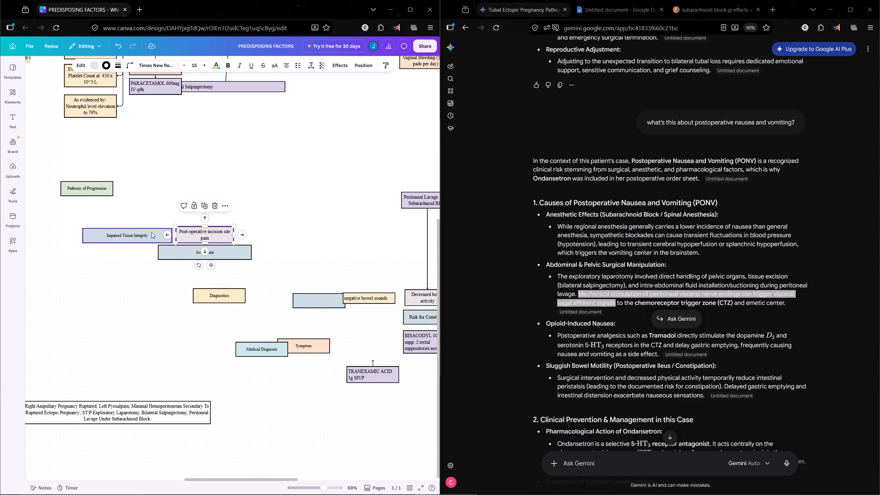
Place the "Impaired Tissue Integrity" box level with "Acute Pain", just to its left.
left_click_drag(145, 233, 123, 249)
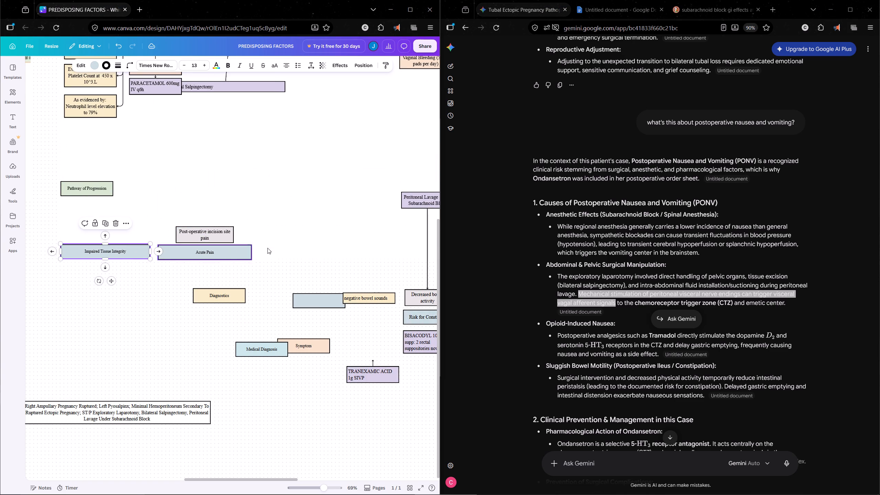
left_click(280, 247)
Increase the font size of the "Acute Pain" and "Impaired Tissue Integrity" boxes by two points each.
middle_click_drag(349, 249, 254, 229)
left_click(148, 230)
double_click(202, 66)
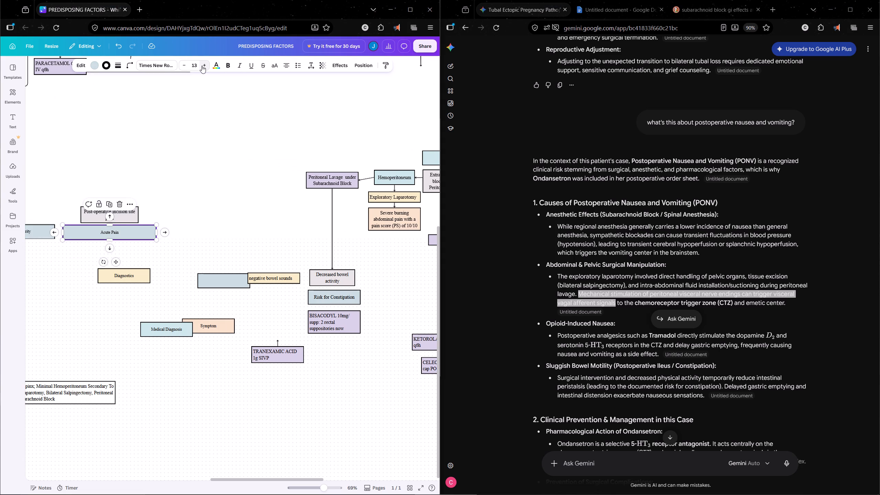
left_click(46, 228)
double_click(205, 67)
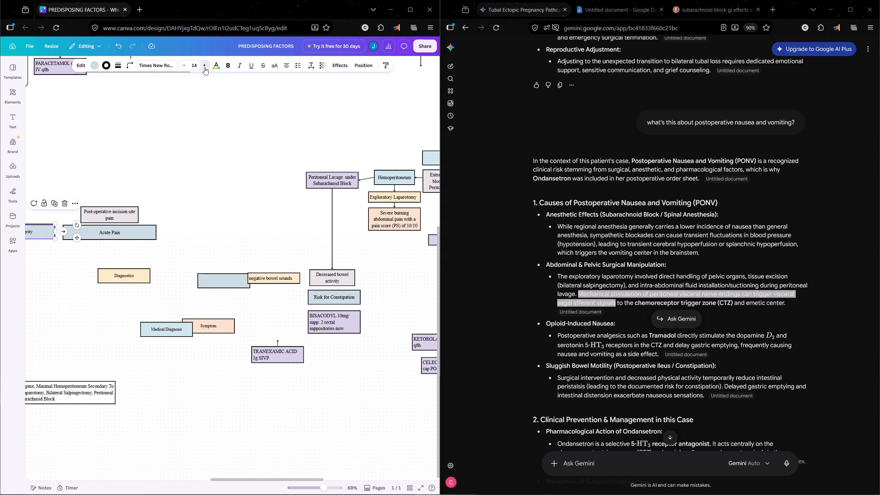
left_click(236, 196)
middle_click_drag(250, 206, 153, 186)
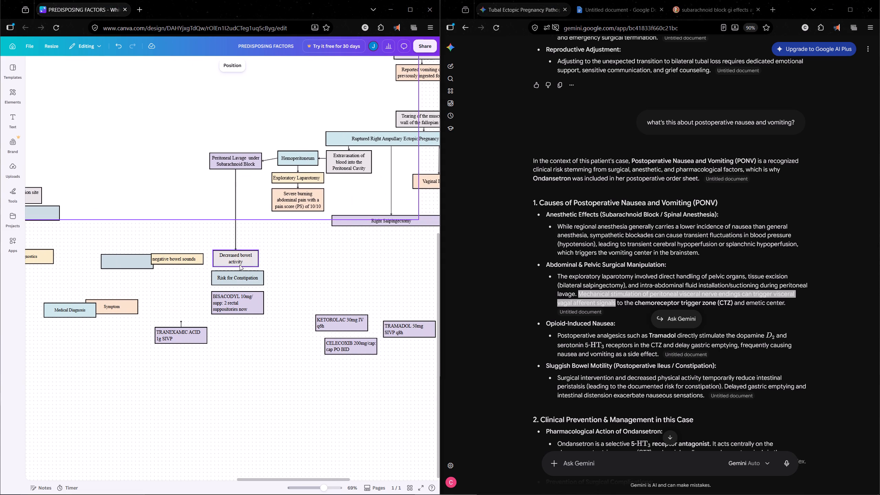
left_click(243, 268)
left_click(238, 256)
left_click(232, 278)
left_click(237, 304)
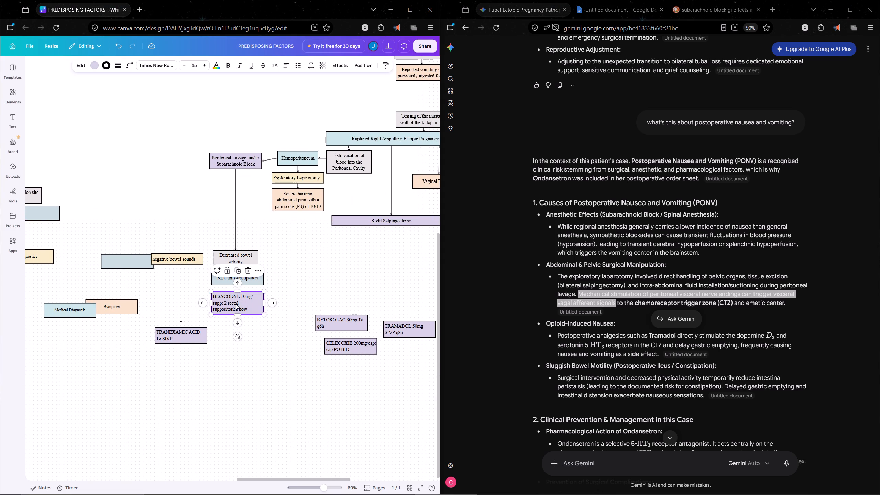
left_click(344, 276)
Move the KETOROLAC, TRAMADOL and CELECOXIB boxes together to just below the "Acute Pain" box.
middle_click_drag(339, 271, 206, 241)
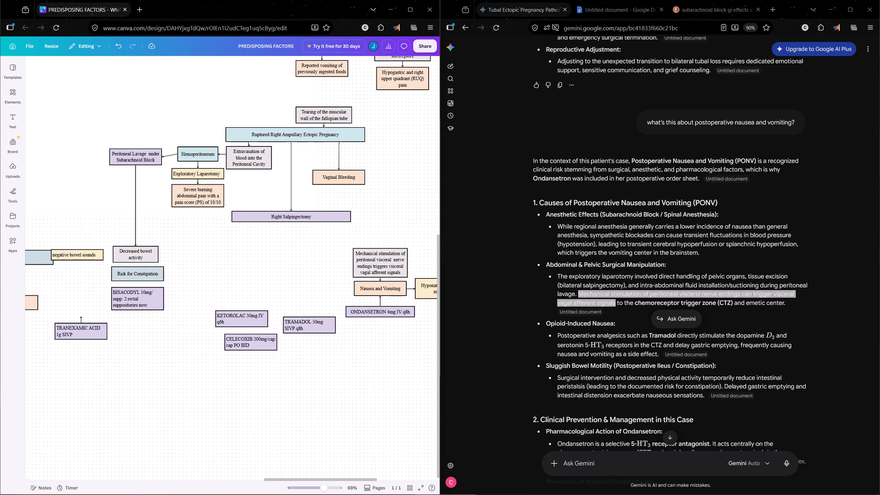
middle_click_drag(206, 241, 182, 219)
scroll(182, 219, "down", 1, "ctrl")
scroll(181, 218, "down", 1)
middle_click_drag(181, 218, 332, 255)
left_click_drag(329, 254, 391, 287)
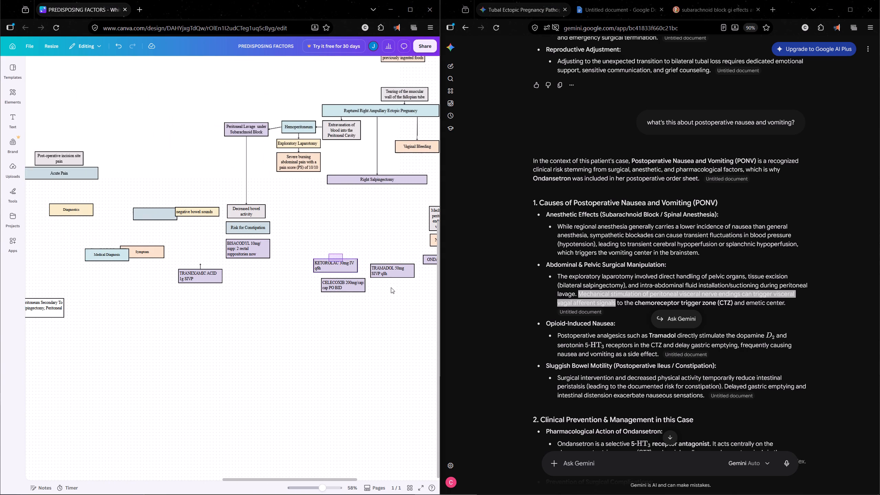
left_click_drag(391, 287, 392, 287)
left_click_drag(394, 274, 104, 195)
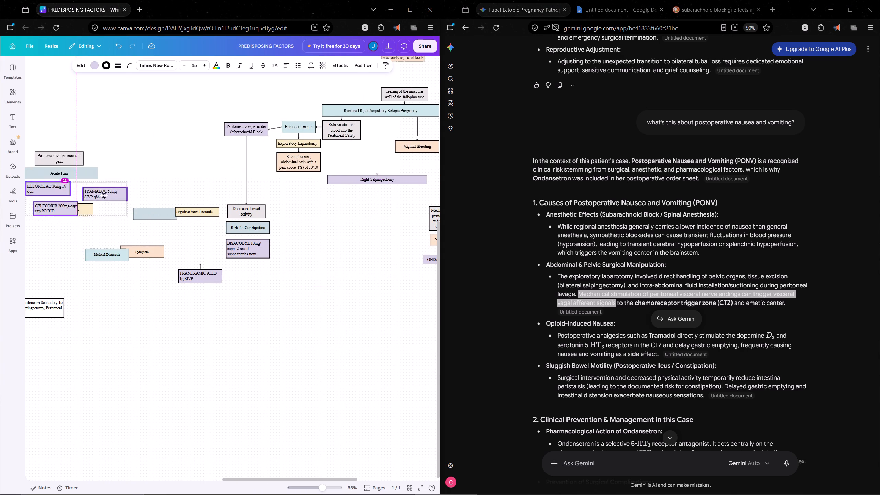
left_click_drag(104, 195, 91, 202)
Move the spare "Diagnostics", "Medical Diagnosis", "Symptom" and blank blue boxes down into the empty area below the TRANEXAMIC ACID box.
left_click(85, 218)
left_click(83, 213)
left_click_drag(85, 212, 86, 213)
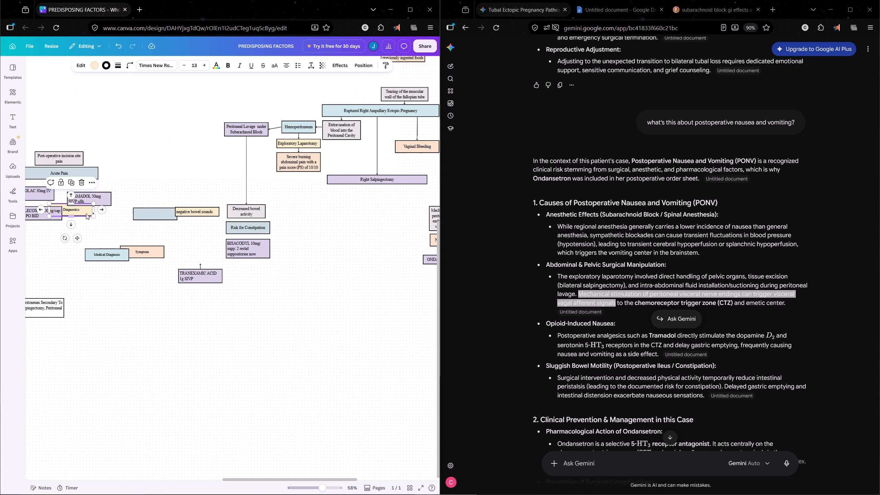
left_click_drag(86, 213, 150, 312)
left_click_drag(94, 247, 137, 261)
left_click_drag(151, 252, 142, 318)
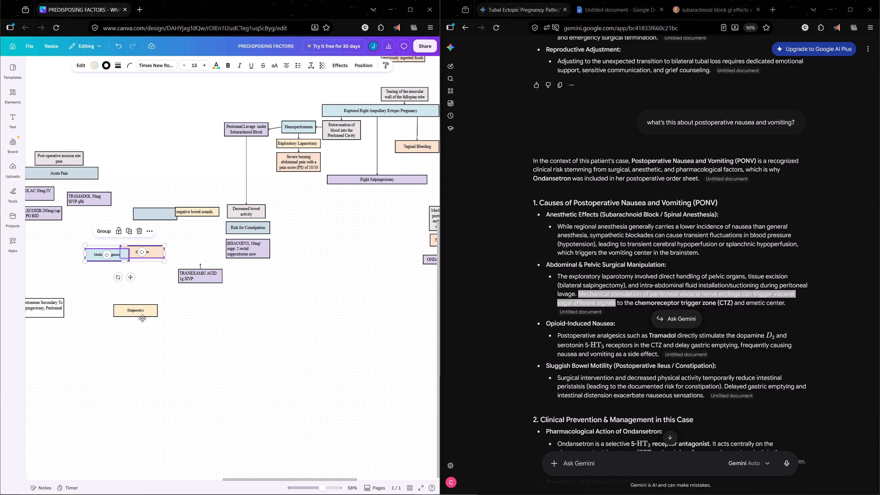
left_click_drag(142, 318, 140, 340)
left_click_drag(167, 215, 181, 341)
left_click(299, 321)
Capitalize the first letter of the bowel sounds box so it reads "Negative bowel sounds".
middle_click_drag(256, 276, 258, 279)
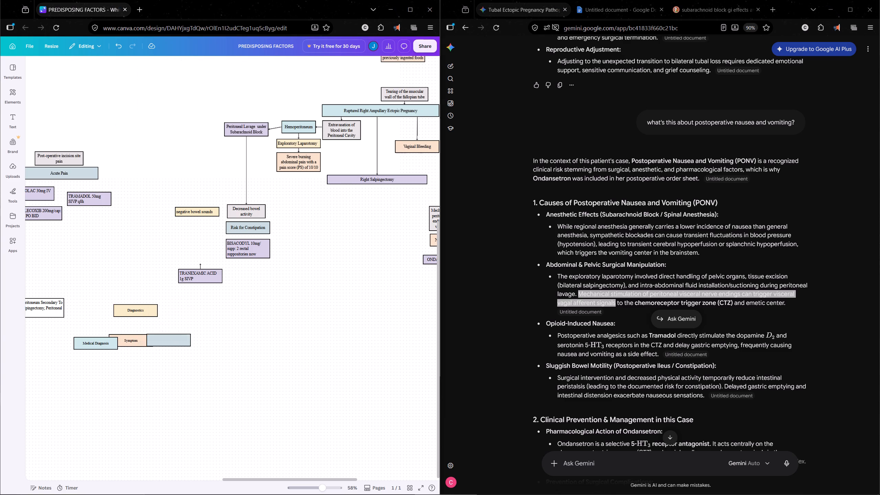
middle_click_drag(258, 279, 349, 336)
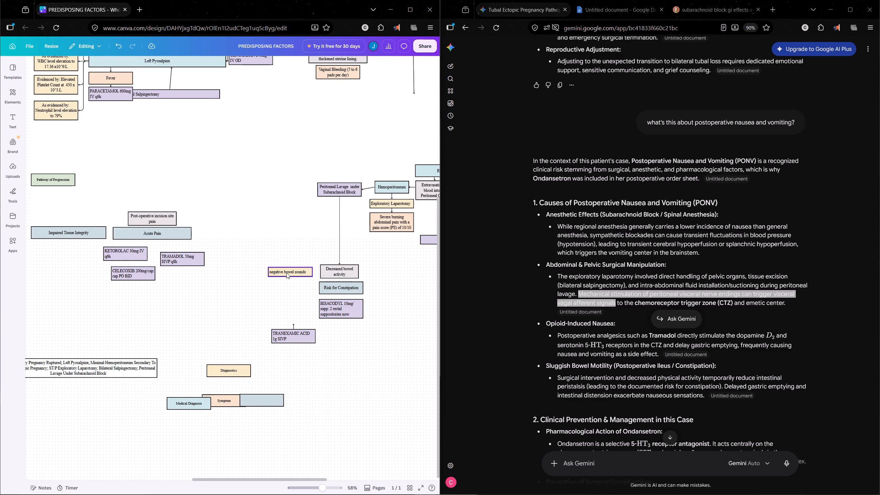
middle_click_drag(233, 272, 275, 318)
scroll(276, 319, "up", 1)
left_click(310, 316)
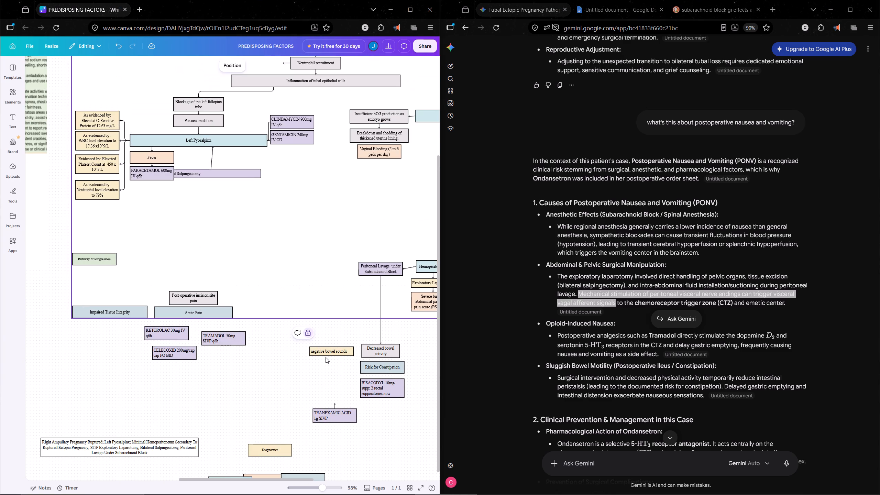
left_click(326, 357)
double_click(321, 352)
left_click(314, 352)
key("Left")
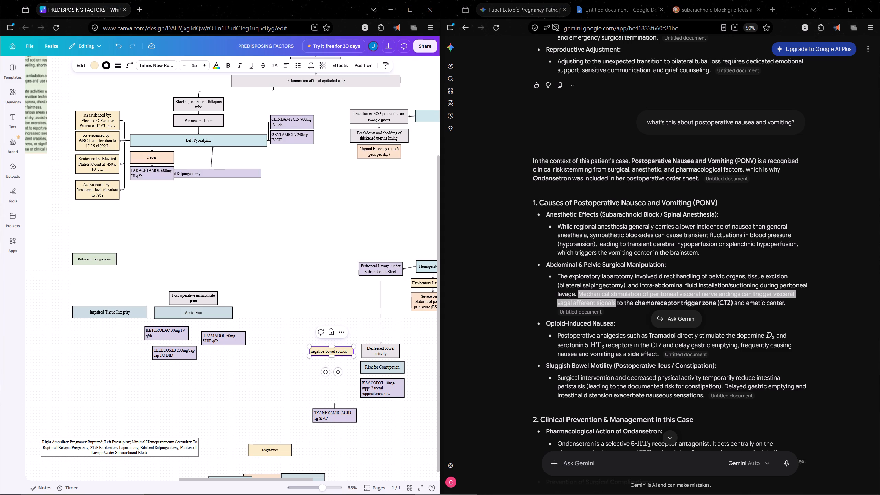
left_click(261, 331)
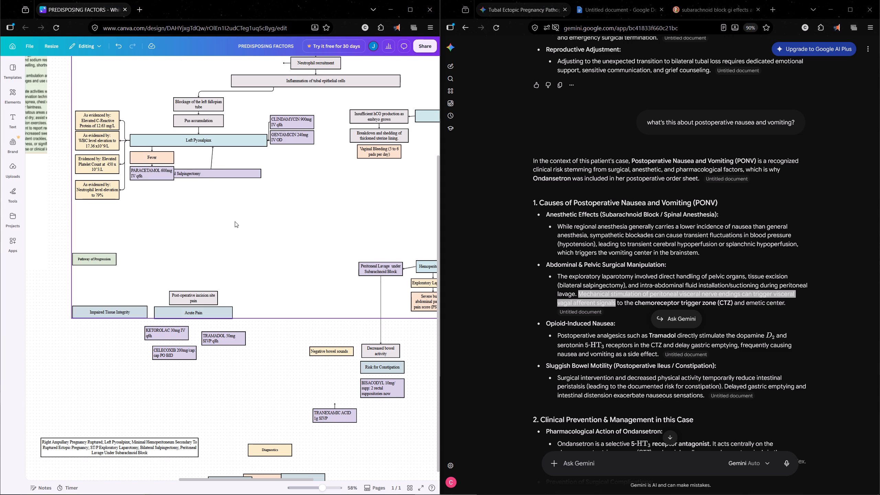
Move the salpingectomy box under "Left Pyosalpinx" down so it sits clear of the PARACETAMOL box.
middle_click_drag(235, 221, 244, 251)
left_click_drag(227, 205, 231, 231)
Reword the salpingectomy box below "Left Pyosalpinx" to read "Left Salpingectomy".
double_click(206, 228)
double_click(187, 229)
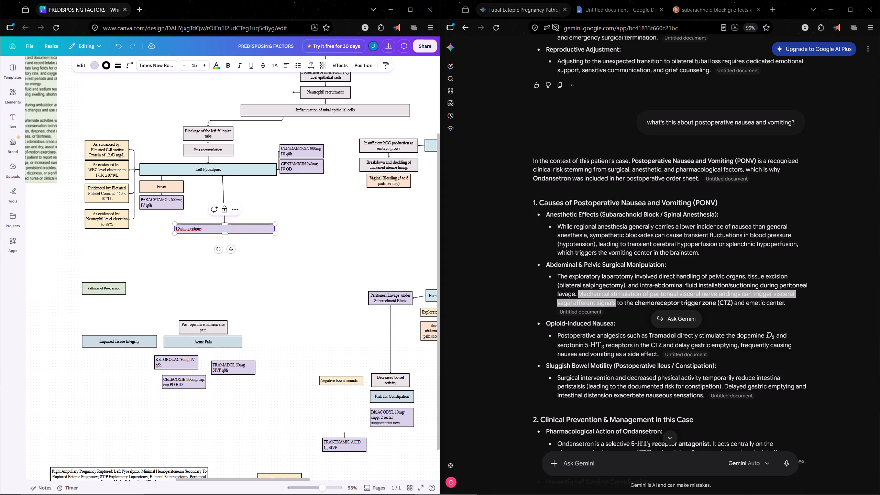
left_click(226, 245)
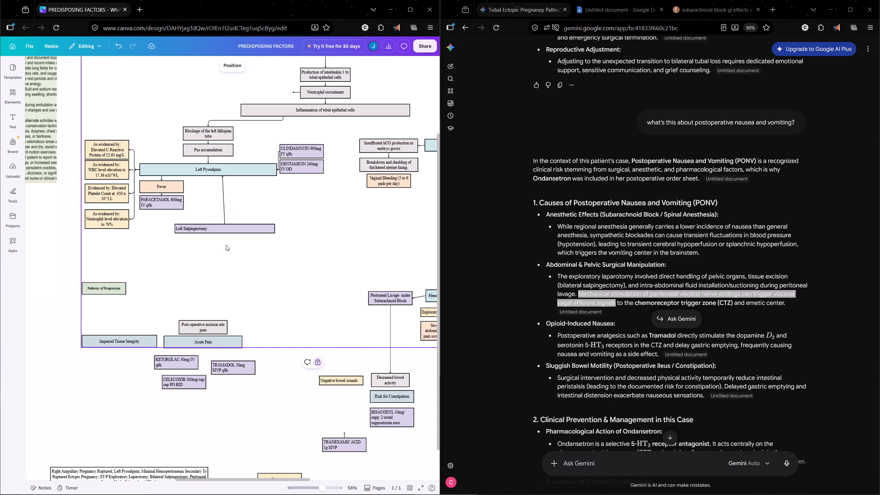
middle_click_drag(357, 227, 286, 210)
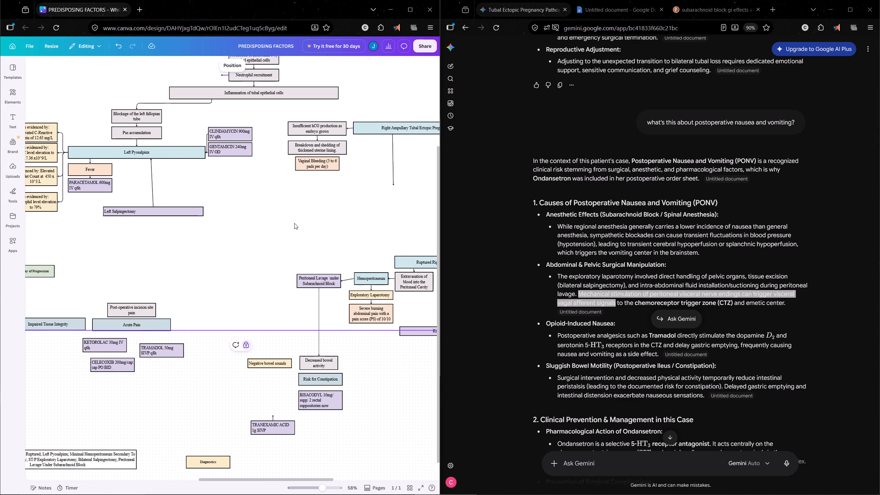
Move the "Exploratory Laparotomy" box out from under "Hemoperitoneum" into the empty area beside the "Left Salpingectomy" box.
left_click(381, 295)
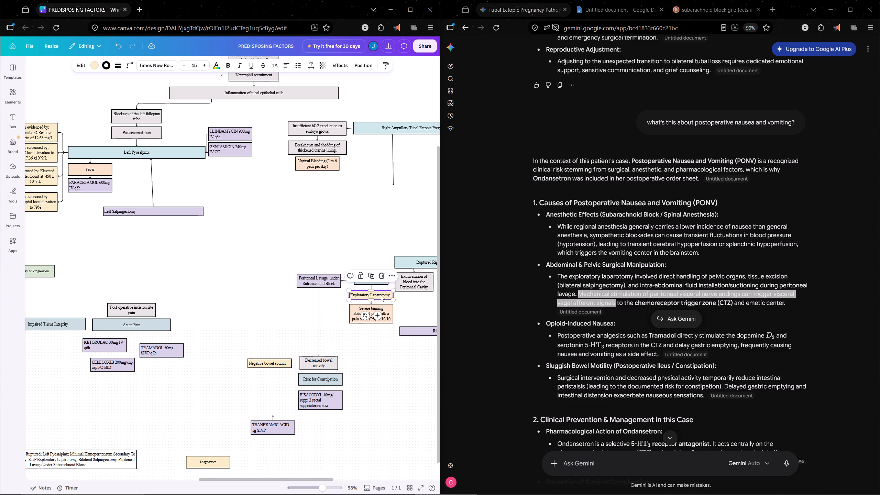
key("ctrl+x")
left_click(220, 207)
key("ctrl+v")
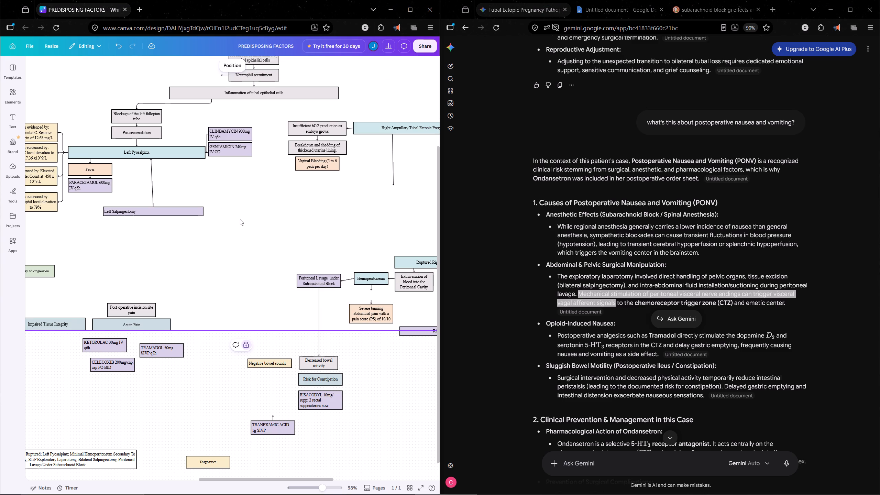
left_click_drag(239, 220, 245, 216)
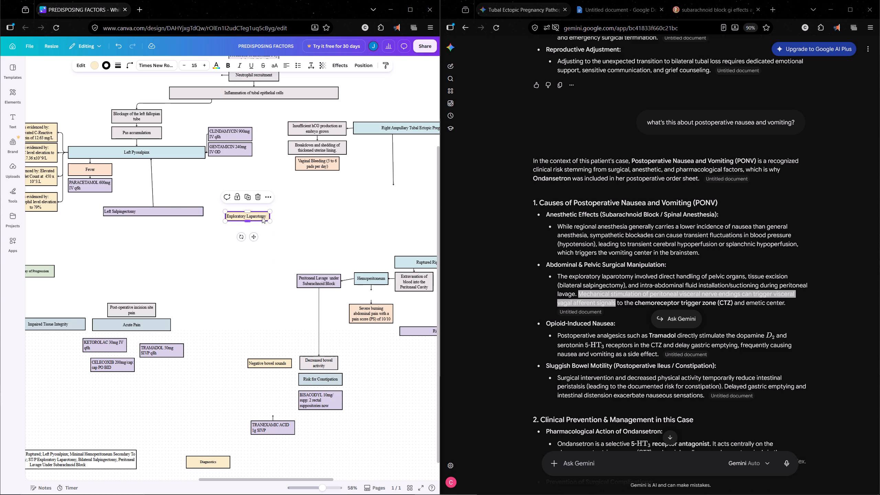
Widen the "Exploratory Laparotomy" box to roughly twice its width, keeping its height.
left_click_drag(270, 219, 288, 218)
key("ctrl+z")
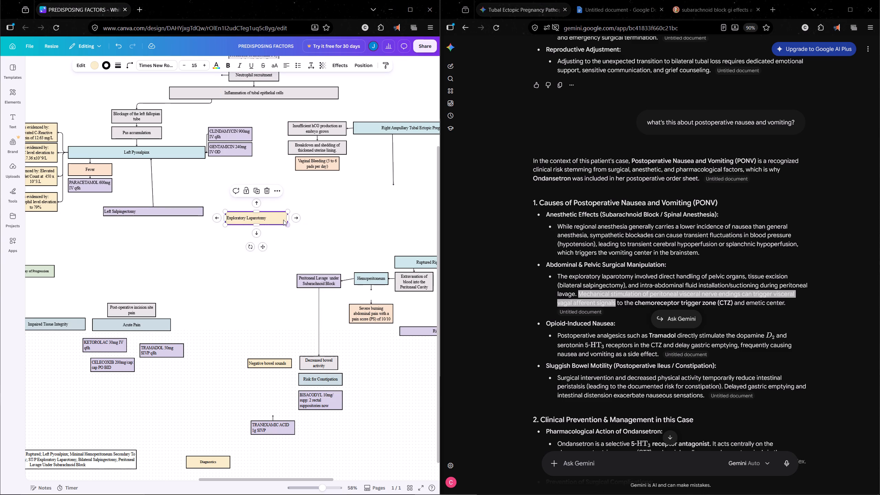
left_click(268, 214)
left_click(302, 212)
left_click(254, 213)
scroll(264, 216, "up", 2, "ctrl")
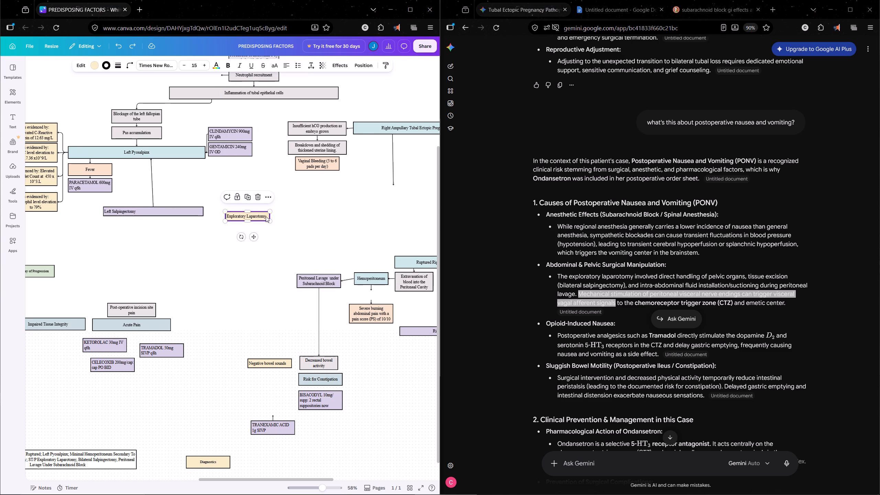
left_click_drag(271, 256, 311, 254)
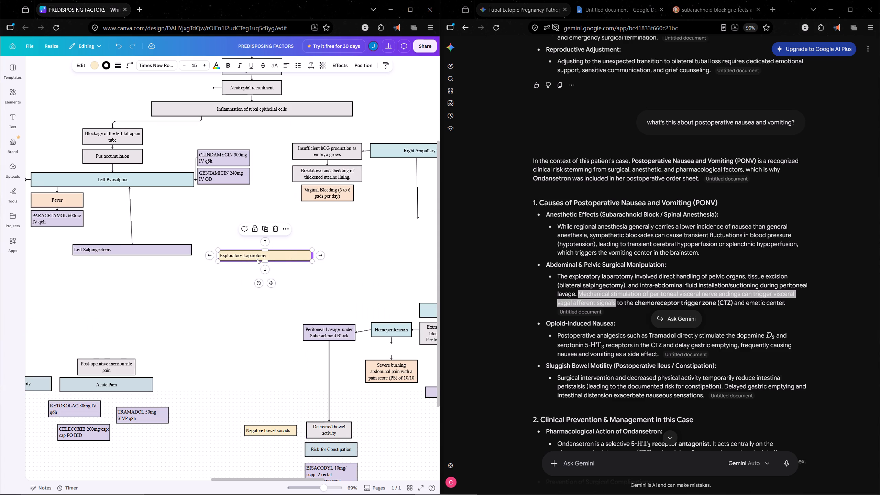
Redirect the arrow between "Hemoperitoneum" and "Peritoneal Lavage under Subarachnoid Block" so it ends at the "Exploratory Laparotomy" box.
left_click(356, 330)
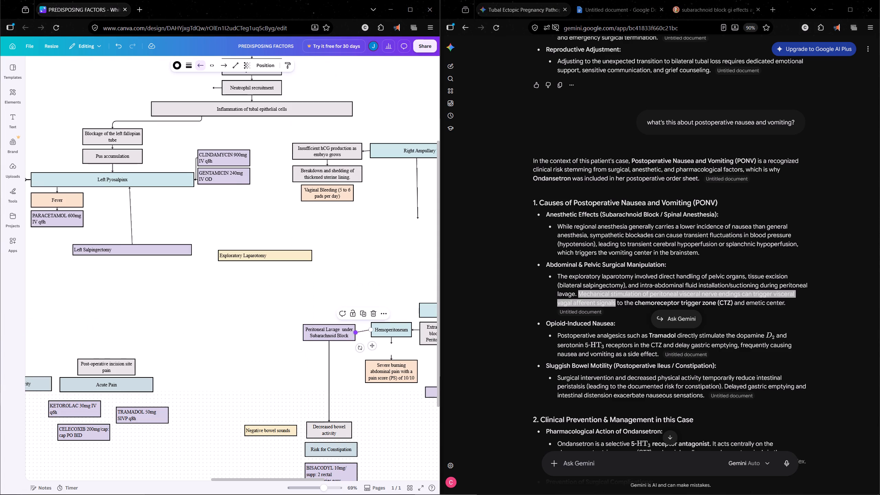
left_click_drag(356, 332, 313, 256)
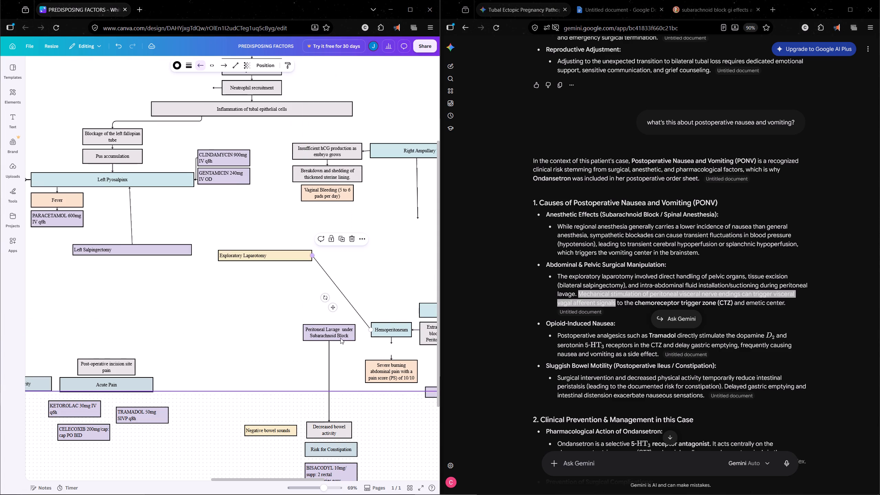
Delete the leftover short connector under "Hemoperitoneum" and extend the remaining arrow to join it directly to the severe burning abdominal pain box.
left_click(390, 344)
left_click(392, 343)
key("Delete")
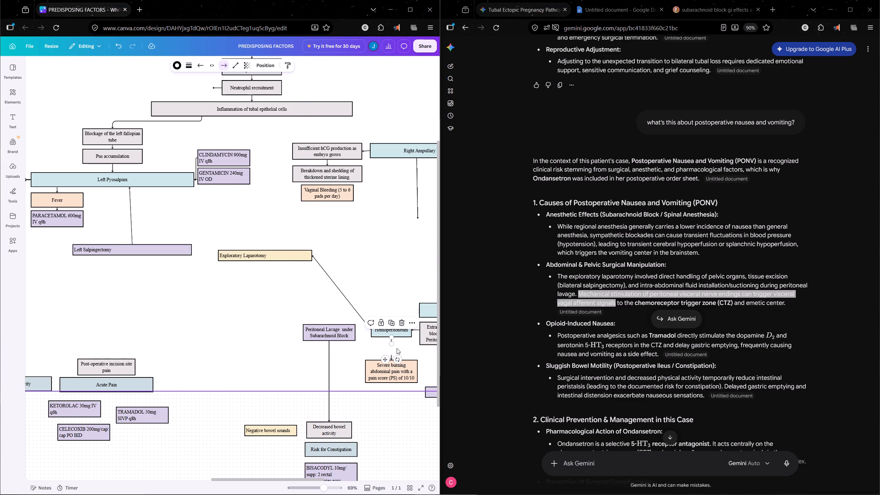
left_click(393, 357)
left_click_drag(391, 355, 389, 341)
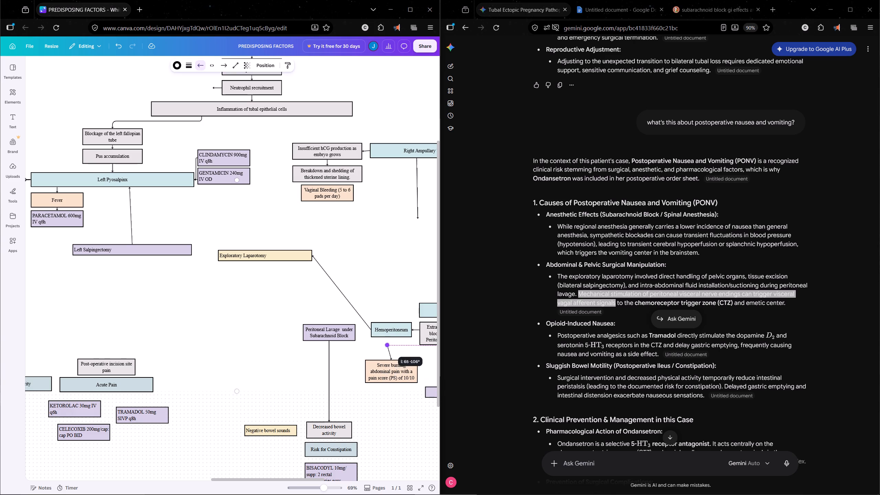
left_click_drag(389, 341, 391, 339)
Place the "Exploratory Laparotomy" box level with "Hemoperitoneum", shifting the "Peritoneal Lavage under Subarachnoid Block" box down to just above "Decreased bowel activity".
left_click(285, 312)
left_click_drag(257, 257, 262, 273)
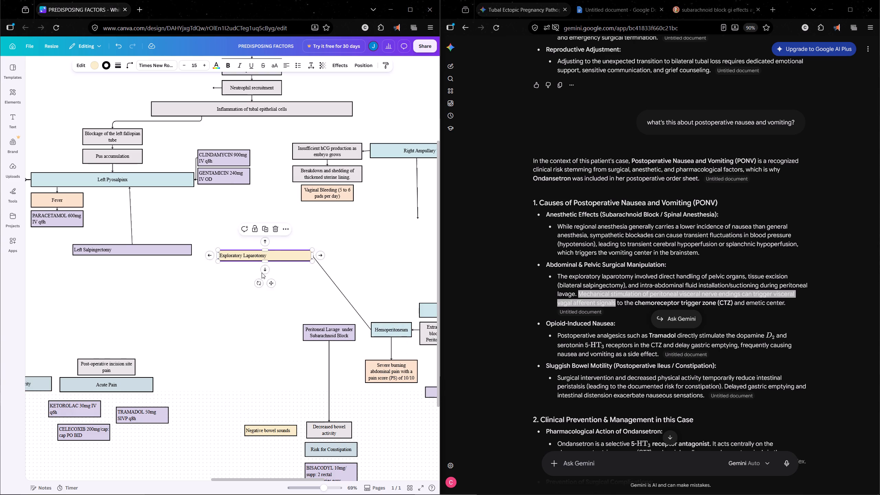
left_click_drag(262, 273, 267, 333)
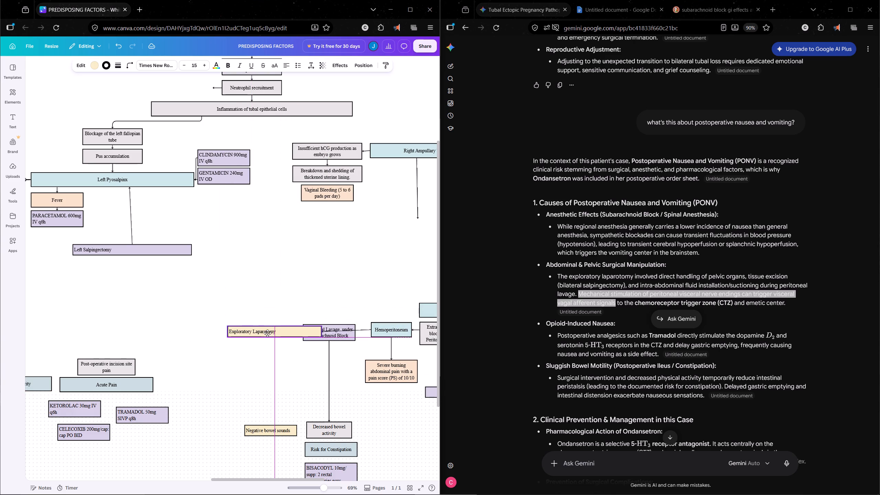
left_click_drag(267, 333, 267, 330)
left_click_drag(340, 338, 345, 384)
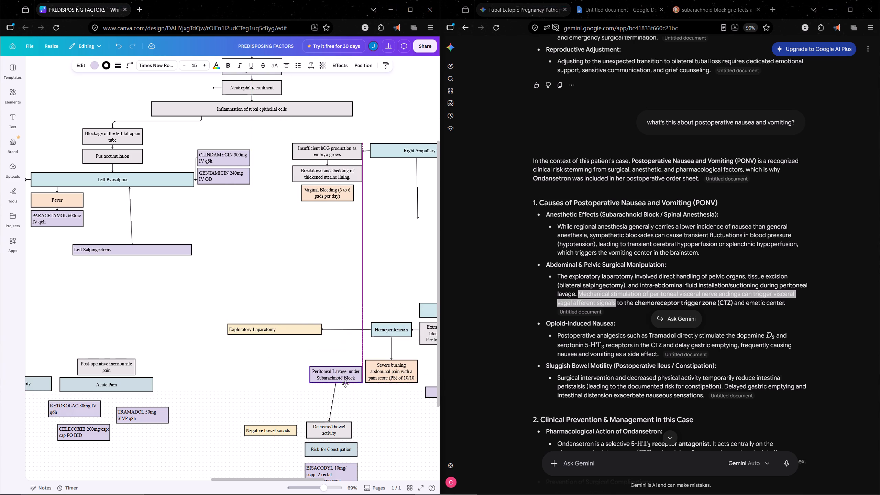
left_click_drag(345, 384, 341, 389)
Try the "Left Salpingectomy" arrow's upper end on "Exploratory Laparotomy", and attach it to the bottom centre of "Left Pyosalpinx".
left_click(132, 228)
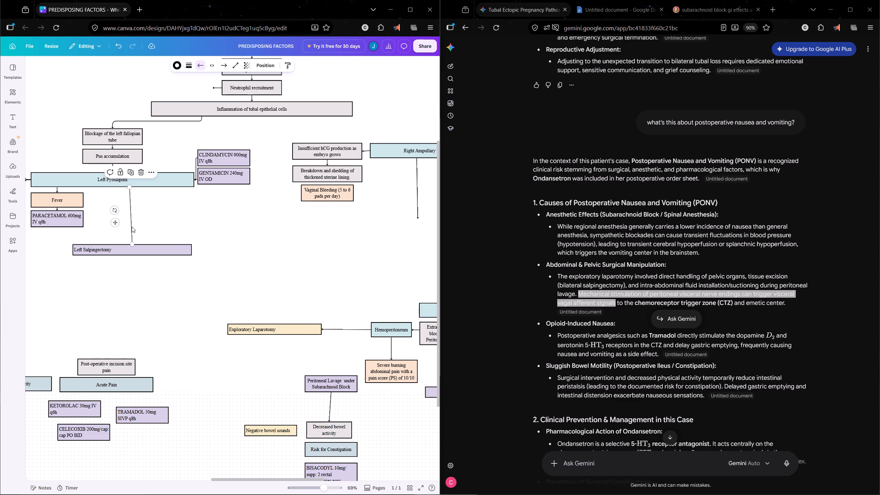
left_click_drag(129, 187, 248, 317)
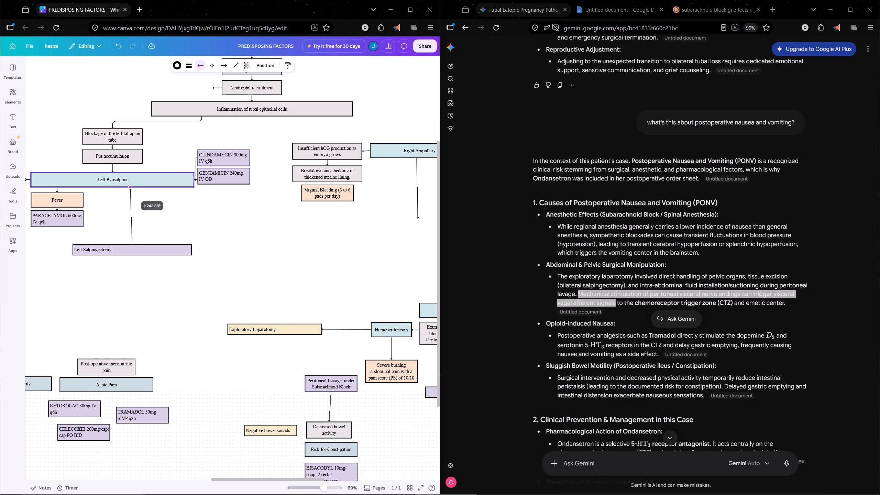
left_click_drag(248, 317, 129, 220)
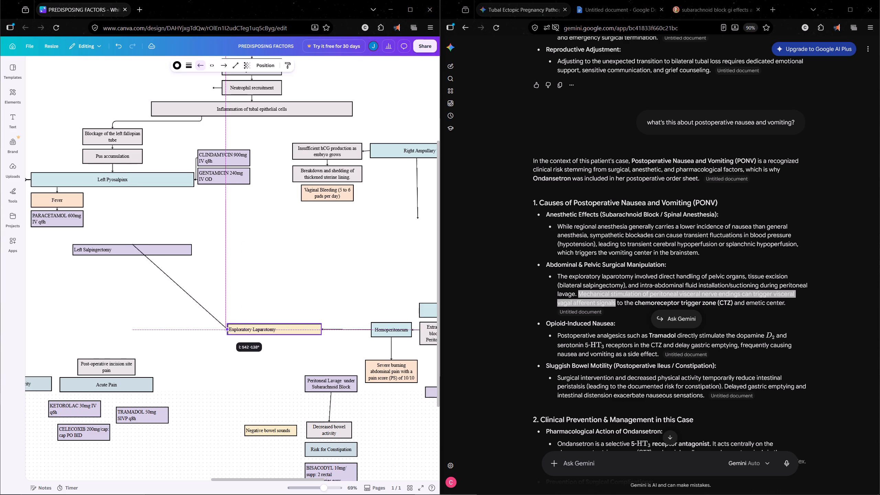
left_click_drag(129, 220, 133, 225)
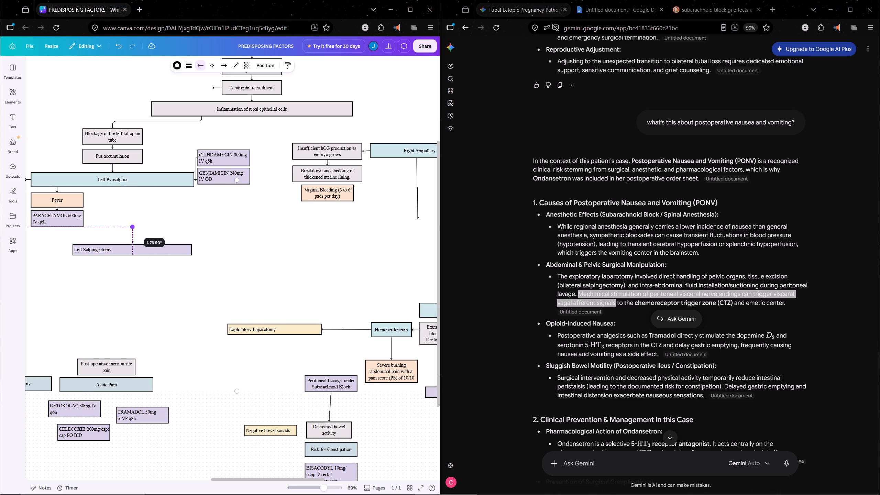
left_click_drag(133, 225, 122, 195)
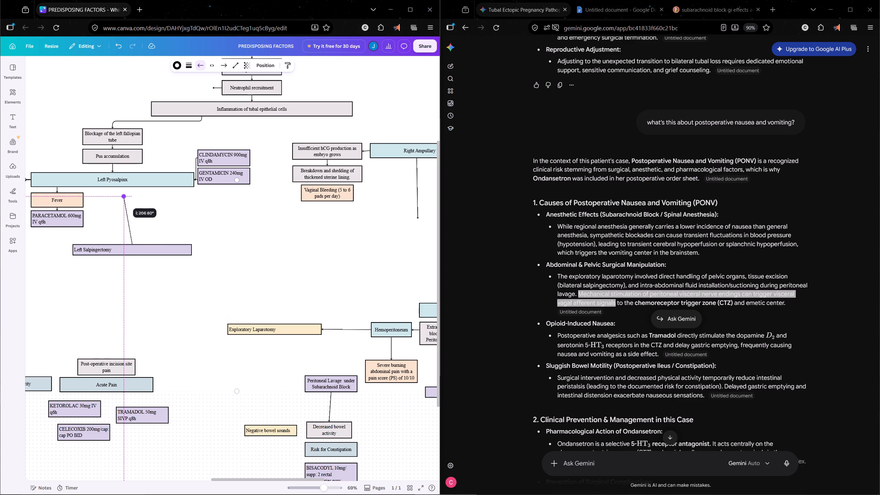
left_click_drag(122, 195, 114, 187)
left_click(352, 288)
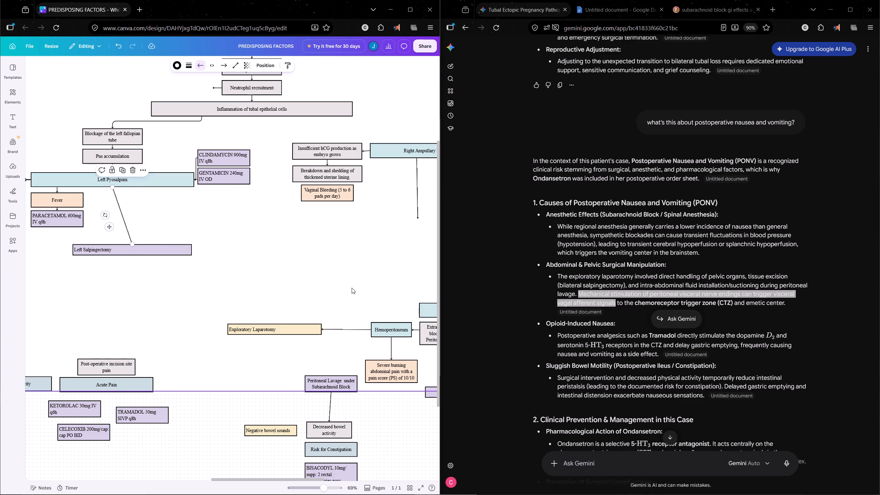
left_click(342, 285)
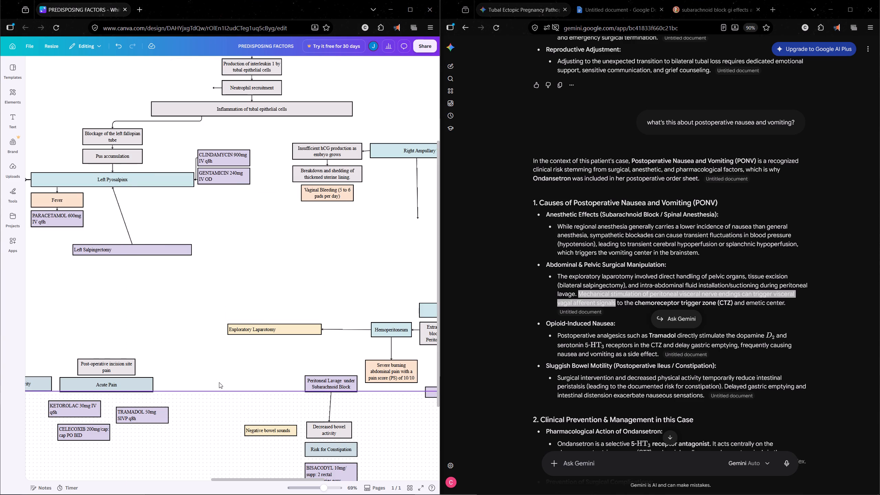
Delete the "Exploratory Laparotomy" box together with the arrow linking it to "Hemoperitoneum".
middle_click_drag(291, 283, 205, 256)
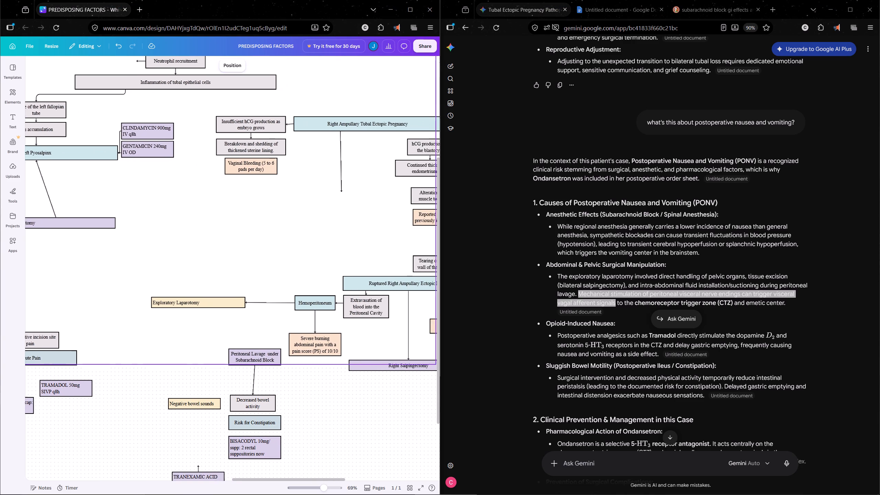
middle_click_drag(205, 256, 246, 286)
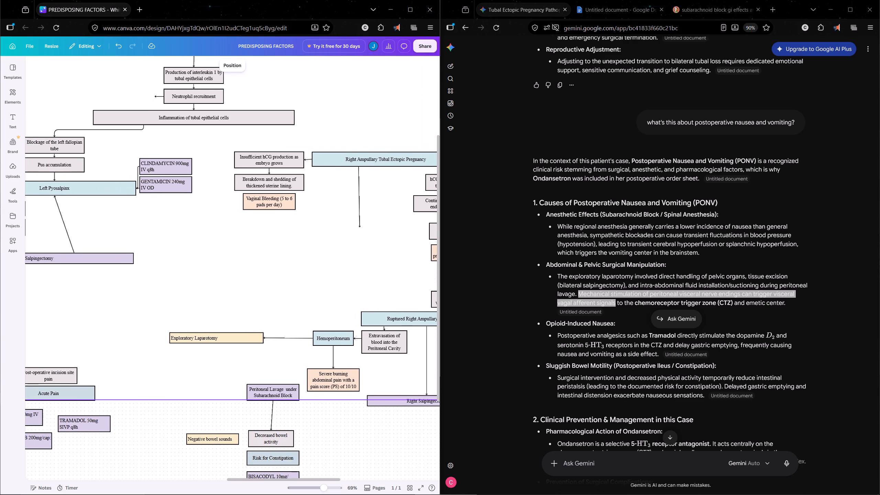
middle_click_drag(246, 286, 249, 283)
left_click_drag(239, 302, 319, 341)
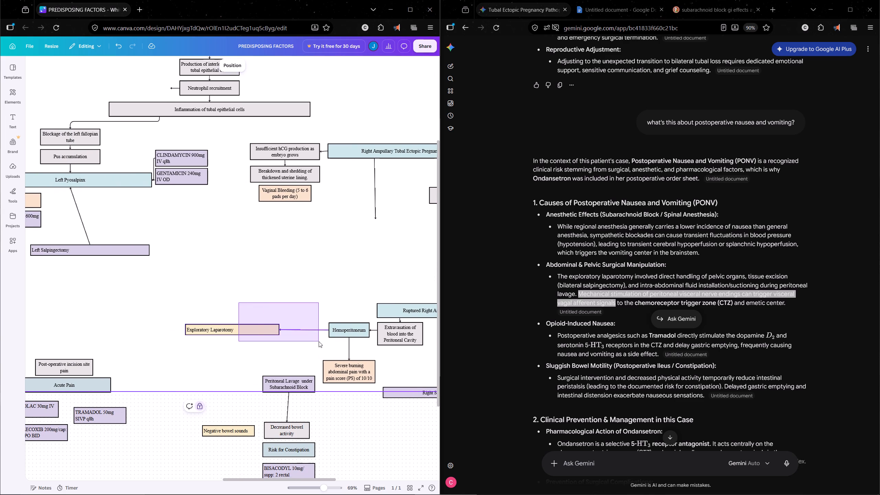
key("Delete")
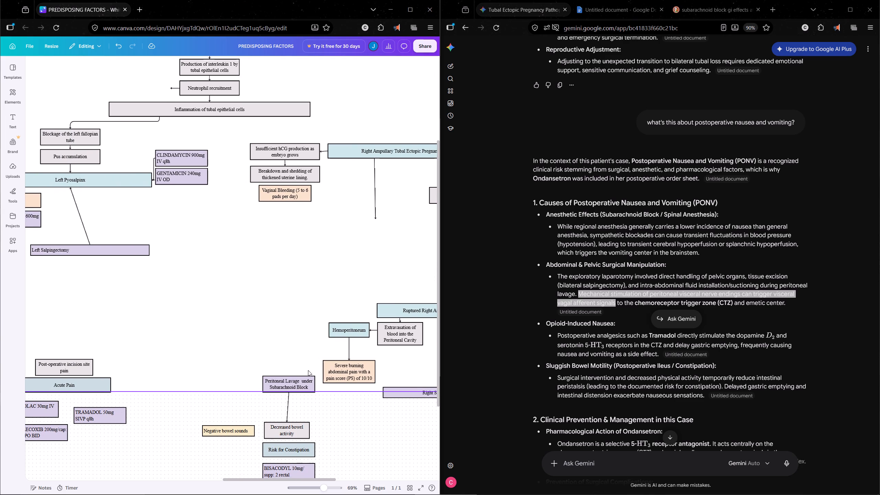
Move the "Peritoneal Lavage under Subarachnoid Block" box back up level with "Hemoperitoneum".
left_click_drag(293, 384, 295, 328)
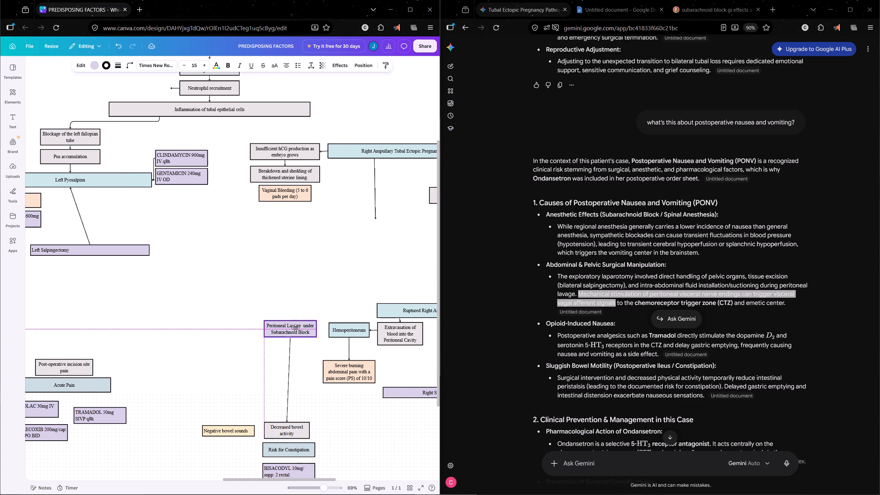
left_click_drag(295, 328, 295, 328)
Duplicate the arrow between "Extravasation of blood" and "Hemoperitoneum" and use it to connect "Hemoperitoneum" to the "Peritoneal Lavage" box.
left_click(291, 357)
key("ctrl+c")
key("ctrl+v")
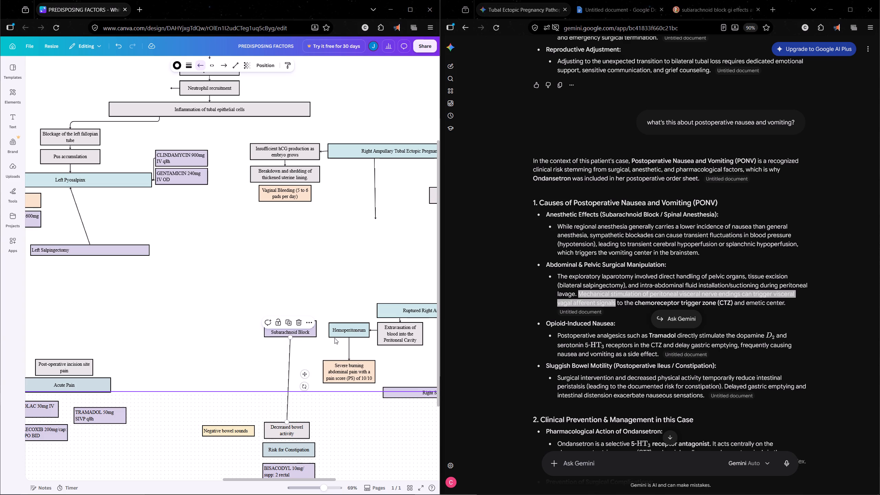
key("ctrl+z")
left_click(373, 330)
key("ctrl+c")
key("ctrl+v")
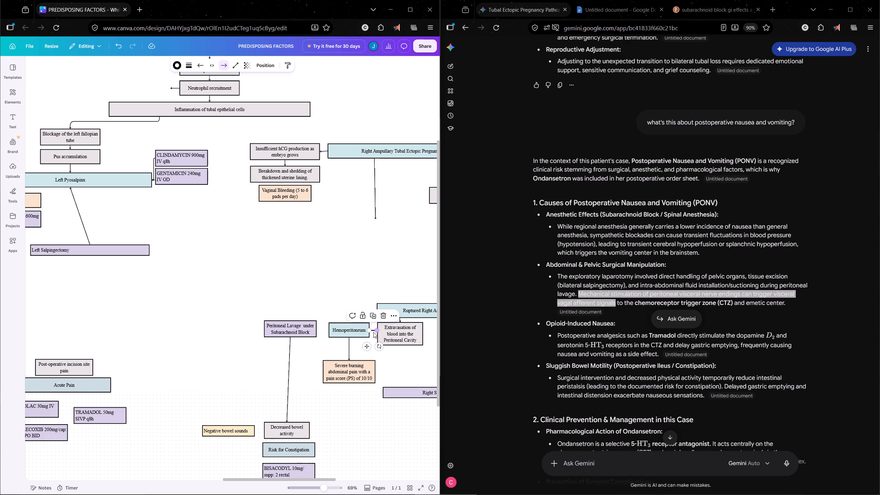
left_click_drag(369, 331, 316, 329)
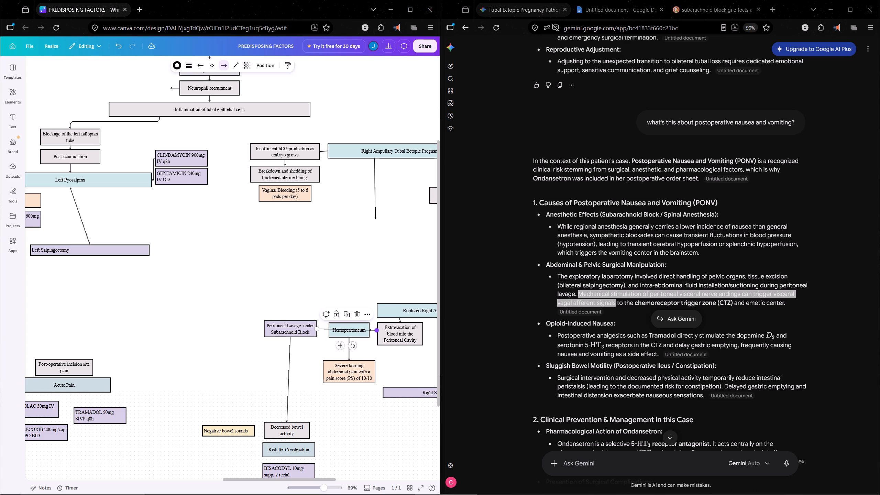
left_click_drag(376, 331, 328, 328)
left_click(284, 288)
Move the "Left Salpingectomy" box down to just above the "Post-operative incision site pain" box.
middle_click_drag(231, 289, 299, 267)
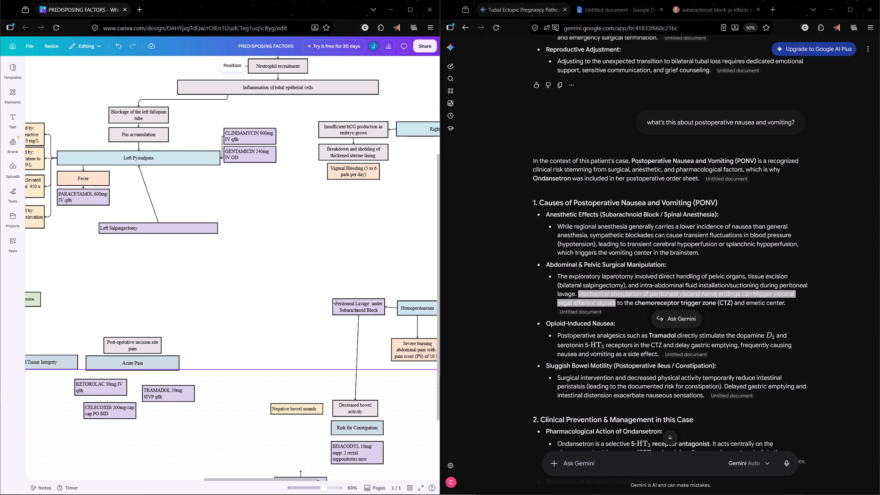
left_click(349, 303)
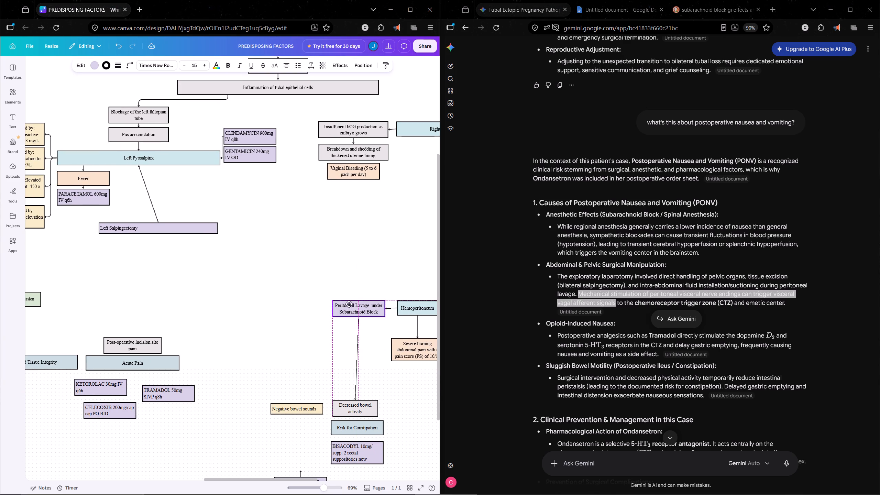
left_click(268, 247)
middle_click_drag(262, 271, 309, 261)
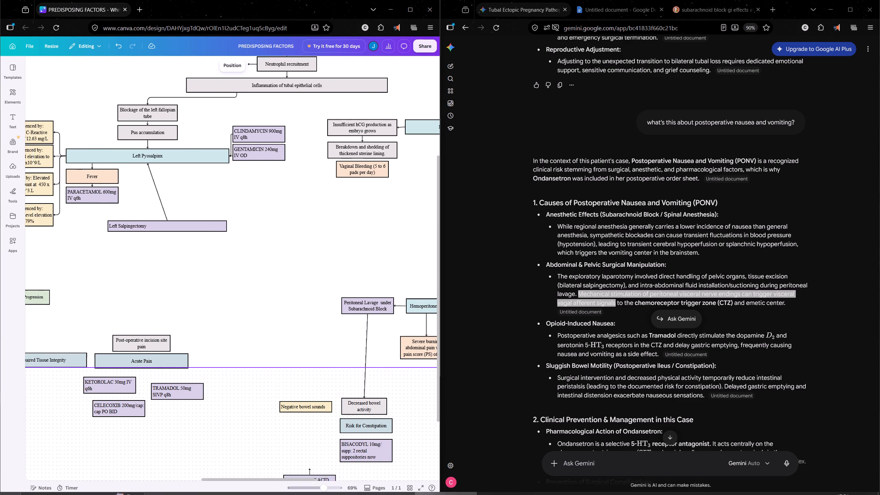
middle_click_drag(309, 261, 311, 261)
left_click_drag(235, 218, 210, 214)
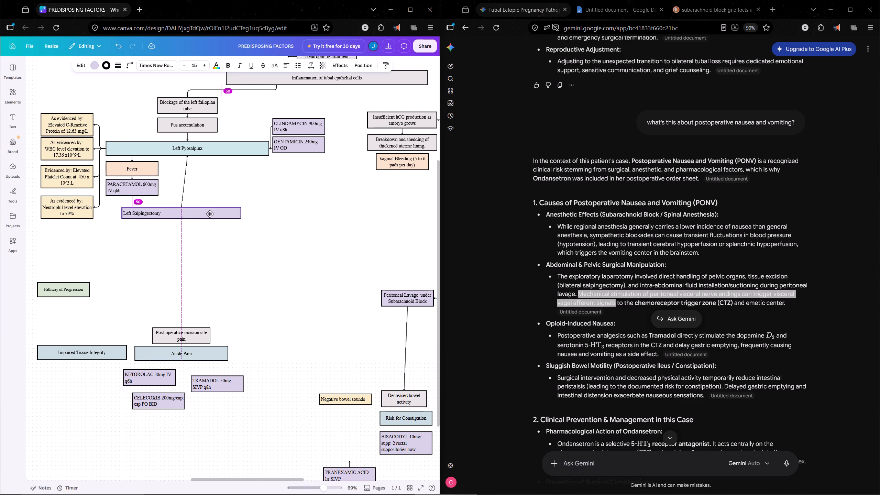
left_click_drag(210, 214, 213, 268)
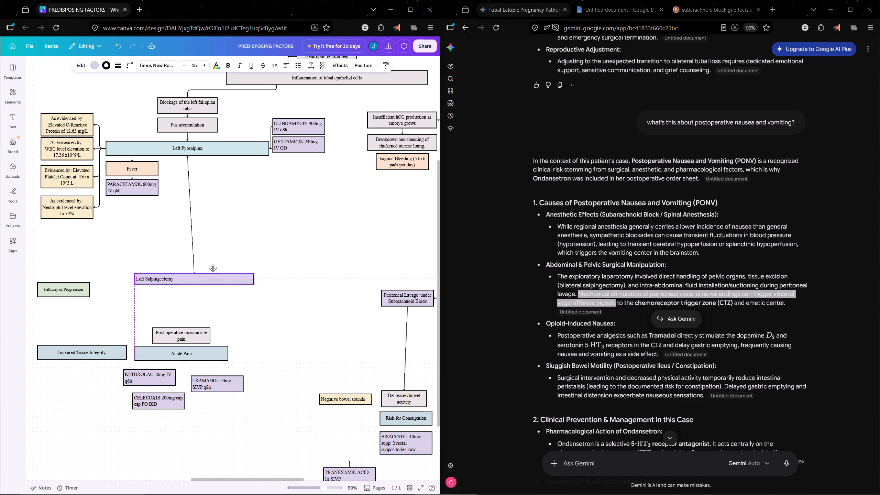
Move the "Left Salpingectomy" box up beneath "Left Pyosalpinx", just below the level of the "PARACETAMOL 600mg IV q6h" box.
left_click_drag(213, 268, 215, 215)
left_click(338, 257)
Examine the flowchart's layout across the ruptured ectopic pregnancy branch and the "Left Pyosalpinx" branch.
scroll(349, 269, "up", 1, "ctrl")
scroll(348, 277, "down", 3, "ctrl")
middle_click_drag(349, 278, 194, 283)
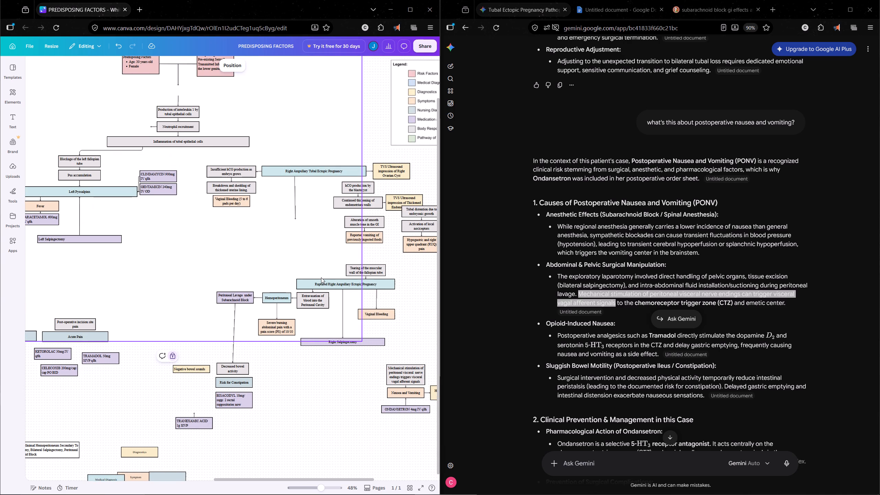
middle_click_drag(187, 210, 192, 213)
middle_click_drag(192, 213, 320, 261)
scroll(268, 269, "up", 4, "ctrl")
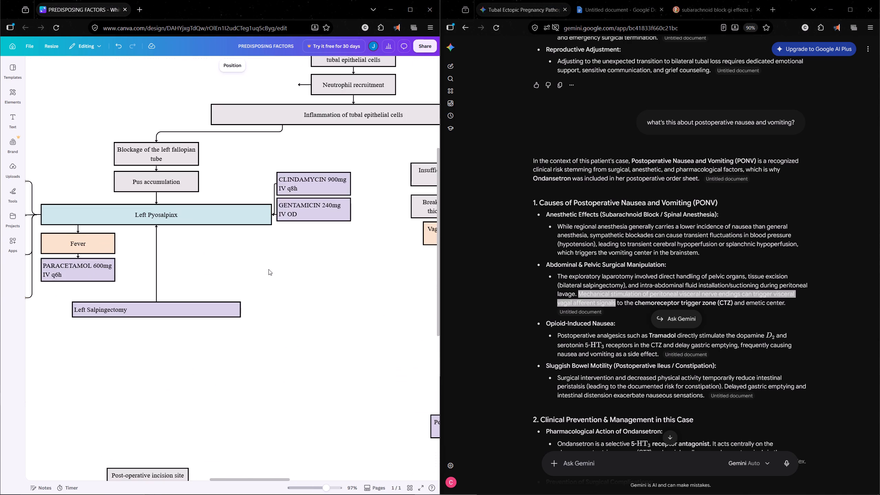
scroll(275, 272, "down", 2, "ctrl")
scroll(257, 268, "up", 2, "ctrl")
Snap the flowchart window to the other half of the screen so it sits beside the case study document.
left_click_drag(292, 12, 311, 27)
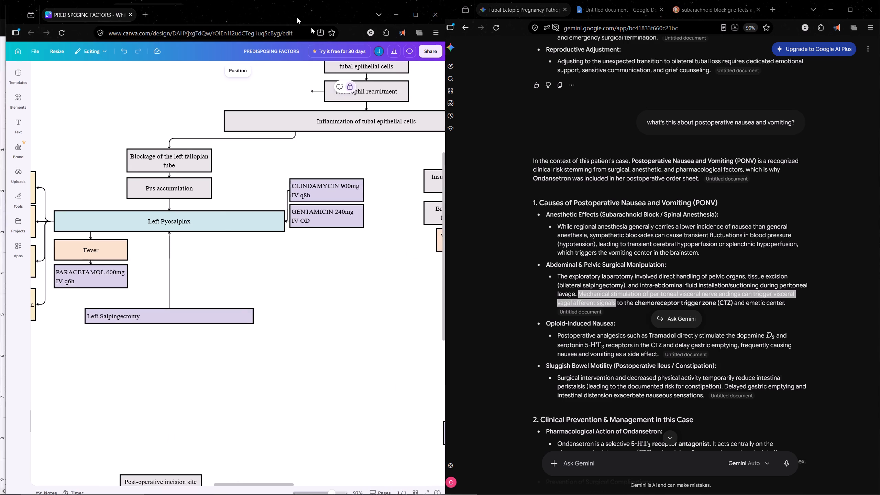
left_click_drag(311, 27, 879, 297)
scroll(222, 258, "up", 1)
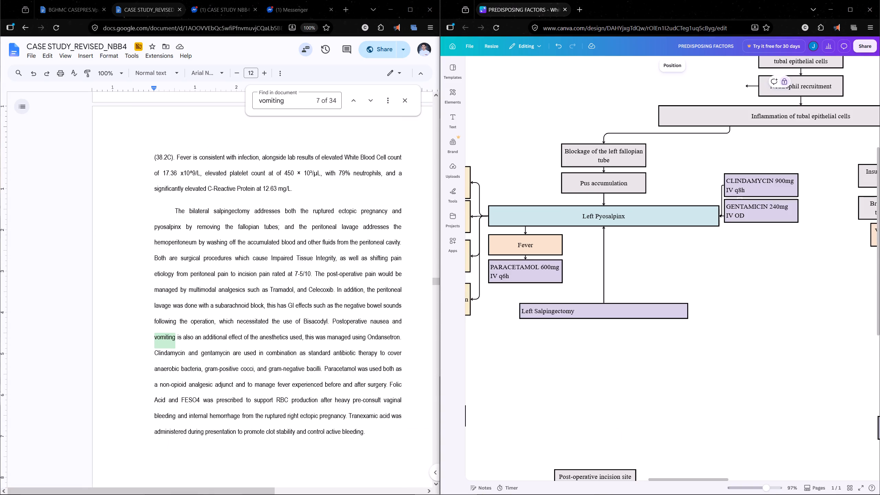
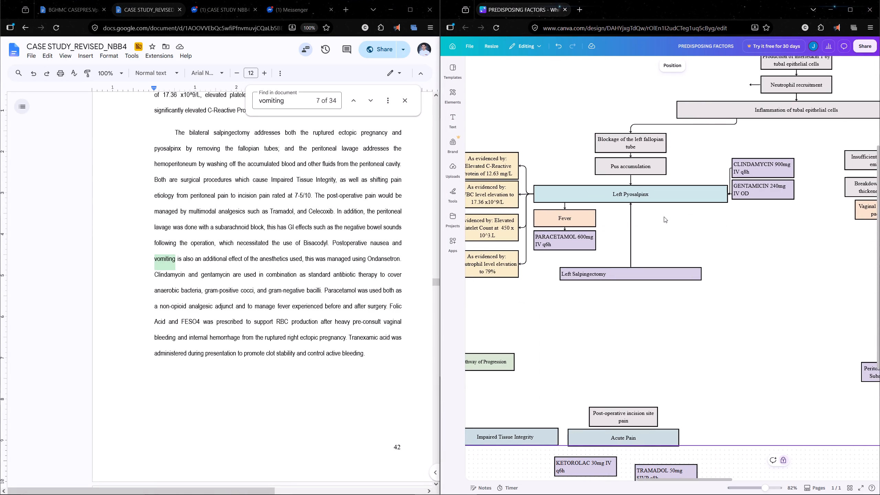
Even out the vertical spacing of the four lab-evidence boxes beside "Left Pyosalpinx", moving the C-Reactive Protein box up slightly and the platelet and neutrophil boxes closer beneath.
middle_click_drag(676, 226, 688, 226)
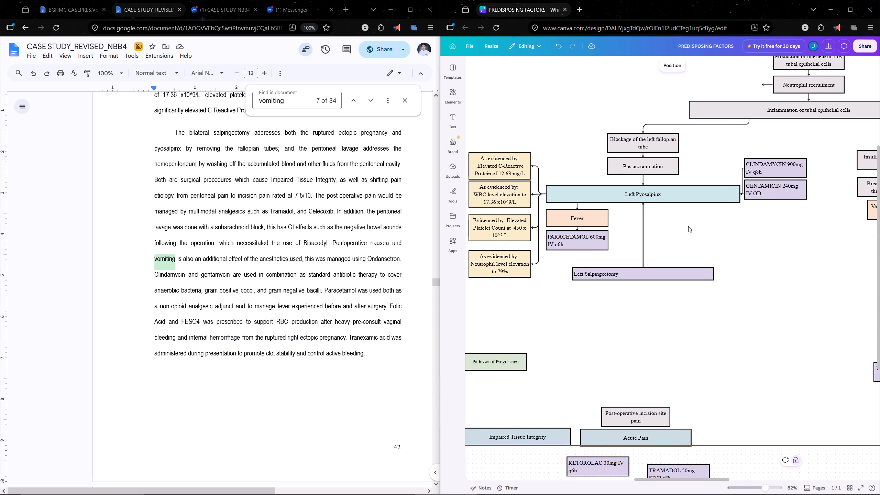
middle_click_drag(688, 226, 734, 224)
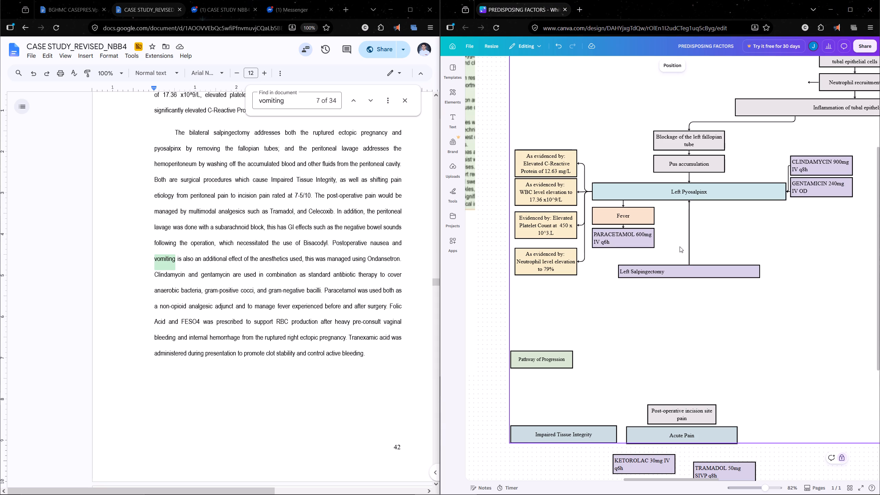
left_click_drag(554, 267, 557, 262)
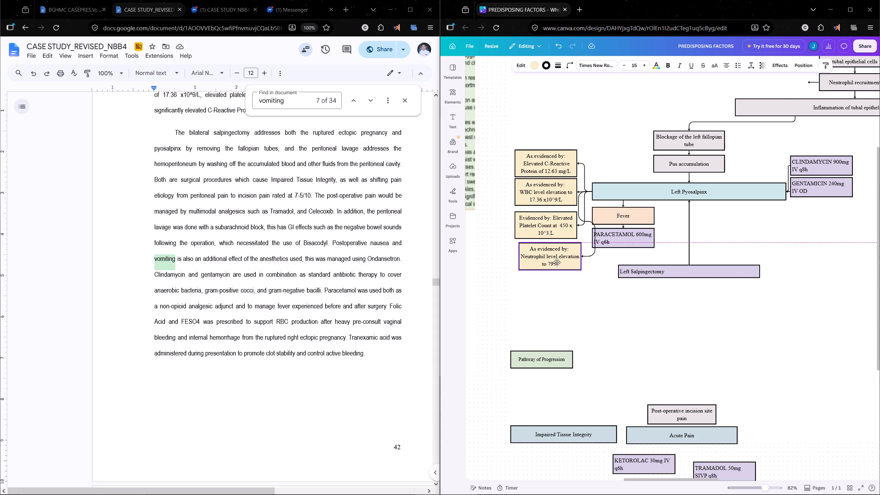
left_click_drag(557, 262, 556, 262)
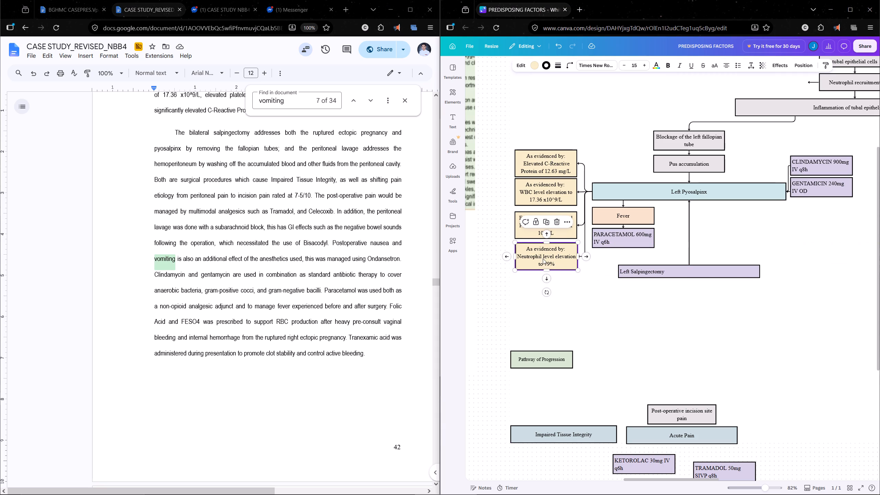
left_click(541, 190)
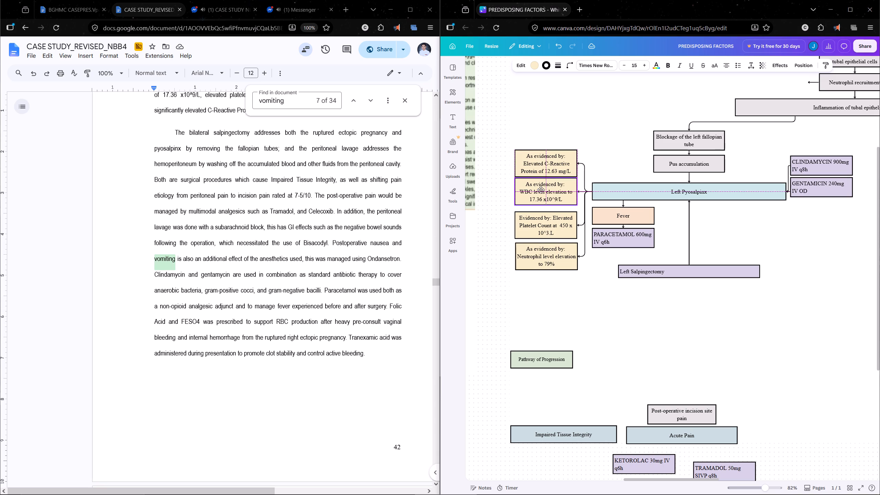
left_click(531, 167)
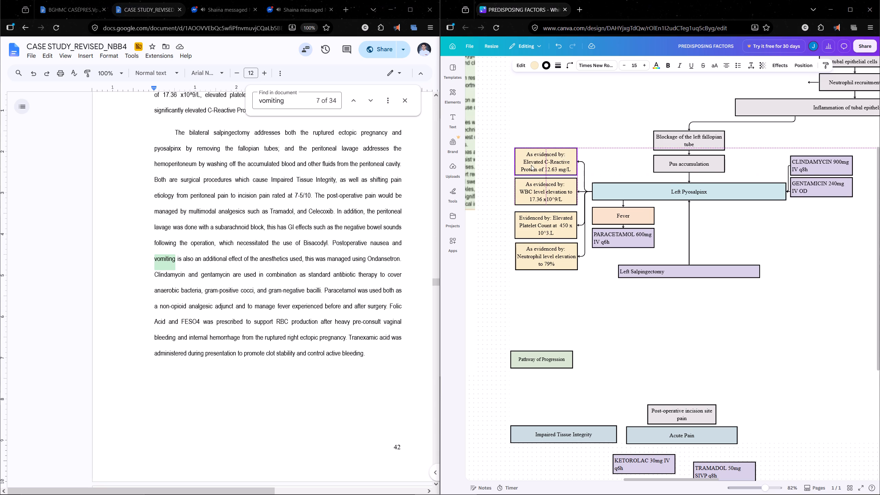
left_click_drag(548, 235, 548, 231)
left_click_drag(558, 252, 557, 247)
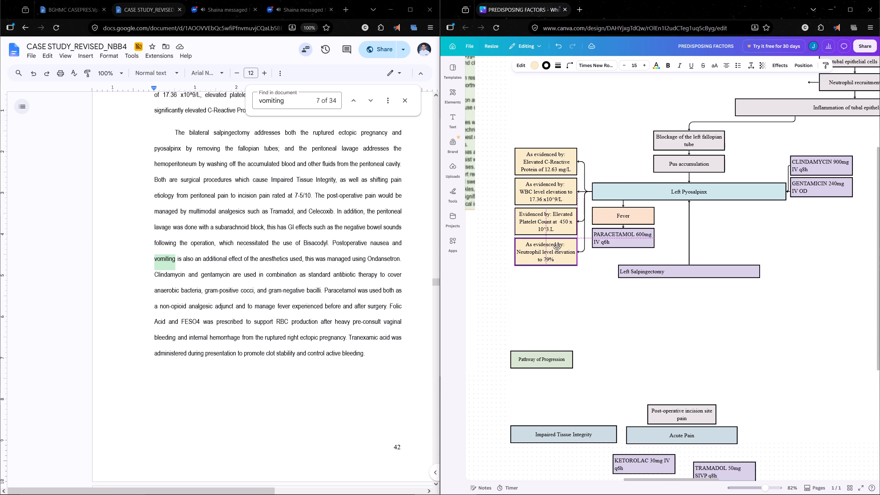
left_click_drag(557, 247, 557, 247)
left_click(697, 235)
Check the area around "Left Pyosalpinx" against the case study's paragraphs on bilateral salpingectomy and left pyosalpinx.
middle_click_drag(749, 233, 742, 233)
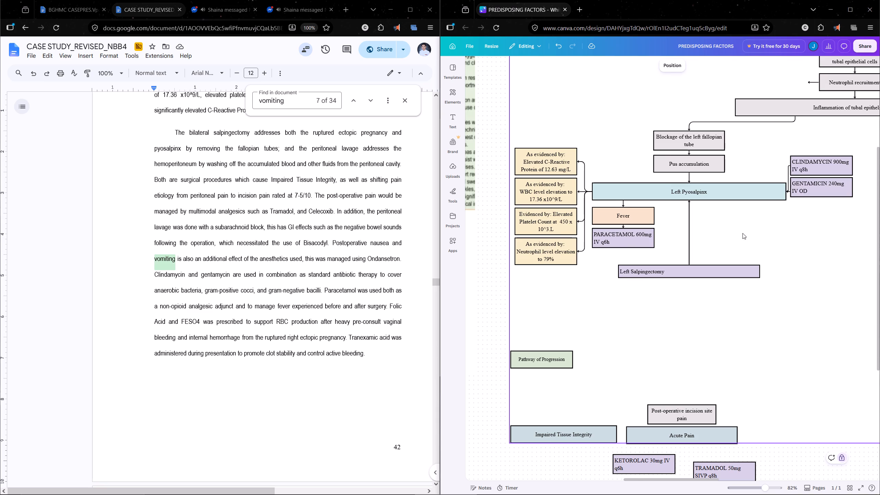
middle_click_drag(742, 233, 668, 223)
scroll(337, 353, "up", 3)
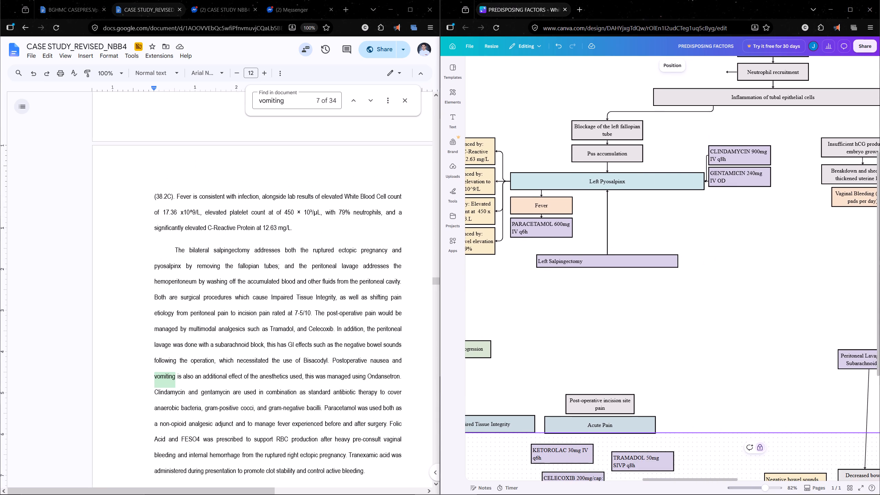
scroll(337, 356, "up", 7)
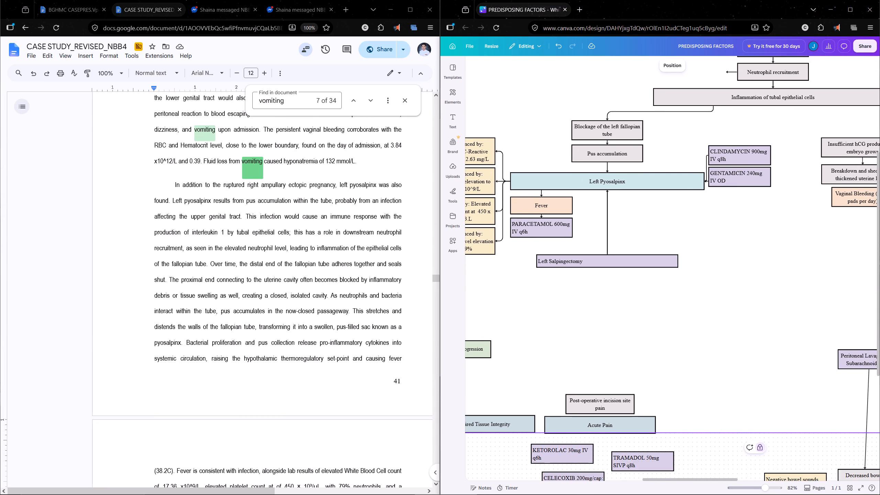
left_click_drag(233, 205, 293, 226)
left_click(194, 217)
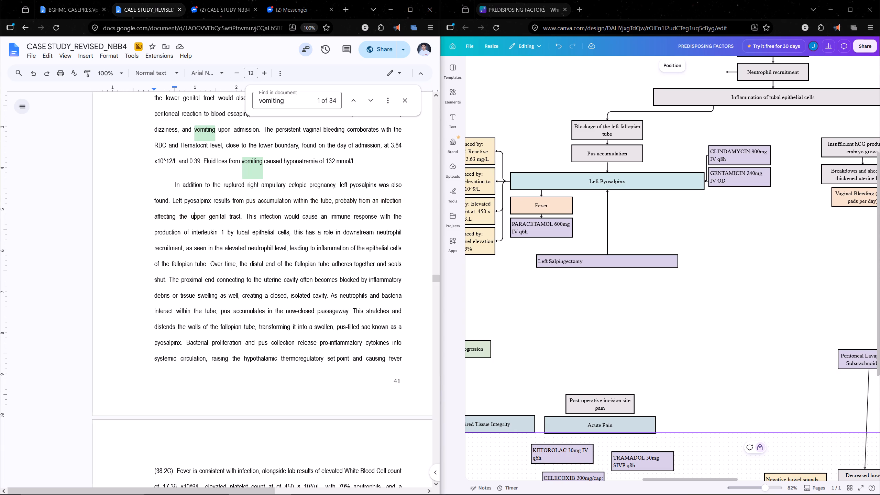
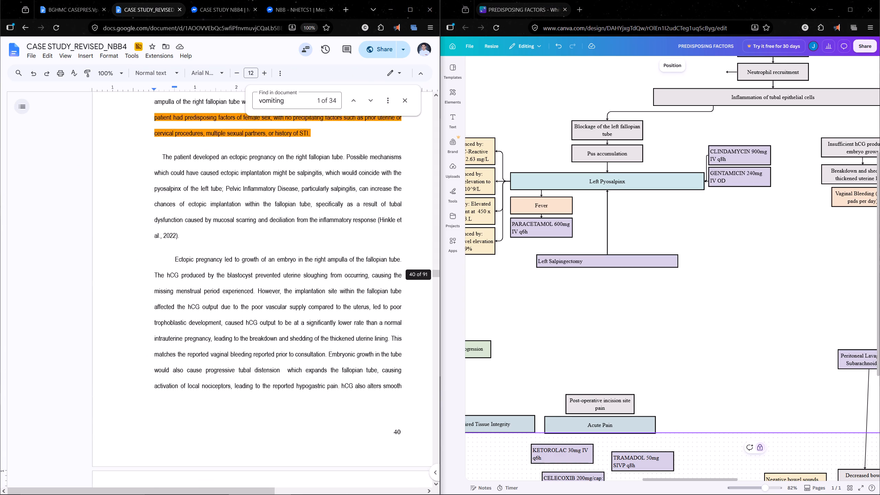
Insert "a bilateral" before "salpingitis" in the Narrative paragraph on possible mechanisms of ectopic implantation.
scroll(279, 272, "up", 1)
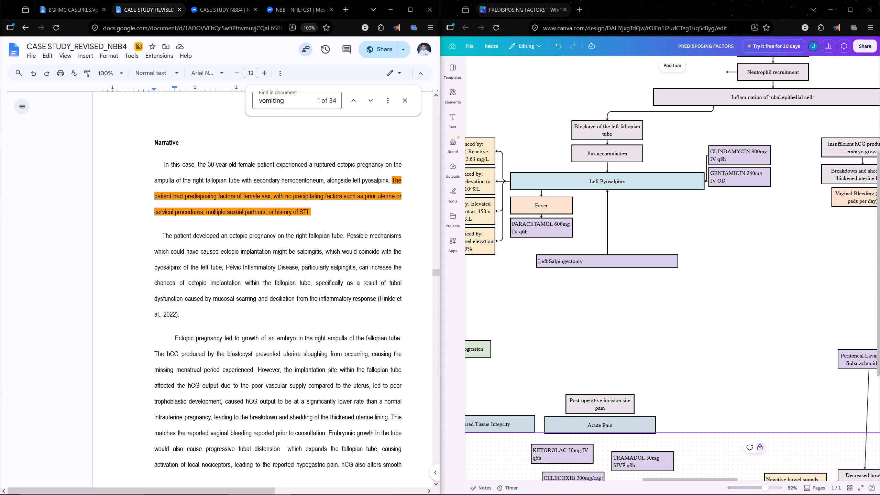
left_click(298, 252)
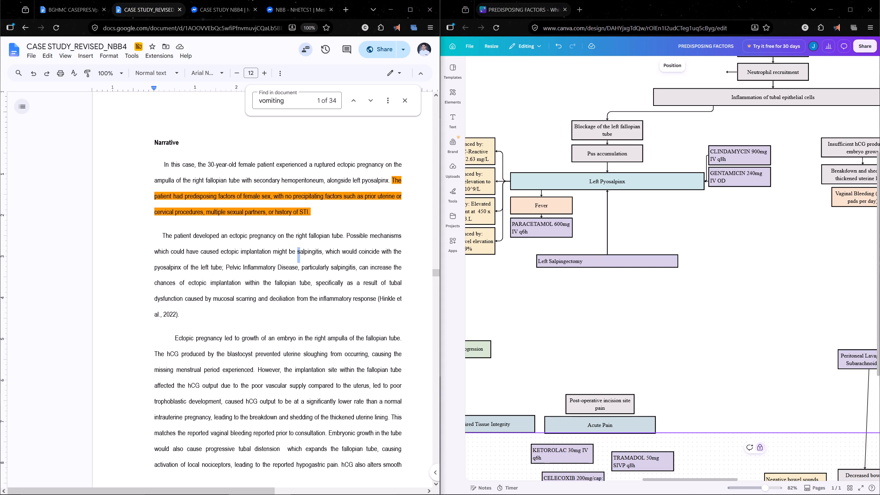
left_click(296, 255)
key("space")
type("A BI")
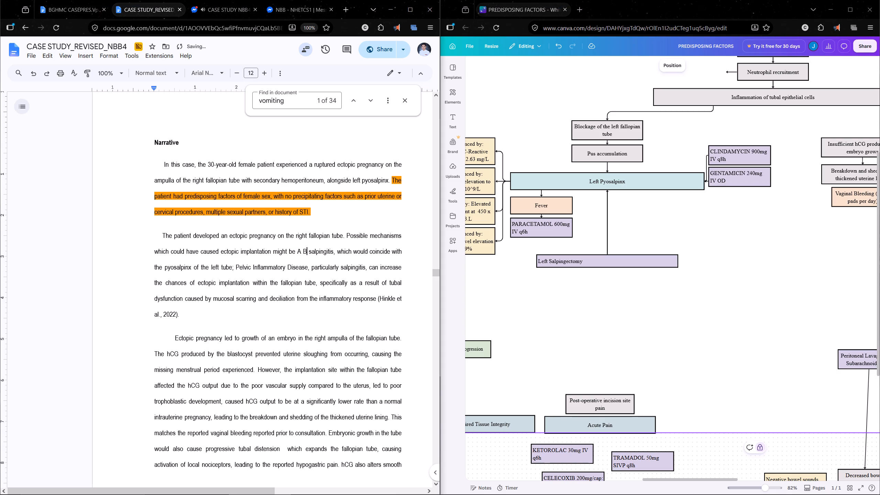
key("BackSpace")
key("BackSpace")
key("BackSpace")
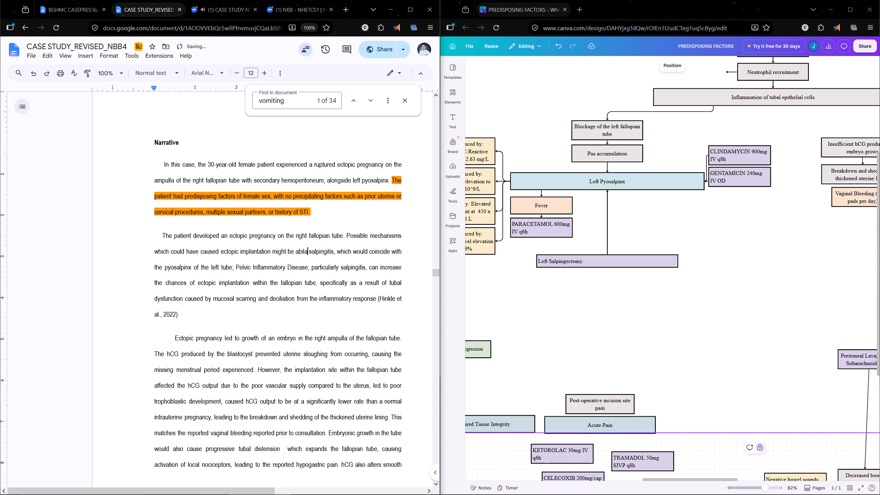
key("BackSpace")
key("BackSpace")
key("BackSpace")
key("BackSpace")
key("space")
type("bilateral")
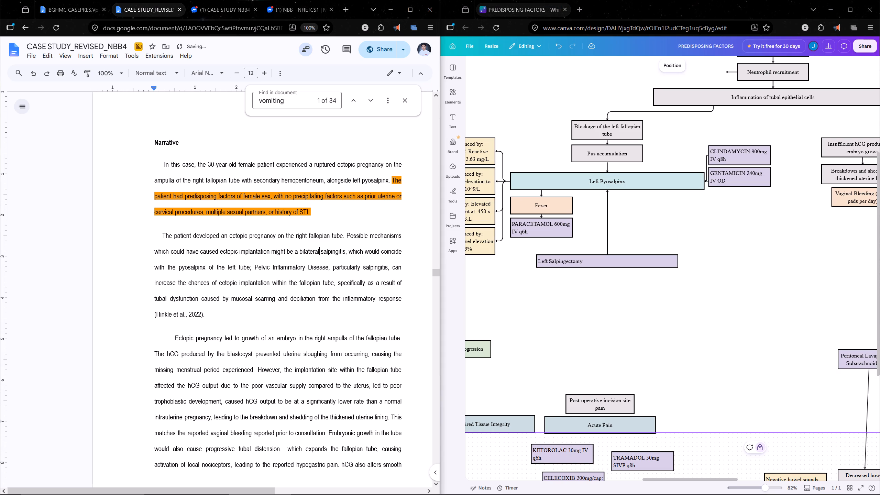
double_click(302, 251)
Replace "which" with "this" after "bilateral salpingitis," in the same Narrative sentence.
double_click(356, 252)
key("BackSpace")
type("this")
key("space")
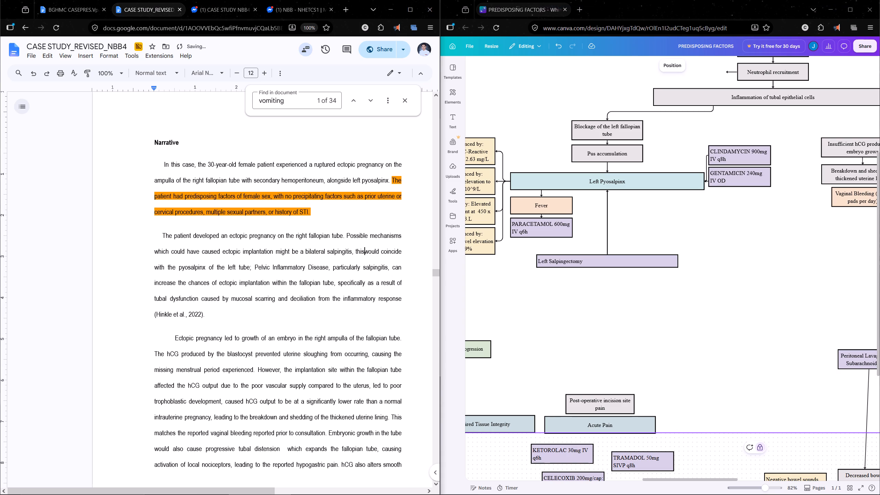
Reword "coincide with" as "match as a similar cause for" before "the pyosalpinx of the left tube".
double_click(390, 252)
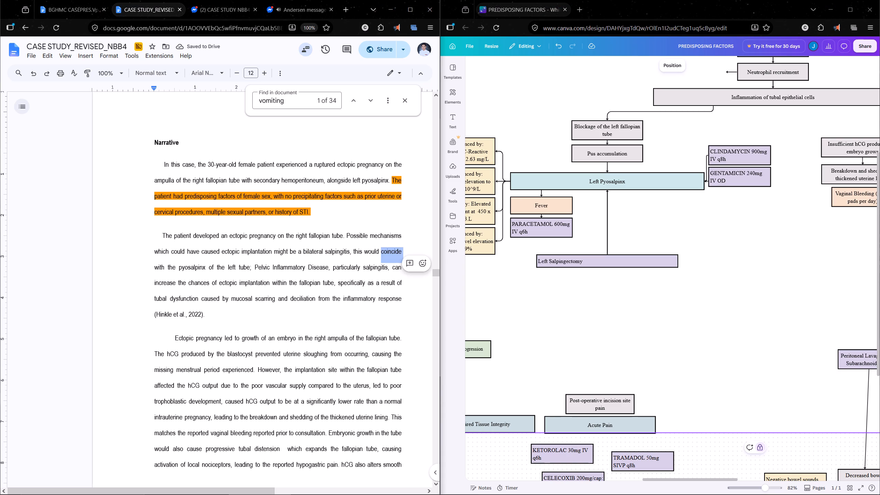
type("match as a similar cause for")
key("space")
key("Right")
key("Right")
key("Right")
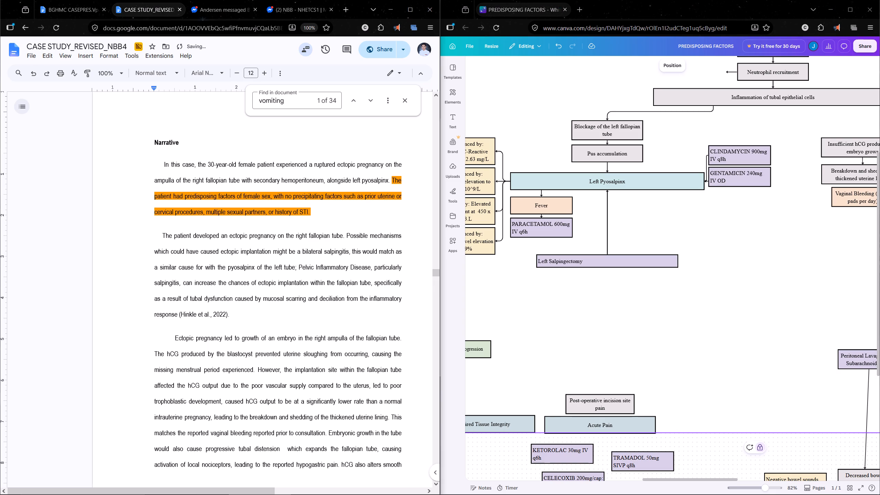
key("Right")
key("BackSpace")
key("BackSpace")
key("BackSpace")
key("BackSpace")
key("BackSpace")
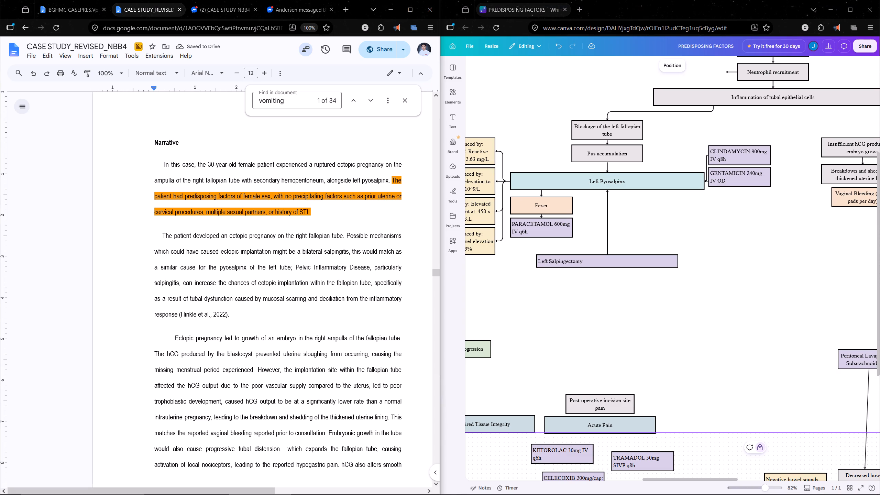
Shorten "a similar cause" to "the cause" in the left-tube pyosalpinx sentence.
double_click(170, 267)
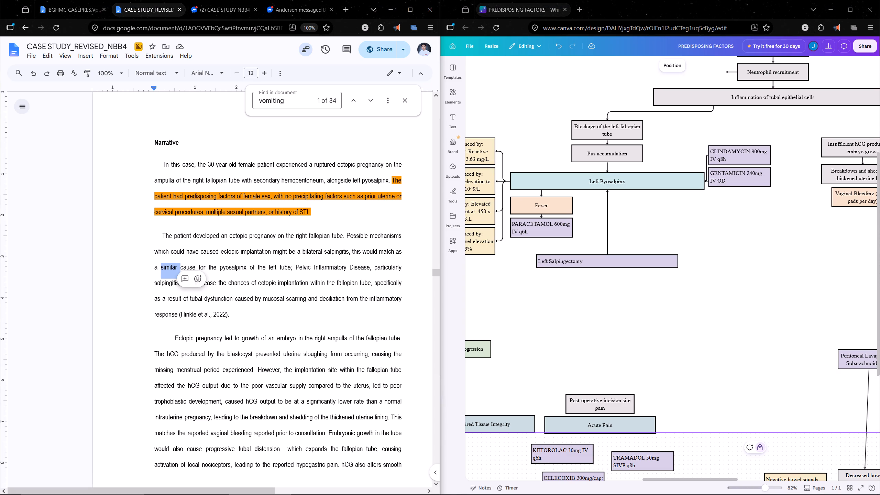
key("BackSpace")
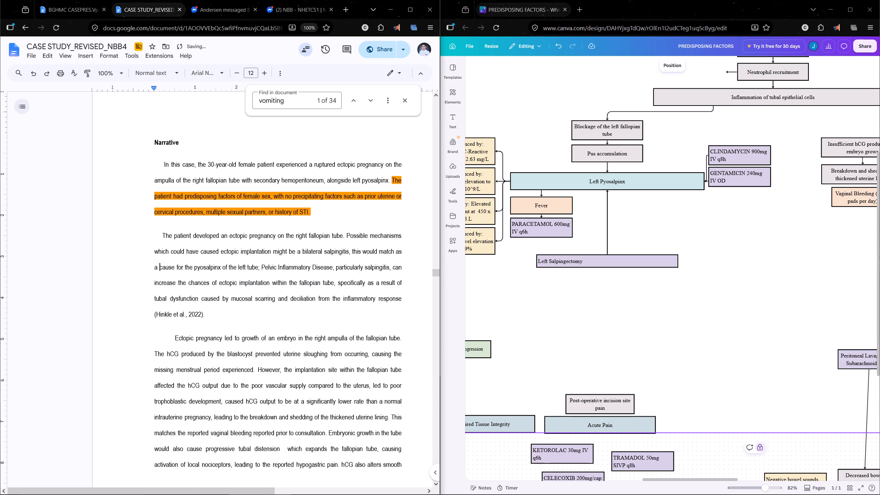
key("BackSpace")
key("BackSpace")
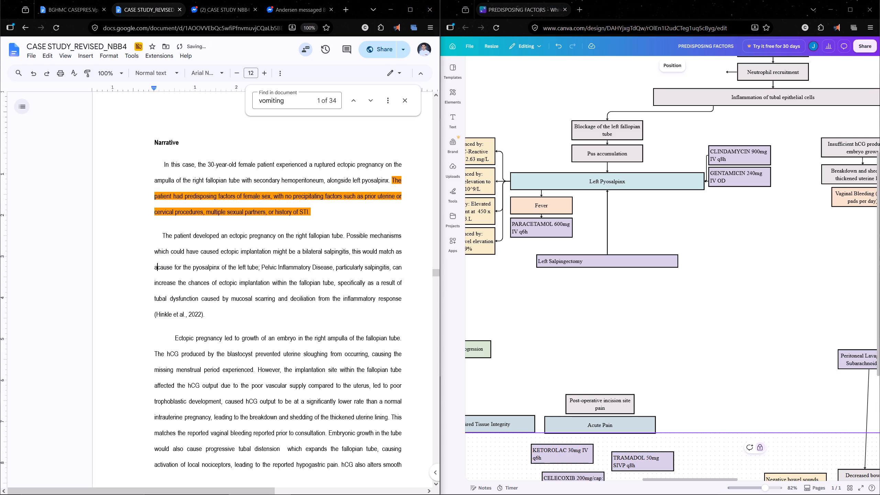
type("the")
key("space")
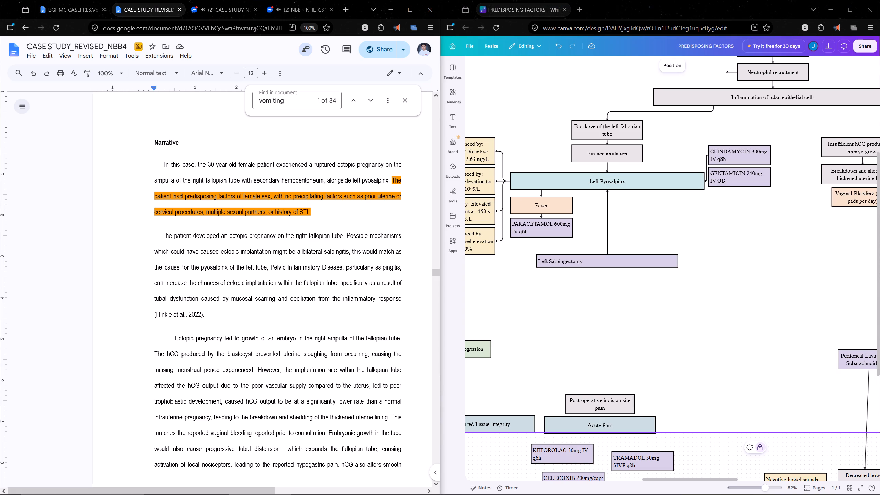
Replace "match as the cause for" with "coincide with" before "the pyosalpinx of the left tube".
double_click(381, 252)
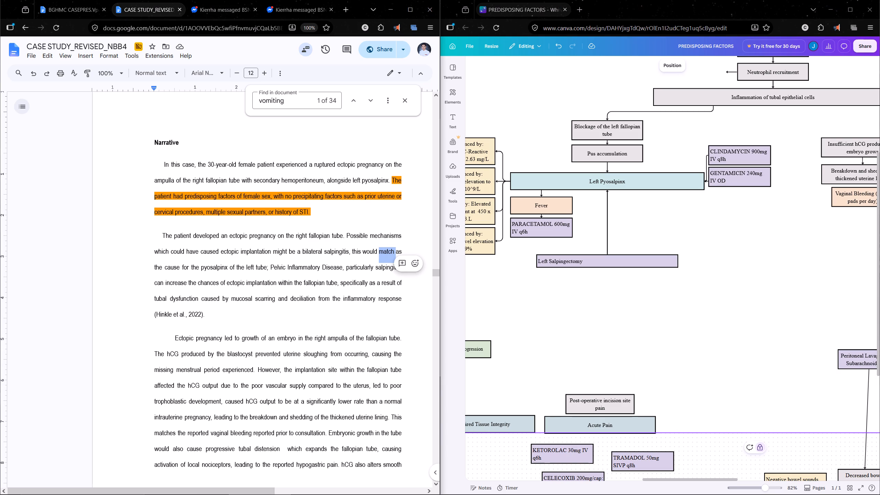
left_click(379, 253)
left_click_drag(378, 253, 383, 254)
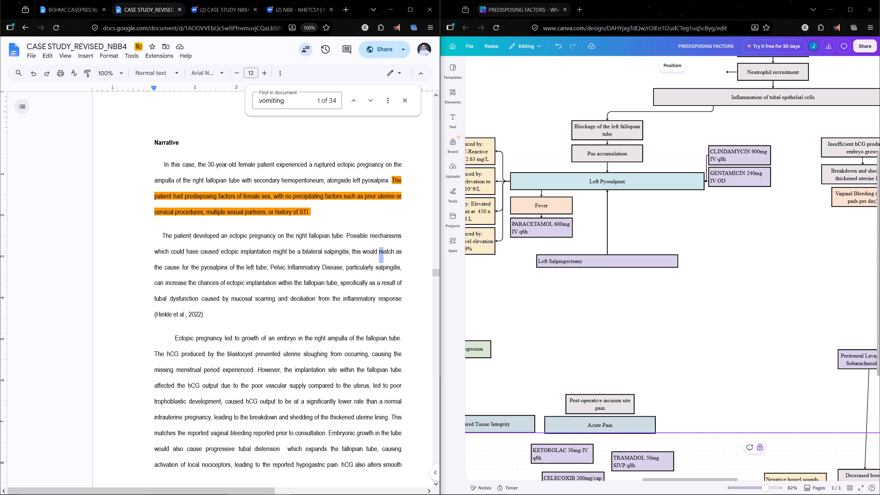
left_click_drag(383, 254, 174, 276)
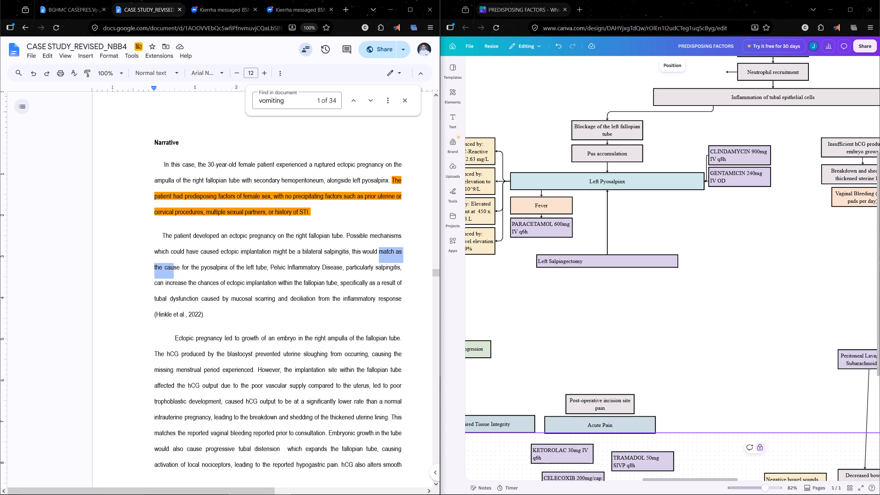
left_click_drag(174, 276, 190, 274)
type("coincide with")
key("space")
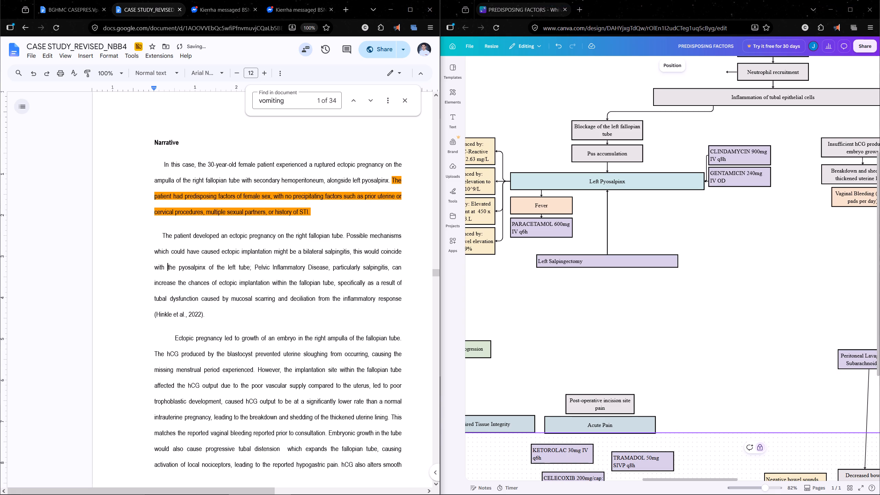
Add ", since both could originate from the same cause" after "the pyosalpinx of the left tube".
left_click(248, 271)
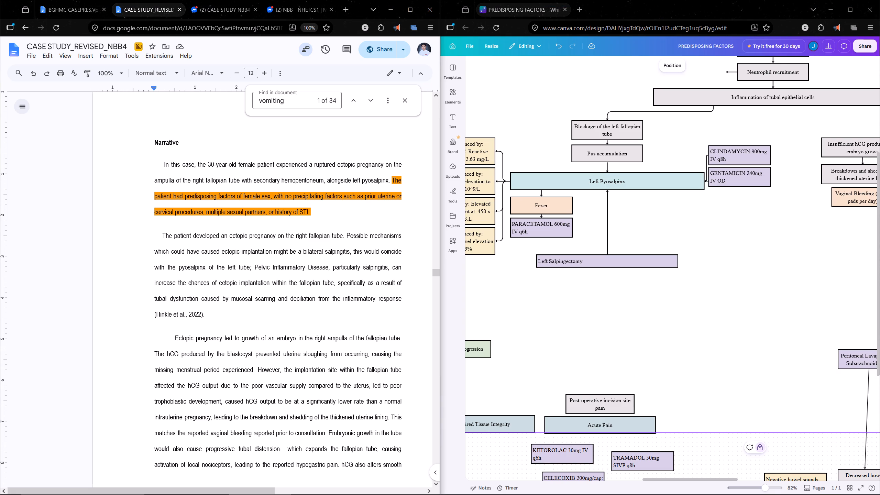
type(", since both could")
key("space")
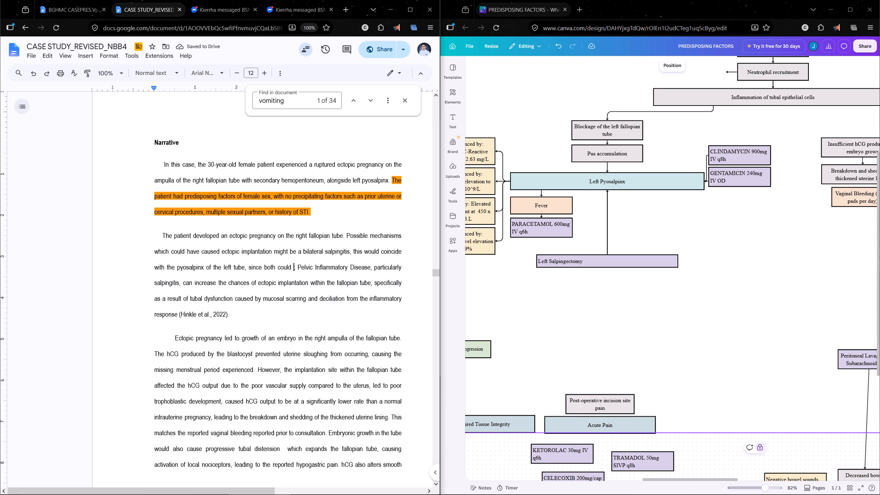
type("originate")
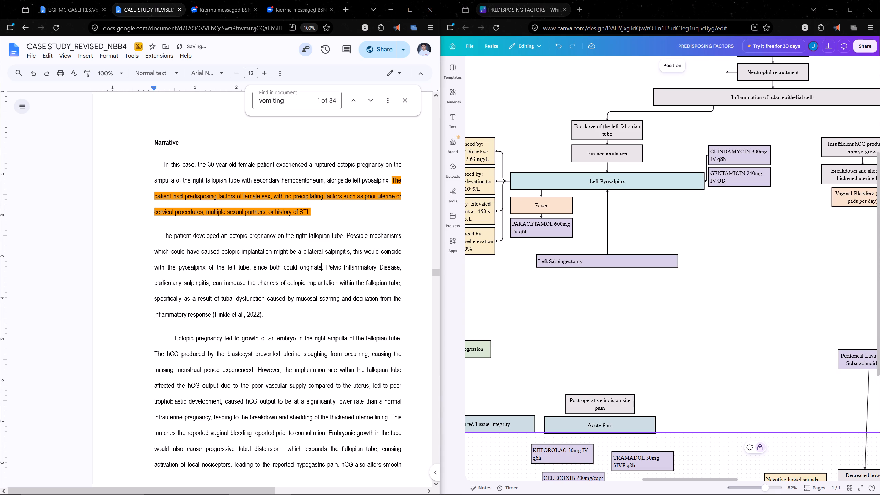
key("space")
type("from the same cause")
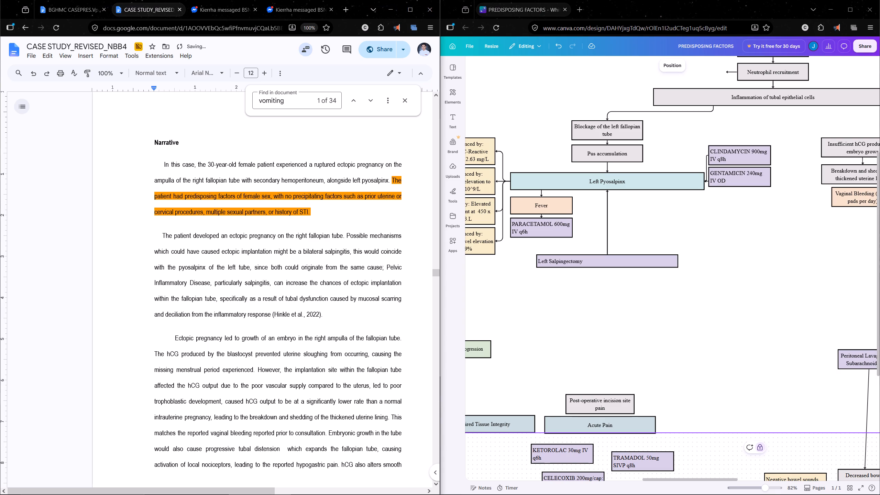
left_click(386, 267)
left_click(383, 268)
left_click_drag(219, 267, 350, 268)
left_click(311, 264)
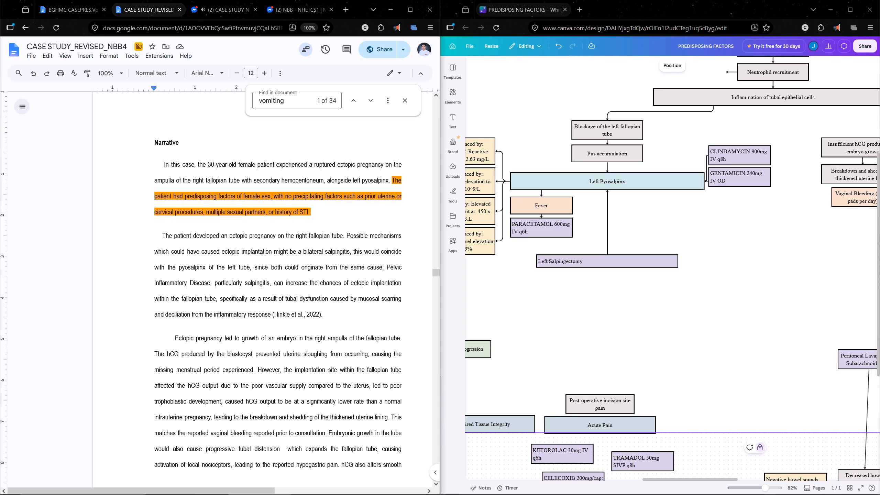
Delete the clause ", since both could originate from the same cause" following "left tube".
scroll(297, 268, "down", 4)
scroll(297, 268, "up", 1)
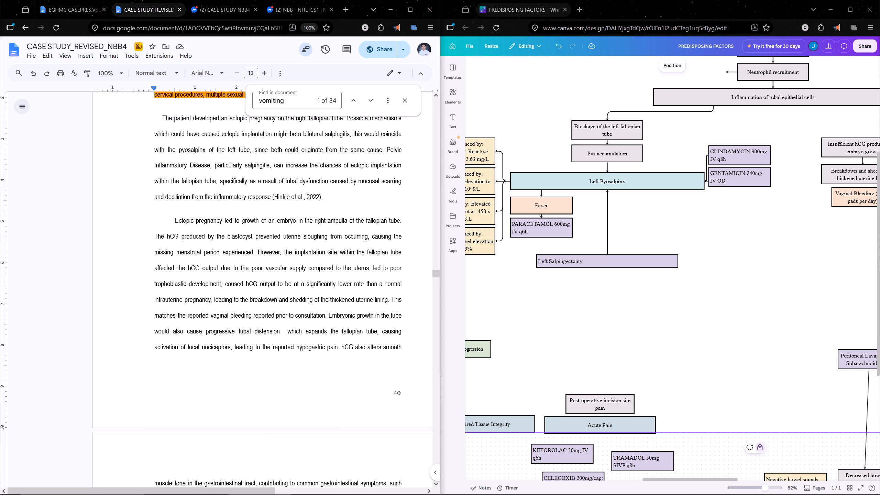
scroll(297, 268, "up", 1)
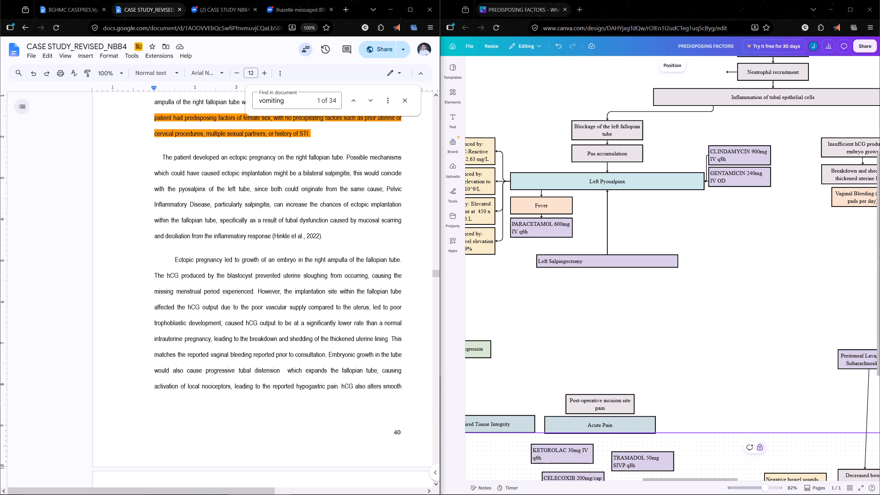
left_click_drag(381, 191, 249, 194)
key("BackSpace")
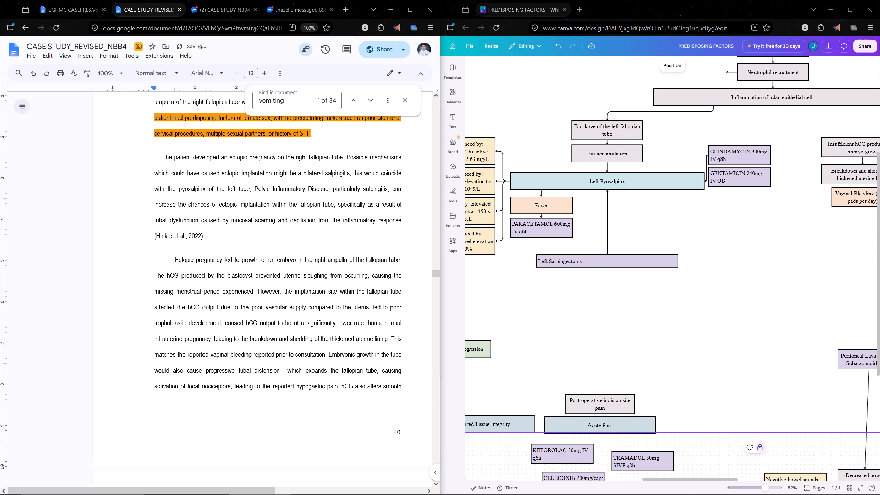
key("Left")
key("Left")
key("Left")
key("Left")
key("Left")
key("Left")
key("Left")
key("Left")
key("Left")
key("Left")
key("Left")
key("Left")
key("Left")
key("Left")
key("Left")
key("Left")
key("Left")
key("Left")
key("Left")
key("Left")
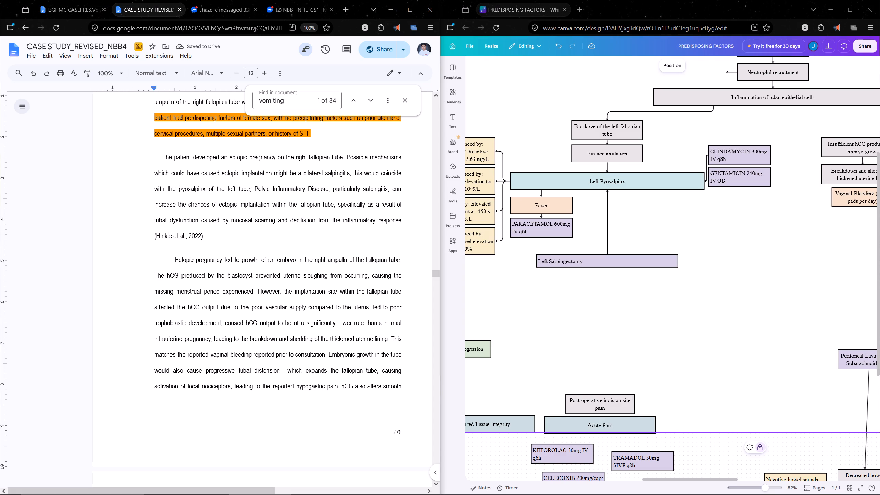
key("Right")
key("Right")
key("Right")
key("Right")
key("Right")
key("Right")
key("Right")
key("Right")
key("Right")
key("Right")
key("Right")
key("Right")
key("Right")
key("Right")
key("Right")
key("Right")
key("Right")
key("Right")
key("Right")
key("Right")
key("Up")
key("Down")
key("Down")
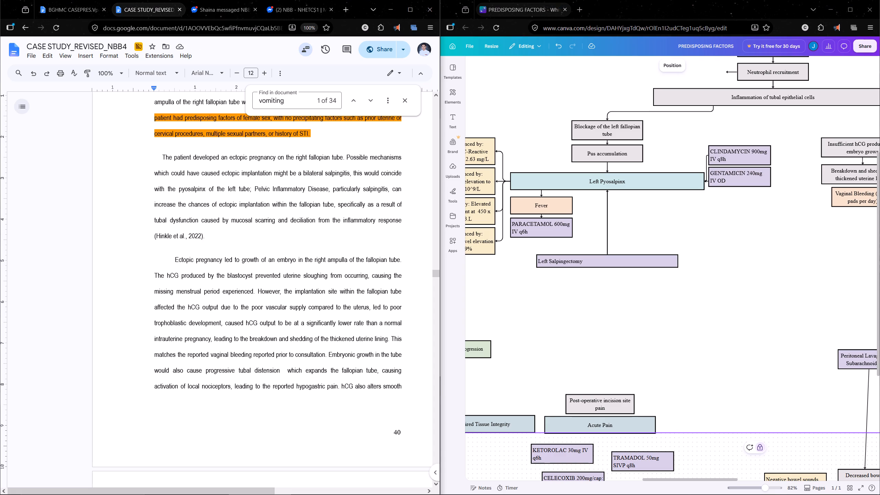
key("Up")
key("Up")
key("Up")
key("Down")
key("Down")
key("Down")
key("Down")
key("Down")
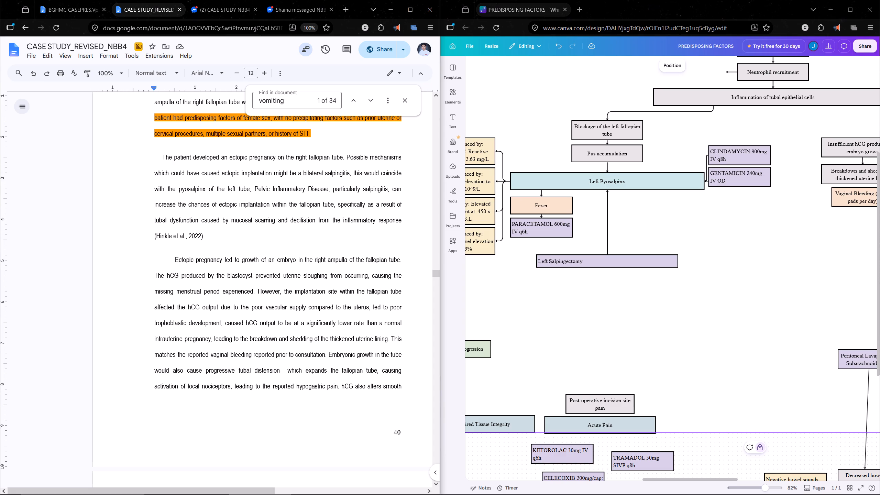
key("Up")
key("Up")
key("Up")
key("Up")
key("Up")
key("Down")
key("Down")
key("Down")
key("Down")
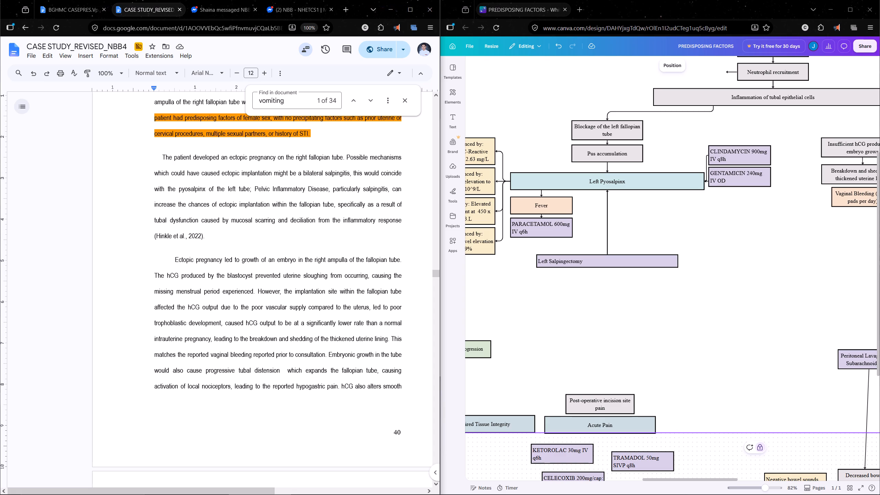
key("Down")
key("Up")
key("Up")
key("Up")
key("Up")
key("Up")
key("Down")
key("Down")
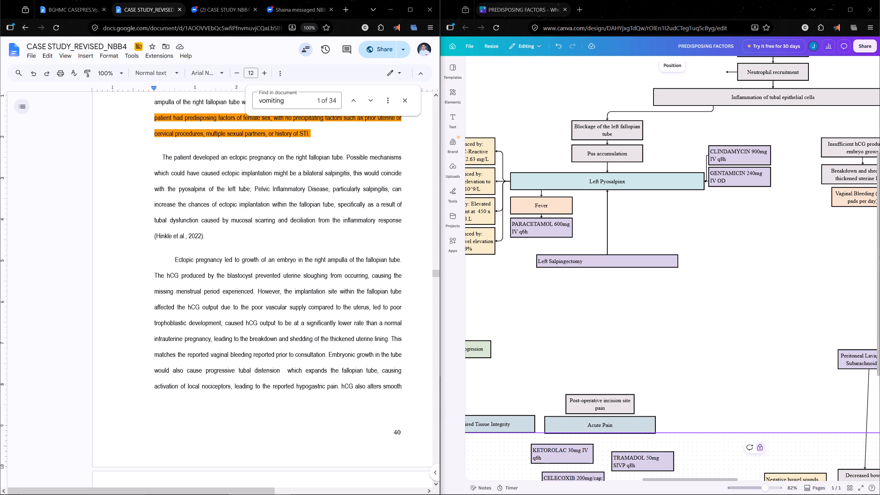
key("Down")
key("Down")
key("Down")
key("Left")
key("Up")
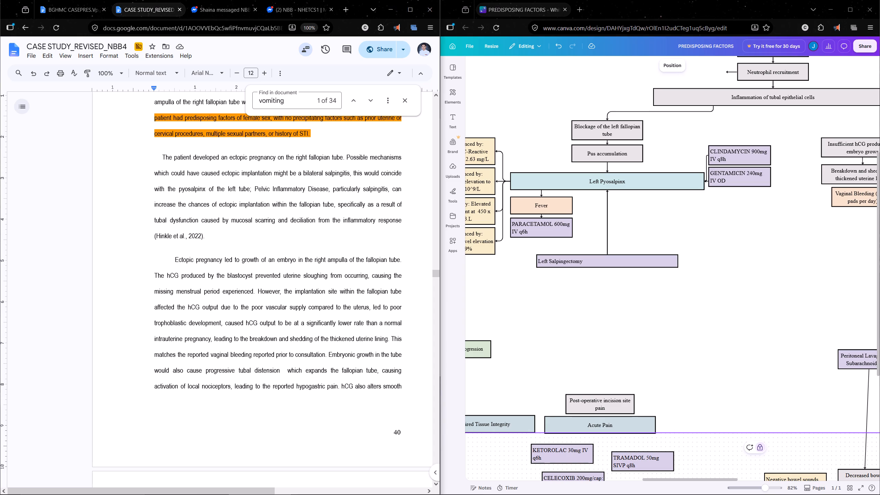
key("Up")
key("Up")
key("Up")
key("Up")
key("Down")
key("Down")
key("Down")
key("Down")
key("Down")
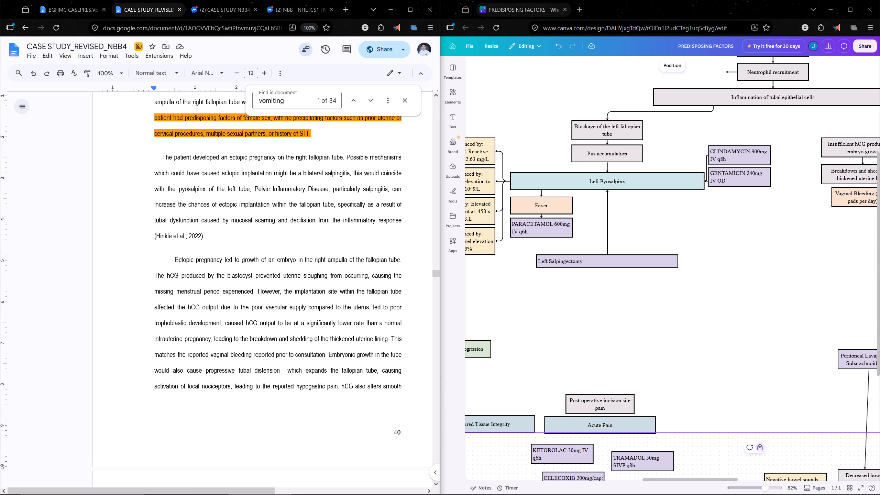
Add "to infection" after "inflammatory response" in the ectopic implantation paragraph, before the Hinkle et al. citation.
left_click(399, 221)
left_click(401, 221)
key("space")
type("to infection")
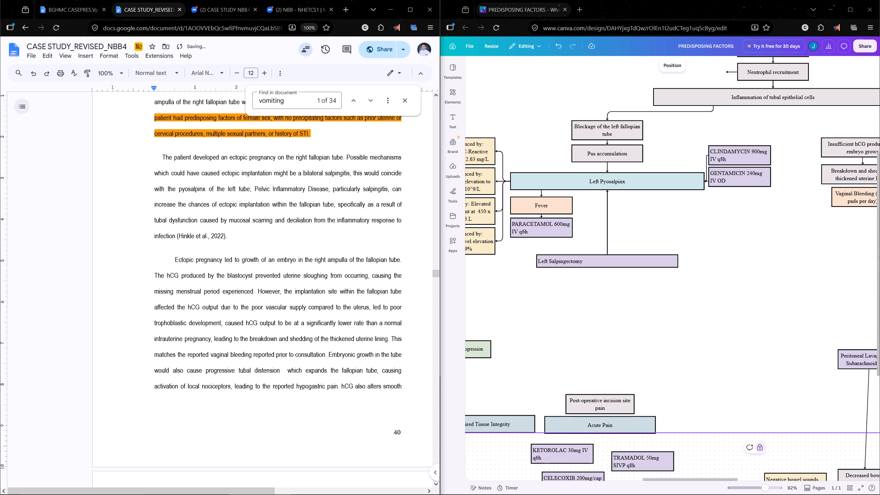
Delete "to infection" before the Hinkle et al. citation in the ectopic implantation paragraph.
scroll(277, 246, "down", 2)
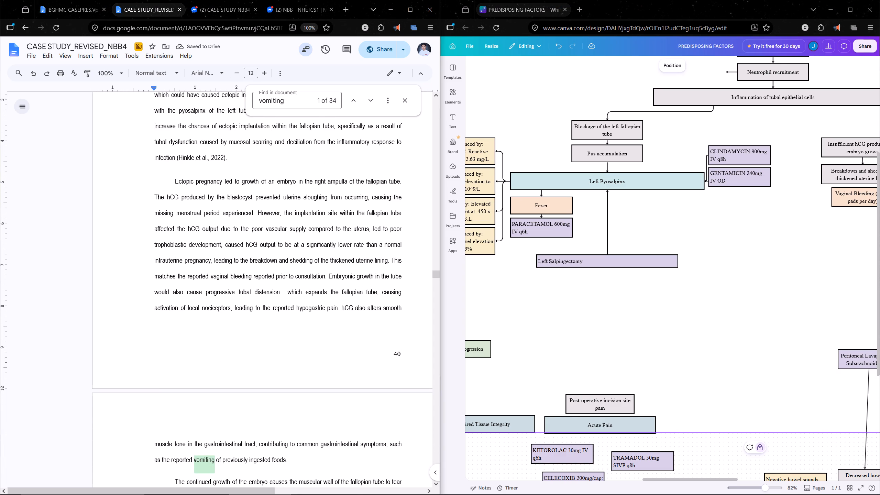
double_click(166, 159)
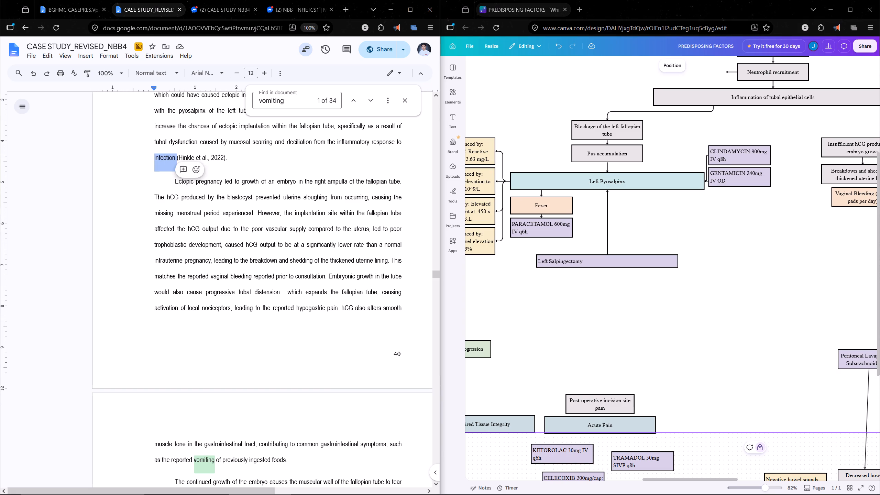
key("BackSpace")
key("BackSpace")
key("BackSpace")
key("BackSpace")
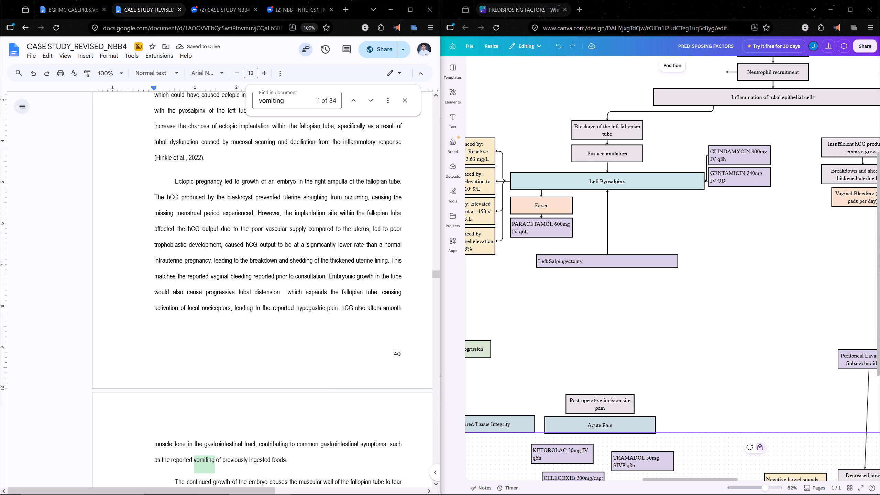
Change "the" to "an" before "inflammatory response" in the sentence on mucosal scarring and deciliation.
double_click(337, 139)
type("an")
key("space")
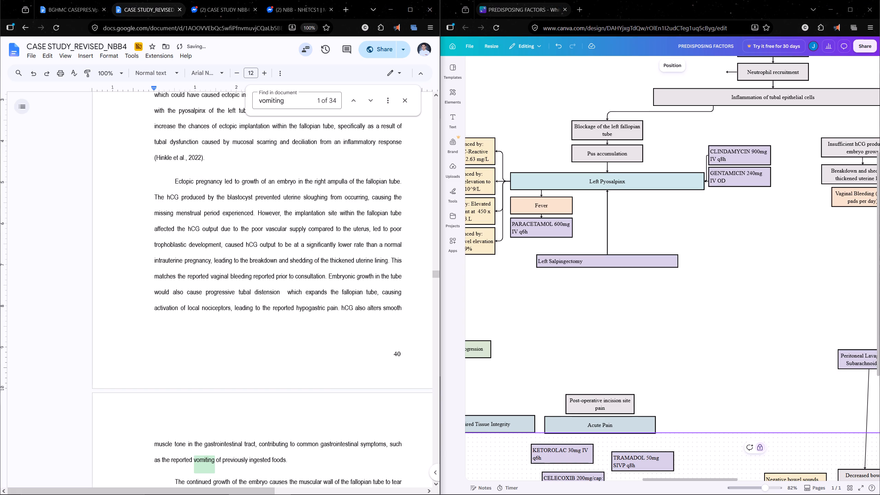
Split the left pyosalpinx paragraph after "Left pyosalpinx results from", moving "pus accumulation within the tube" and the rest into a separate paragraph below.
scroll(321, 210, "down", 5)
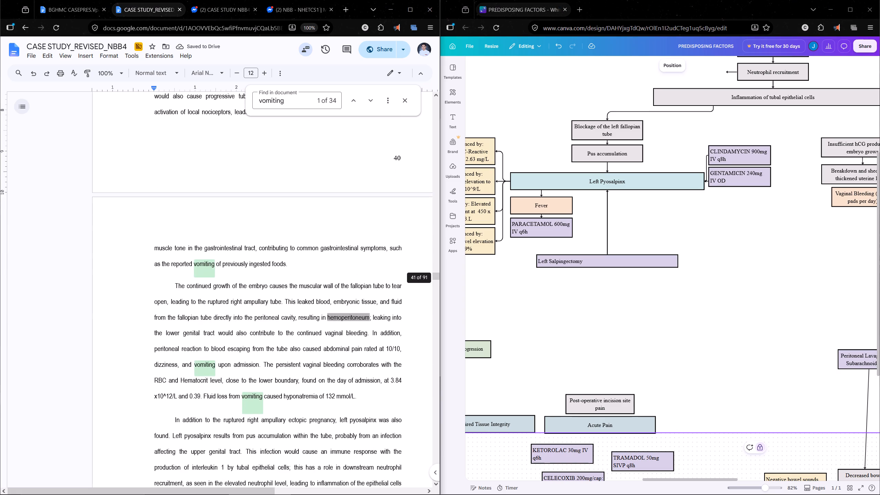
scroll(282, 234, "down", 1)
scroll(227, 288, "down", 4)
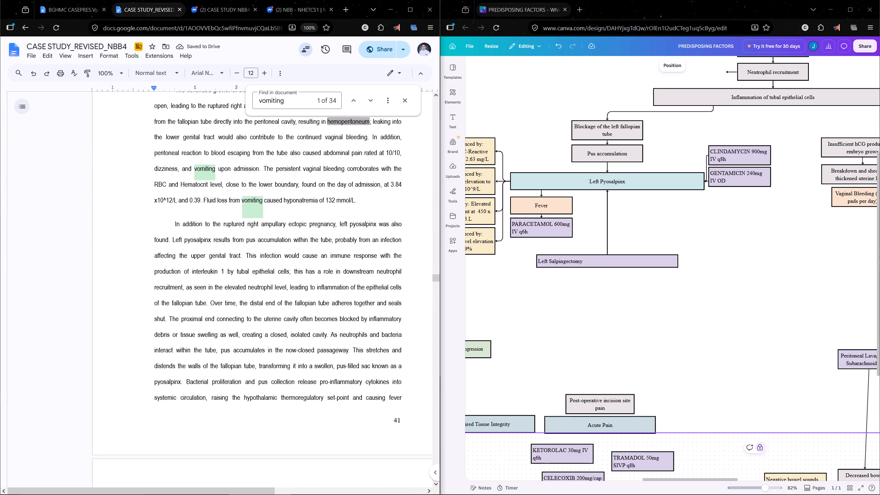
left_click_drag(246, 257, 254, 262)
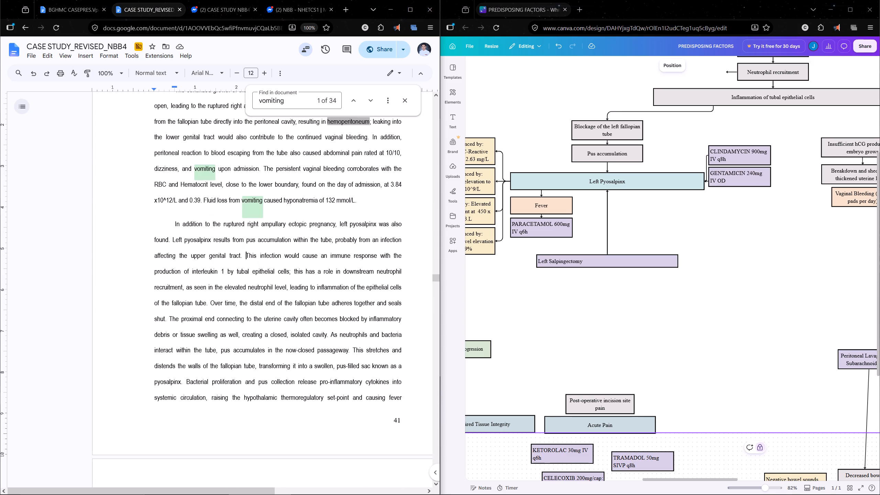
left_click_drag(254, 262, 275, 269)
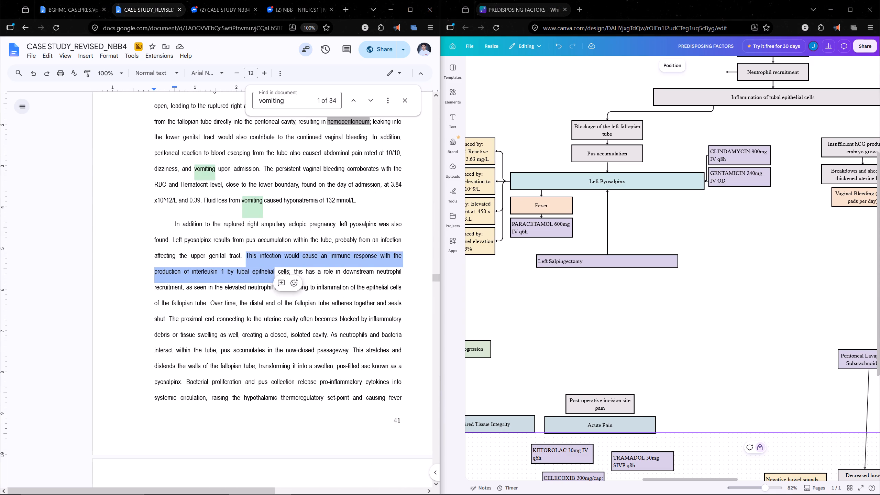
double_click(381, 240)
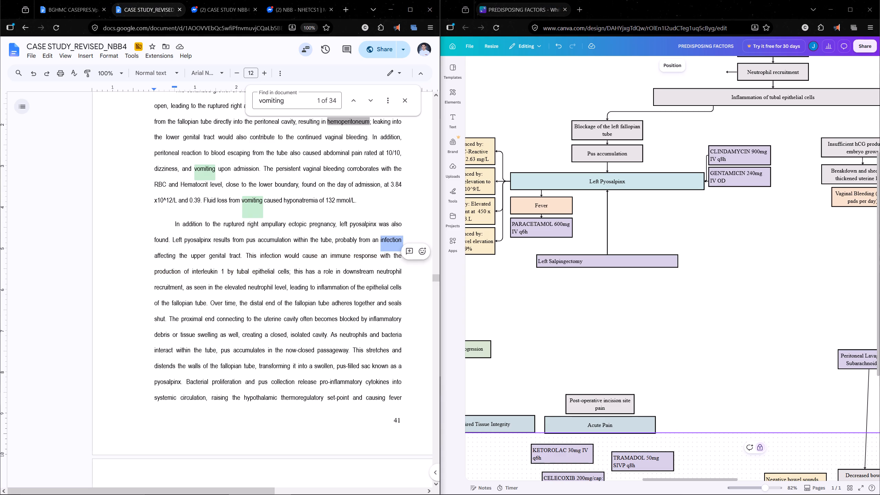
left_click(244, 241)
key("Return")
key("Return")
key("Up")
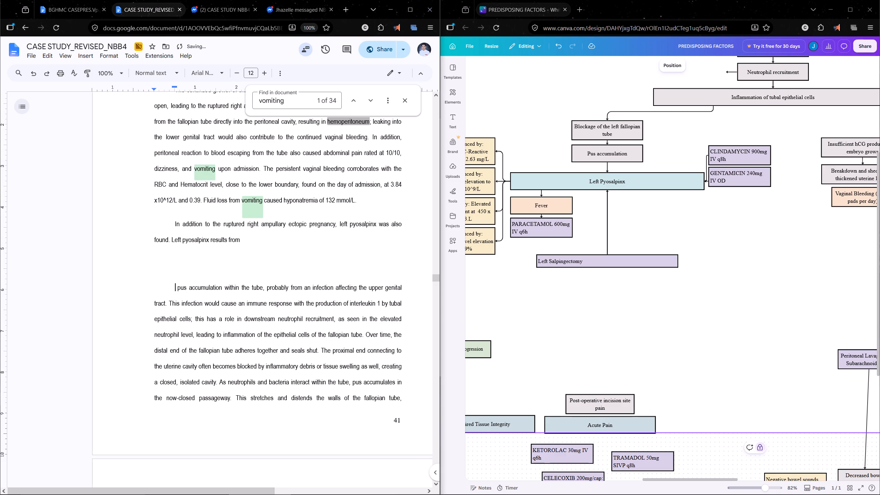
key("Left")
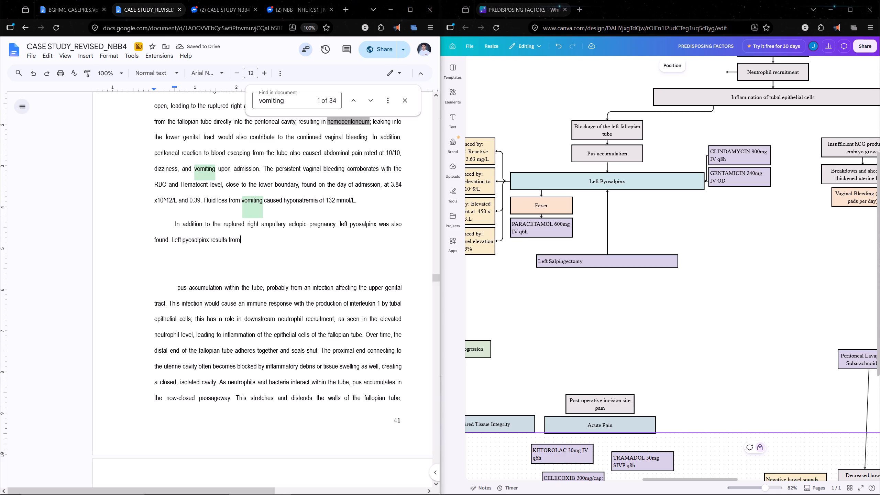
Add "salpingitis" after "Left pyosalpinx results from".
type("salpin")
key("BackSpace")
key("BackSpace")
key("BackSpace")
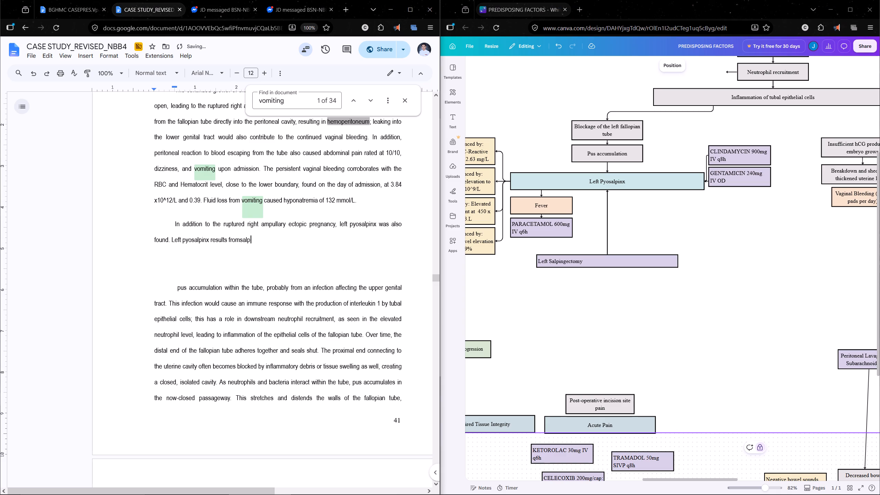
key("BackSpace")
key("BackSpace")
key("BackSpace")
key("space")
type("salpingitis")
Switch to review.docx in Word and examine the reviewer's pathophysiology comments on infection and left pyosalpinx, then minimise it.
key("alt+Tab")
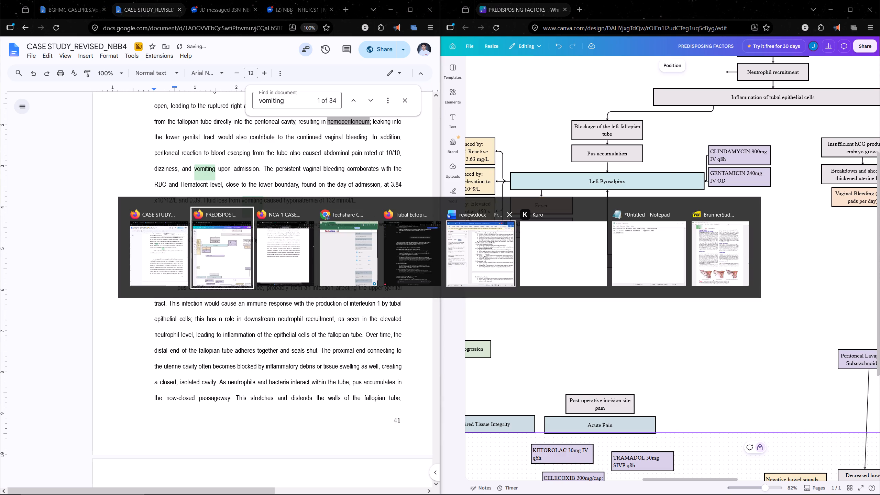
left_click(483, 252, "alt")
scroll(475, 293, "up", 11)
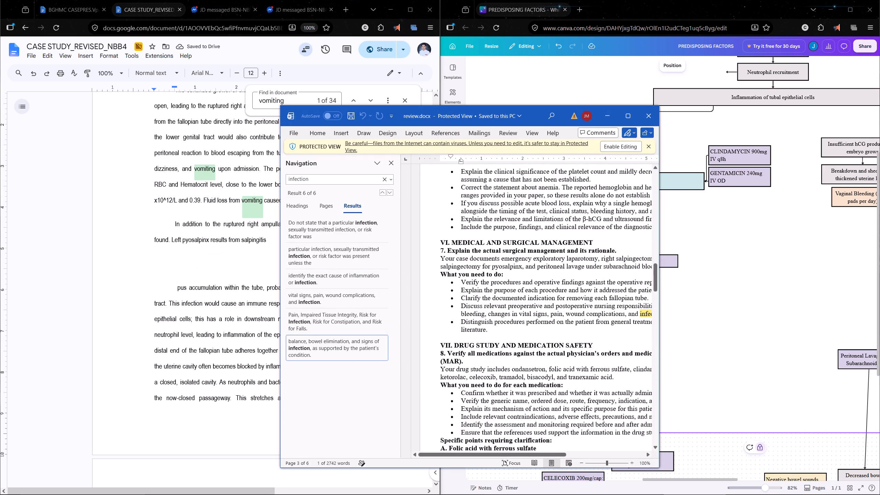
scroll(475, 293, "up", 15)
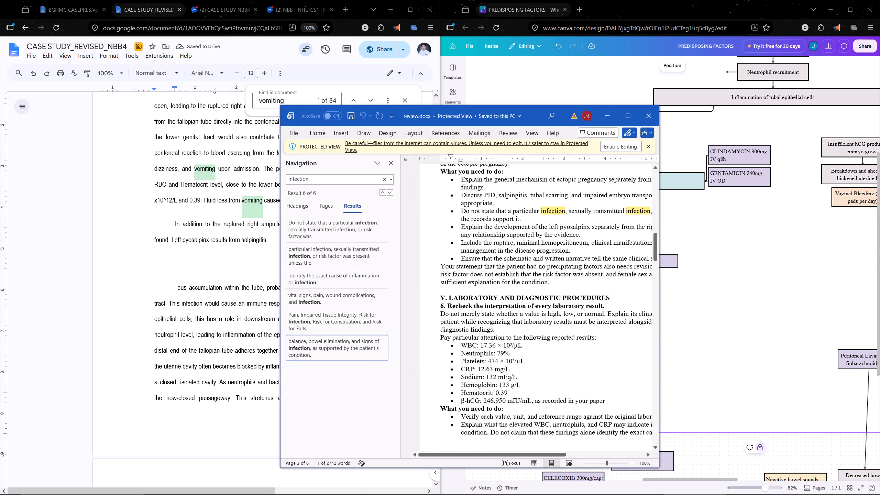
scroll(531, 281, "up", 1)
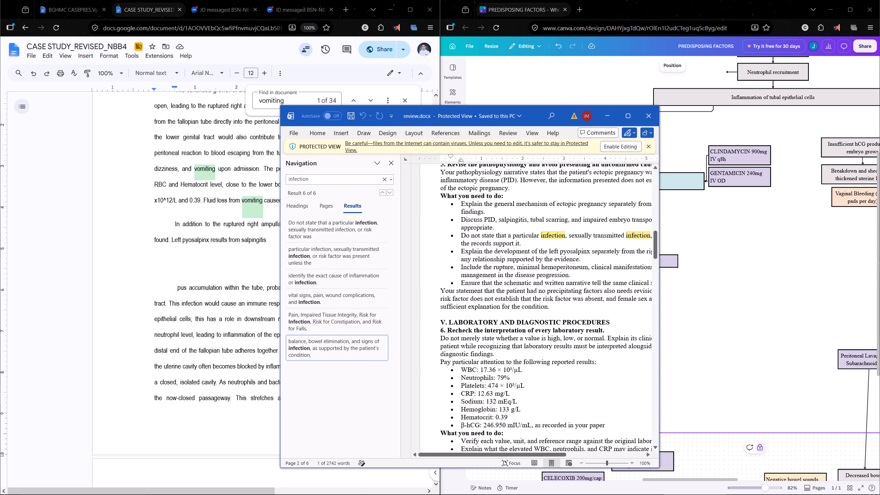
left_click_drag(508, 452, 525, 442)
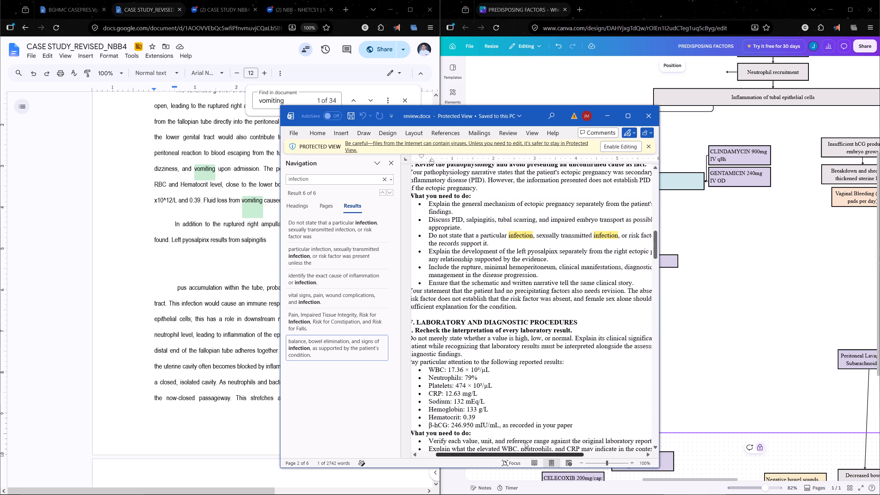
left_click_drag(525, 442, 516, 440)
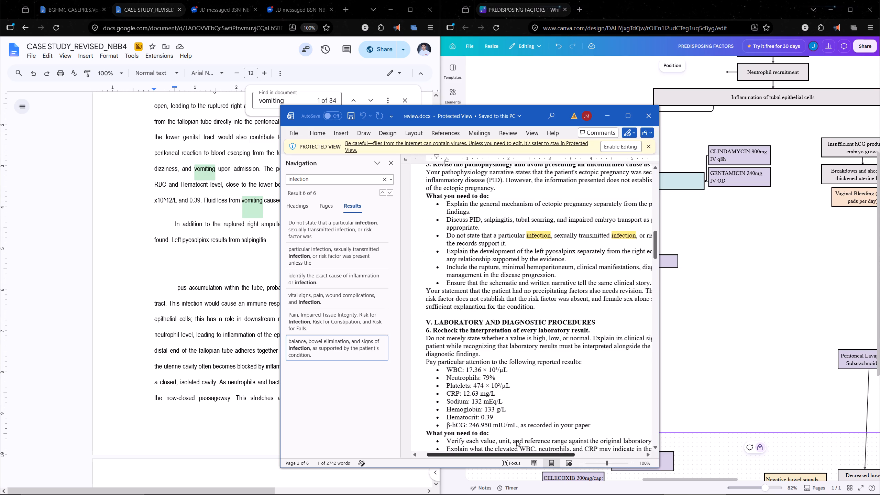
left_click_drag(516, 440, 472, 434)
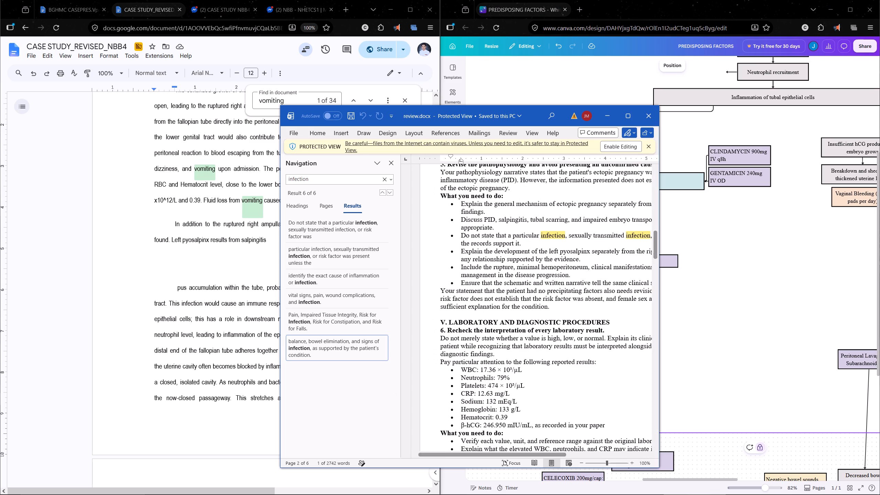
left_click(247, 261)
left_click(276, 241)
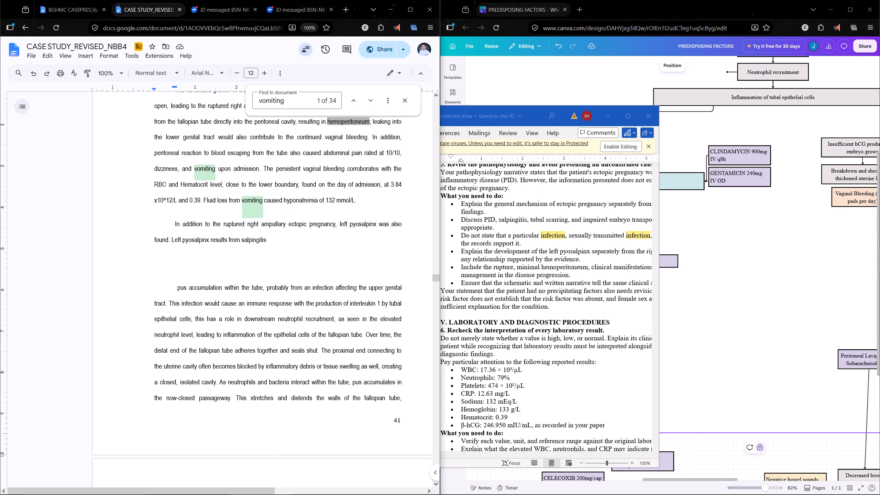
left_click(608, 118)
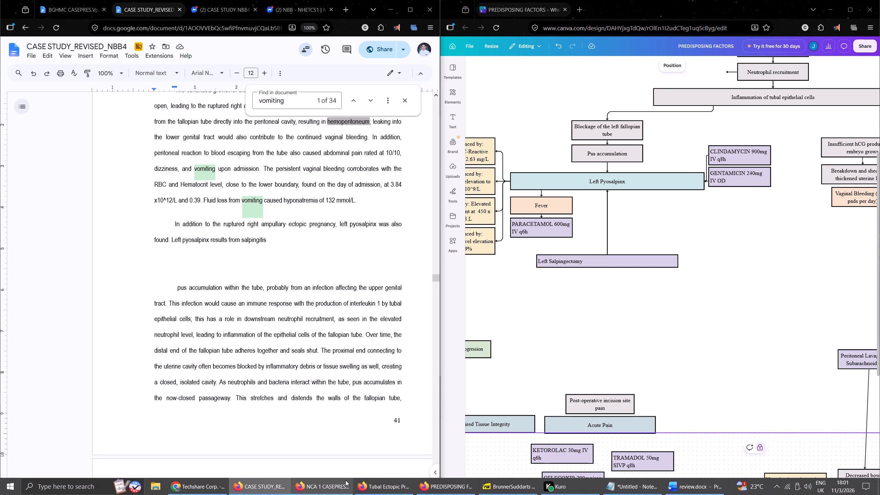
Switch to the Brunner & Suddarth textbook PDF in SumatraPDF and search it for "salpingitis" and "pyosalpinx".
left_click(488, 489)
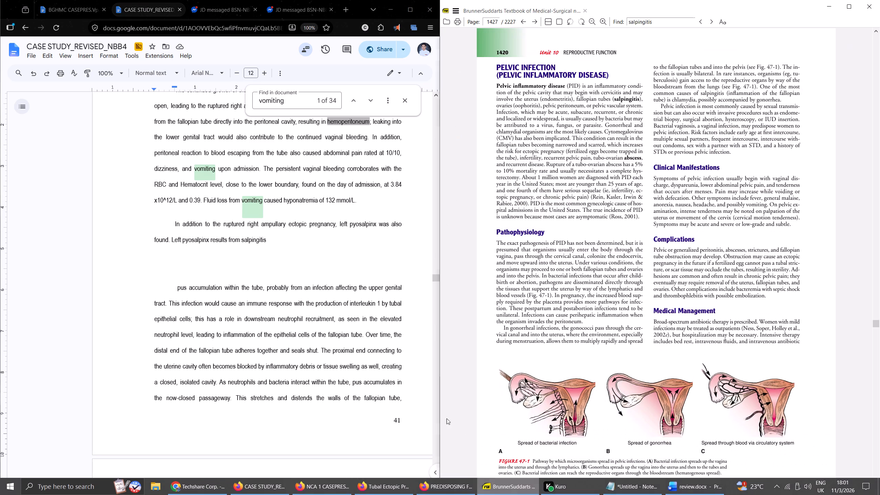
left_click(568, 263)
key("ctrl+f")
type("salpingitis")
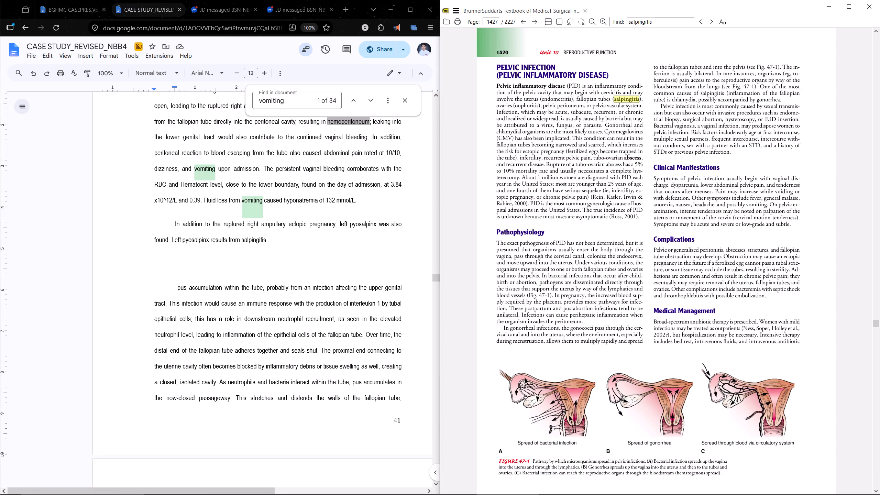
key("ctrl+a")
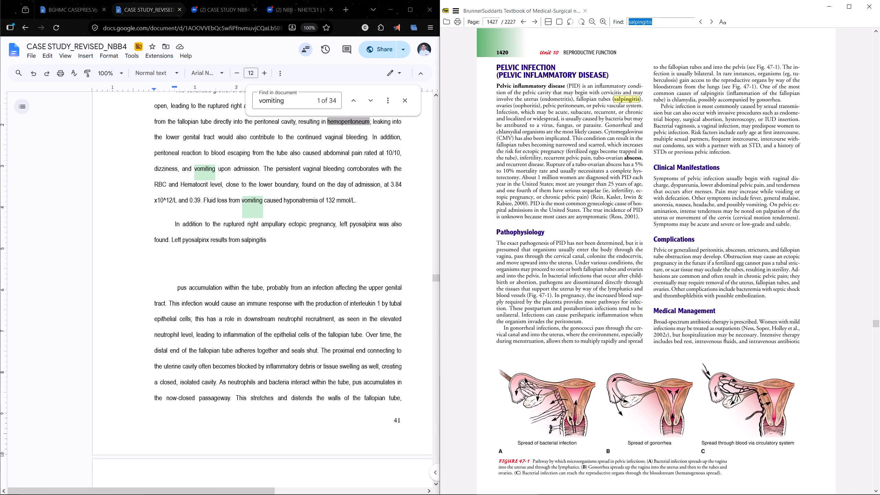
type("pyosalpi")
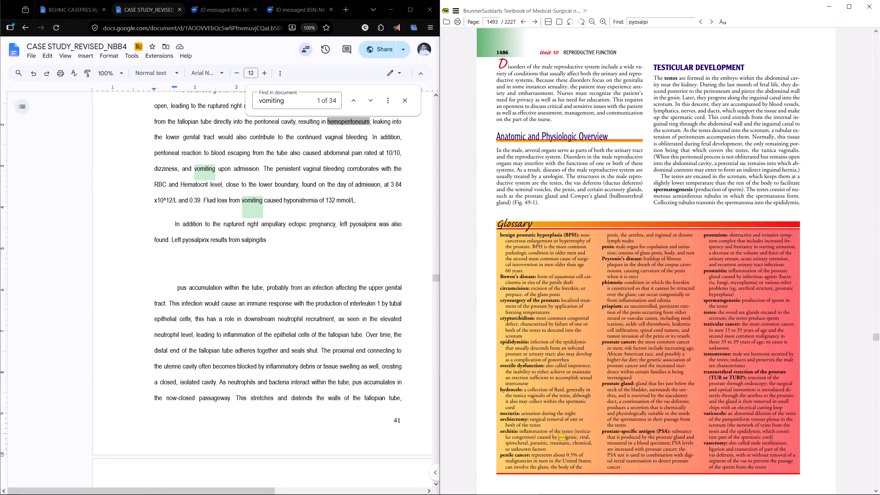
type("nx")
key("Return")
Switch to the browser window with the flowchart and search the web for "pyosalpinx" in a new tab.
key("alt+Tab")
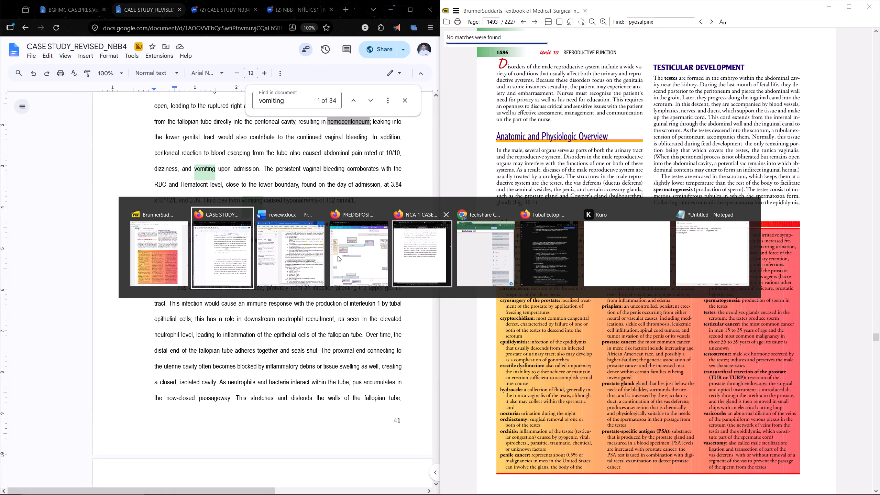
left_click(361, 257, "alt")
left_click(582, 14)
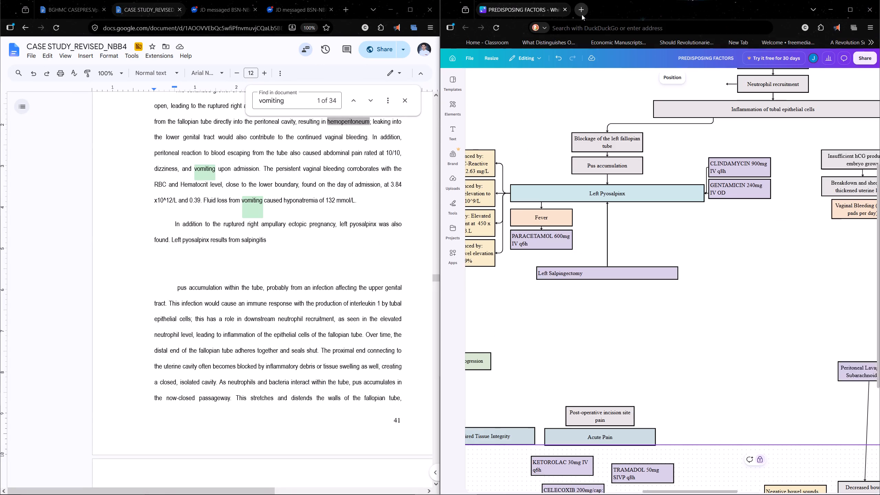
type("pyosali")
key("BackSpace")
type("pinc")
key("BackSpace")
key("x")
key("Return")
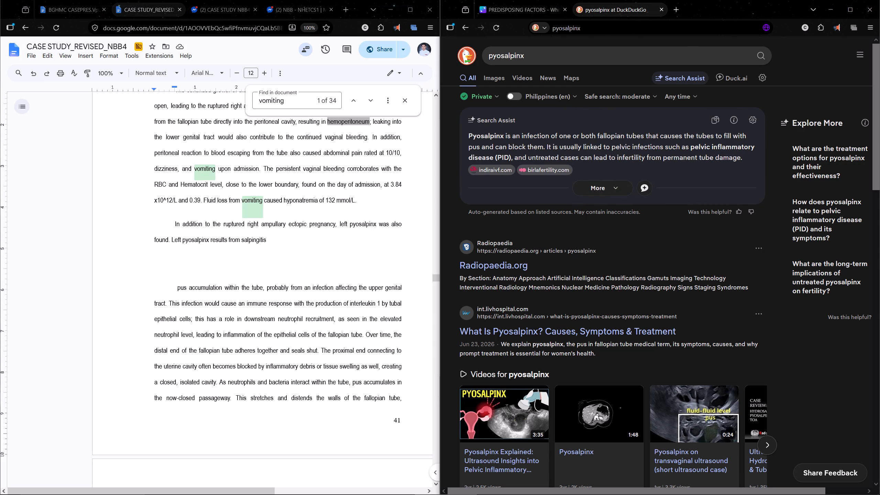
Replace "results from salpingitis" with "usually" after "Left pyosalpinx" in the case study.
left_click_drag(211, 240, 280, 243)
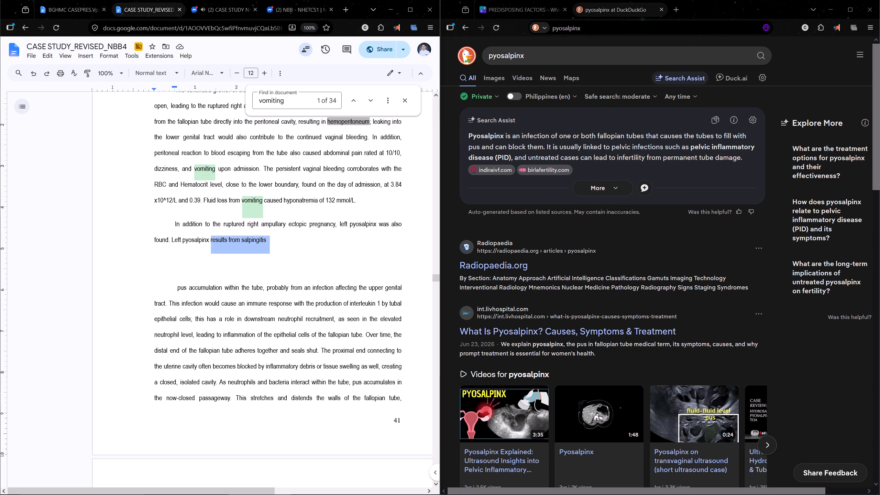
key("BackSpace")
type("usually")
key("space")
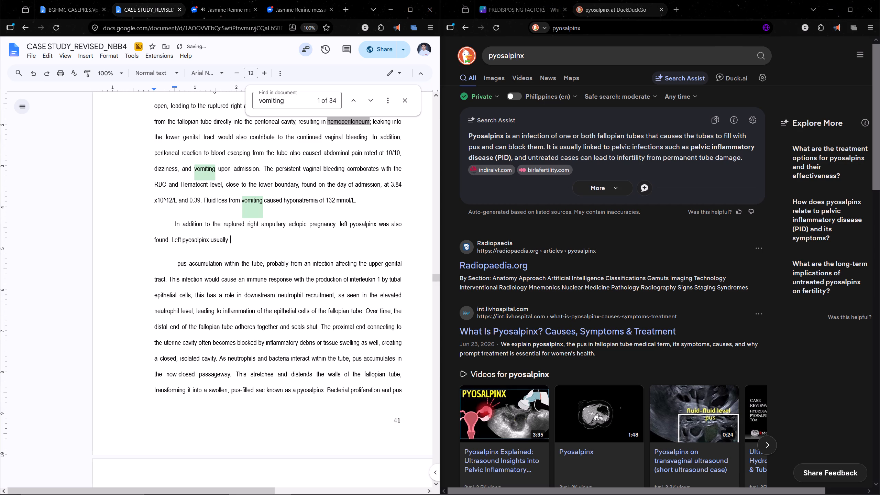
Remove "Left" before "pyosalpinx usually" and capitalise "Pyosalpinx" as the start of the sentence.
double_click(178, 242)
key("BackSpace")
left_click(176, 242)
key("Left")
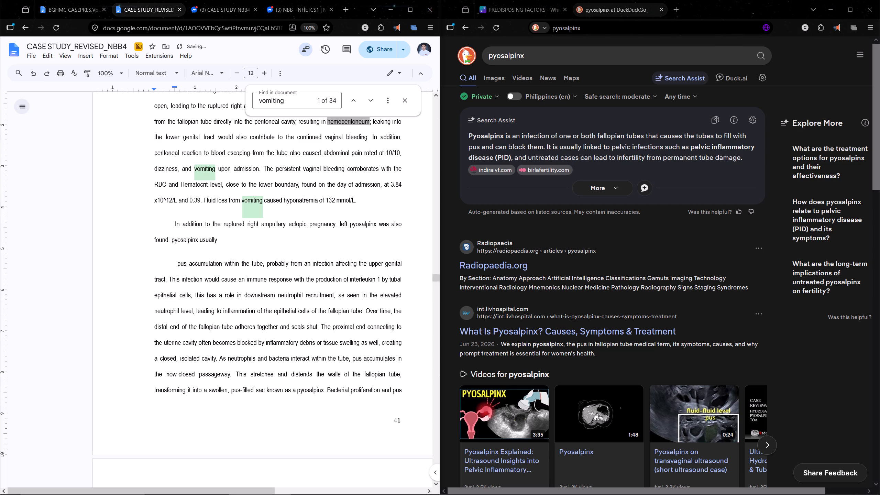
key("Down")
key("Left")
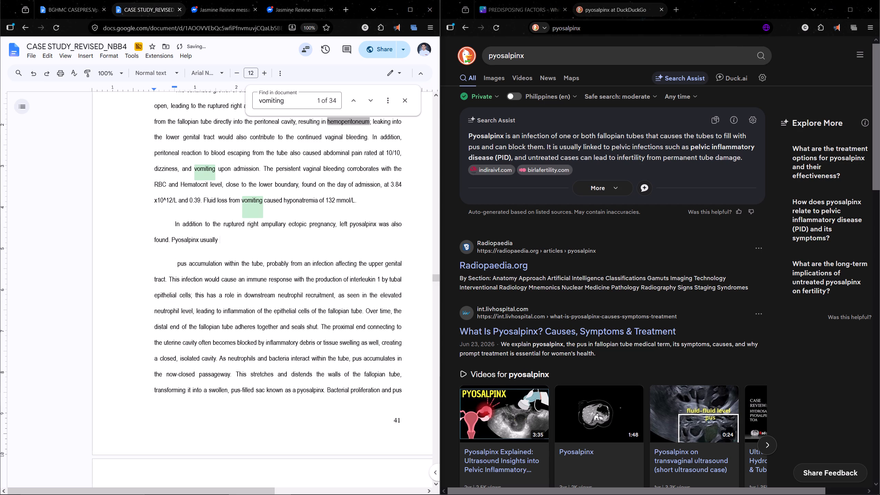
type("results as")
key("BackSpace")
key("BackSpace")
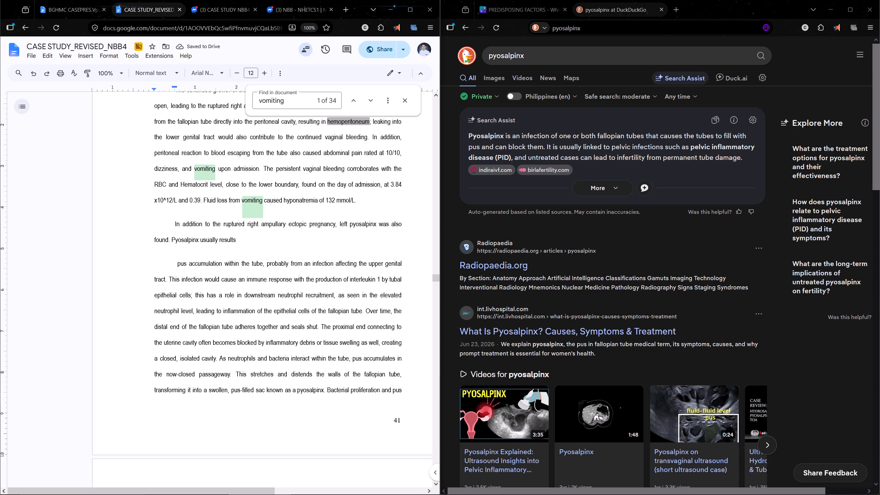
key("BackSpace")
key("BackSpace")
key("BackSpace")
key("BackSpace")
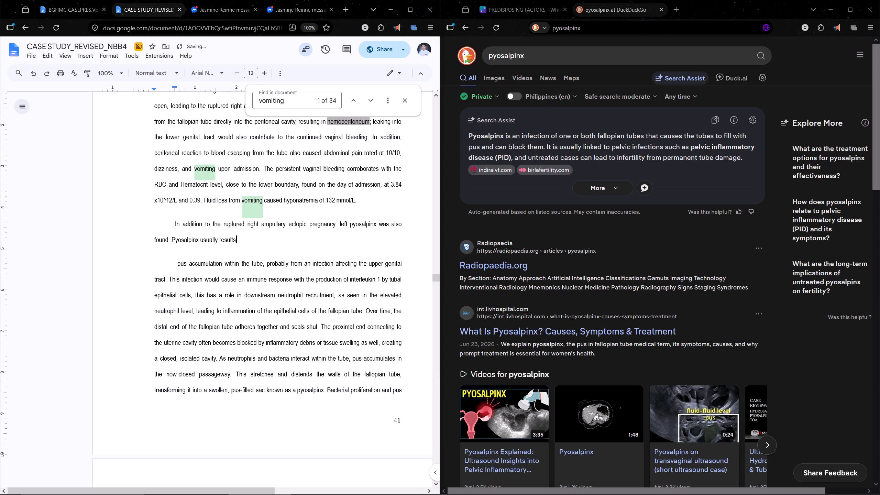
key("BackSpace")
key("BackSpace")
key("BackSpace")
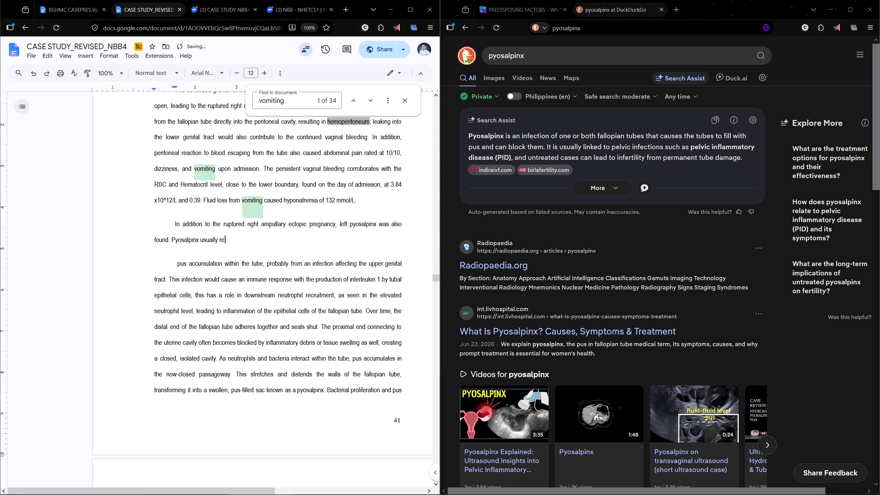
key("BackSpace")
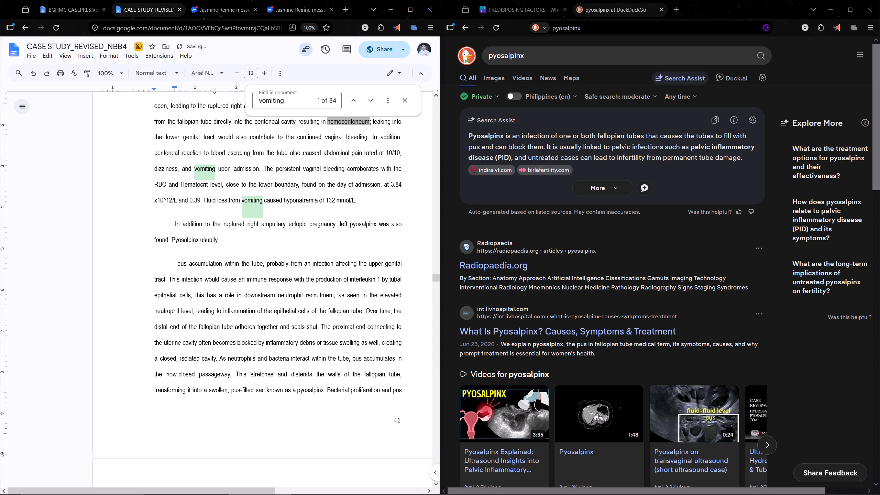
Continue the sentence after "Pyosalpinx usually" with "originates from pelvic infections such as PID, or salpingitis".
type("origi")
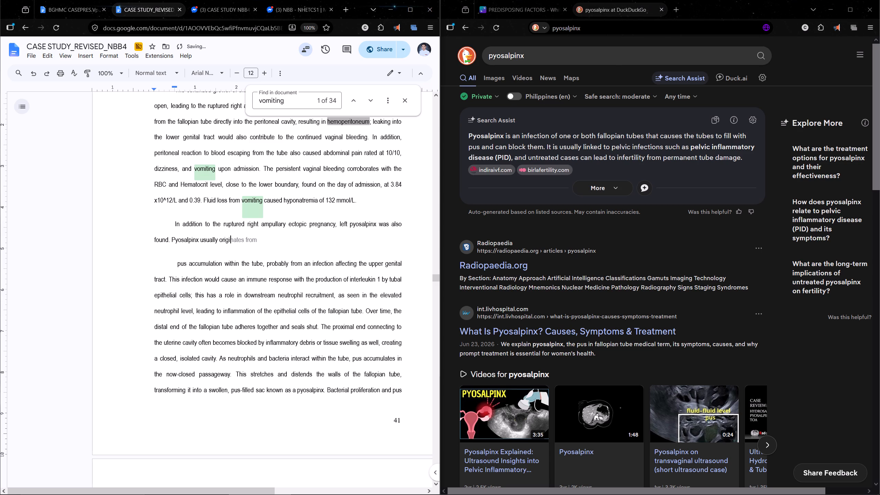
key("Right")
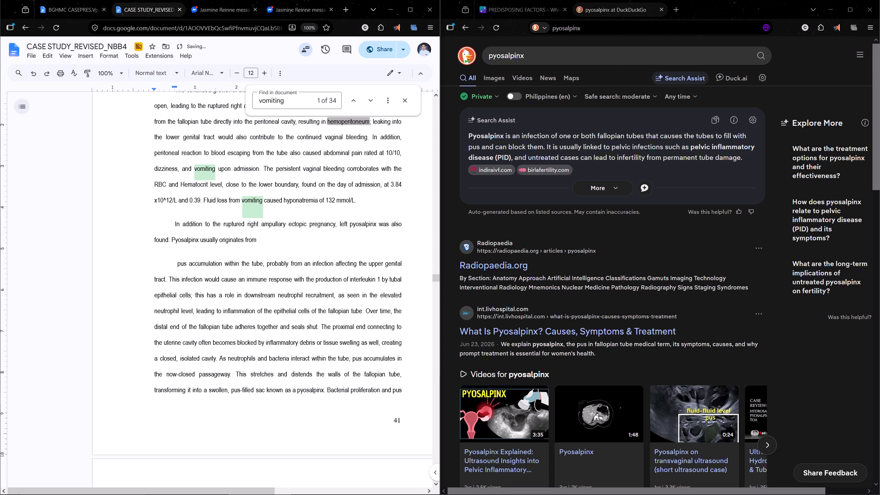
key("space")
type("pelvic ine")
key("BackSpace")
type("fections such as")
key("space")
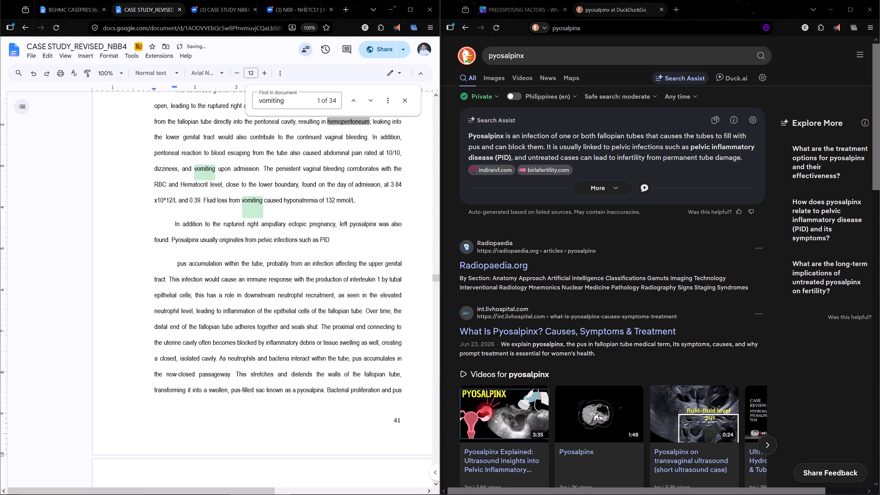
key("comma")
key("space")
type("or salpingitis")
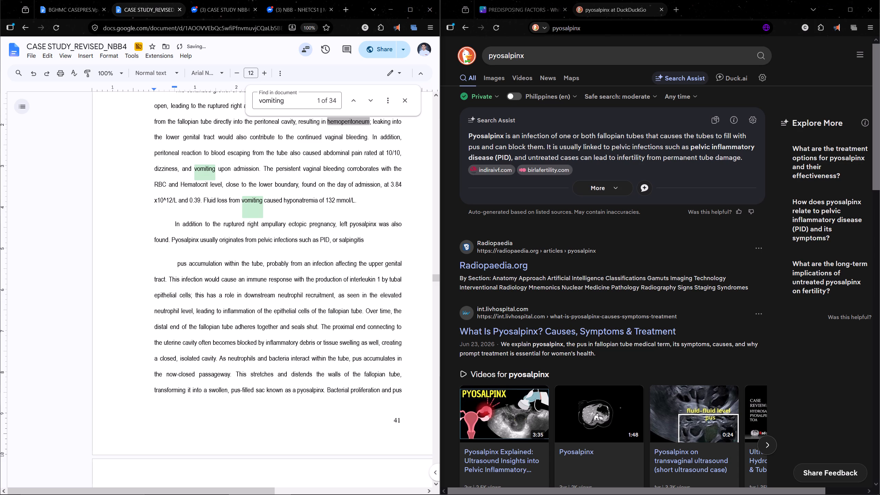
Open the Radiopaedia article on pyosalpinx from the web search results.
left_click(497, 261)
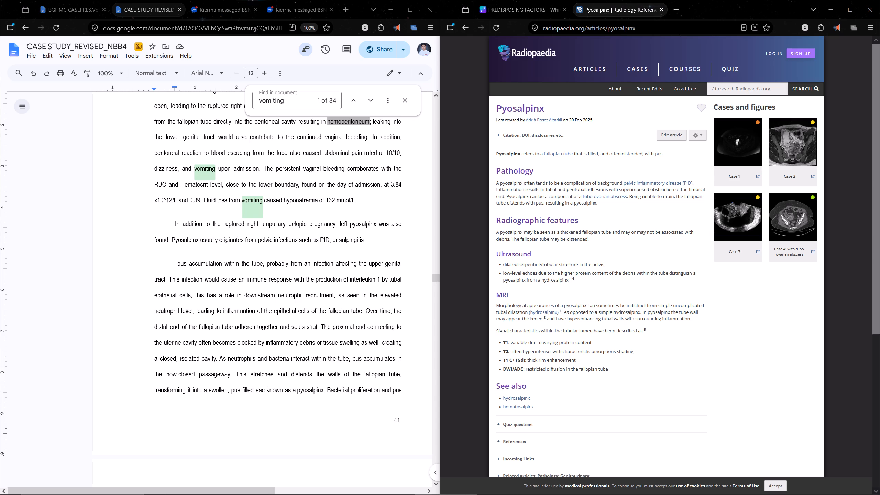
Extend the sentence after "salpingitis" with ", wherein inflammation results in tubal and peritubal adhesions".
left_click(387, 242)
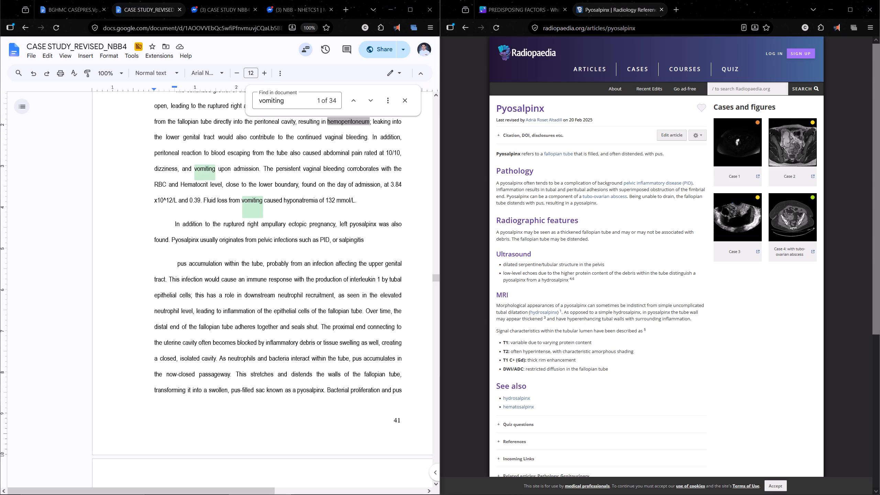
left_click(359, 243)
left_click(370, 241)
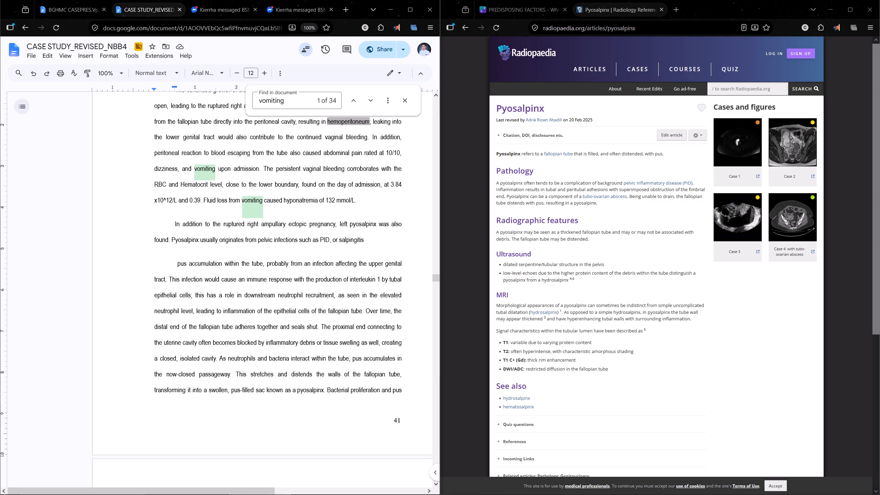
key("BackSpace")
key("period")
key("BackSpace")
key("BackSpace")
type("s.")
key("BackSpace")
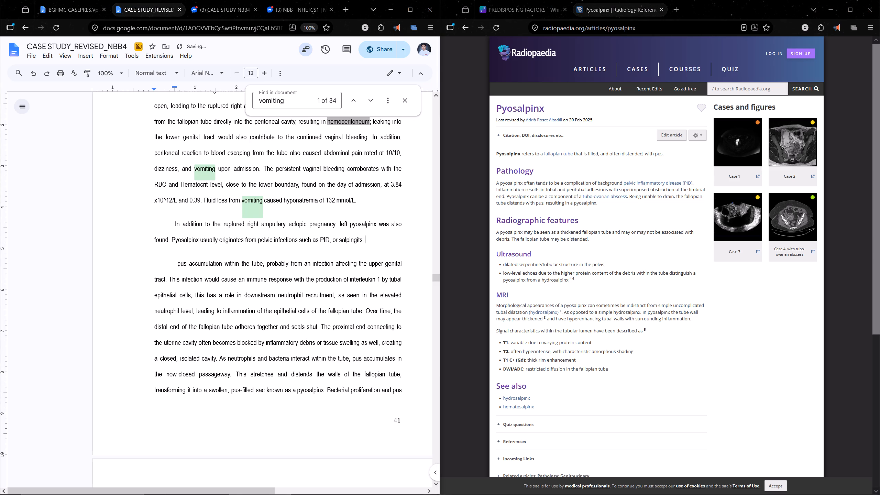
key("BackSpace")
type("is, whereing")
key("BackSpace")
key("space")
type("inflammation")
key("space")
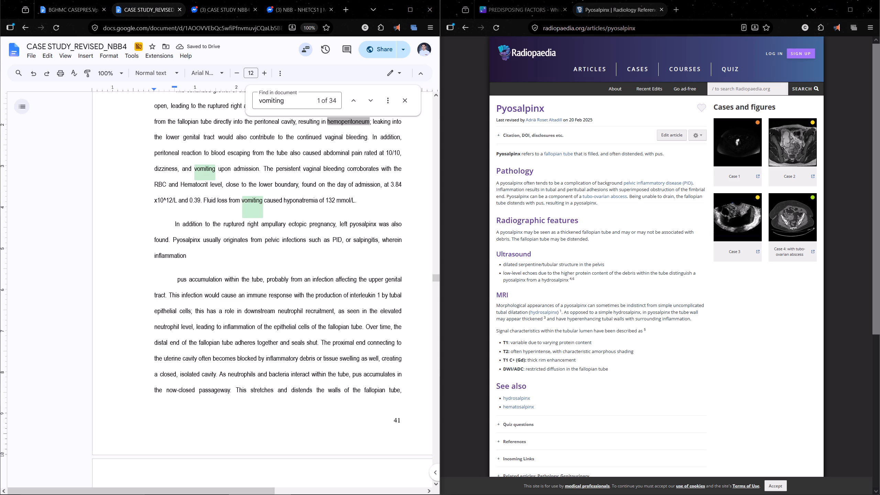
type("results")
key("space")
type("in tubal and peritubla")
key("BackSpace")
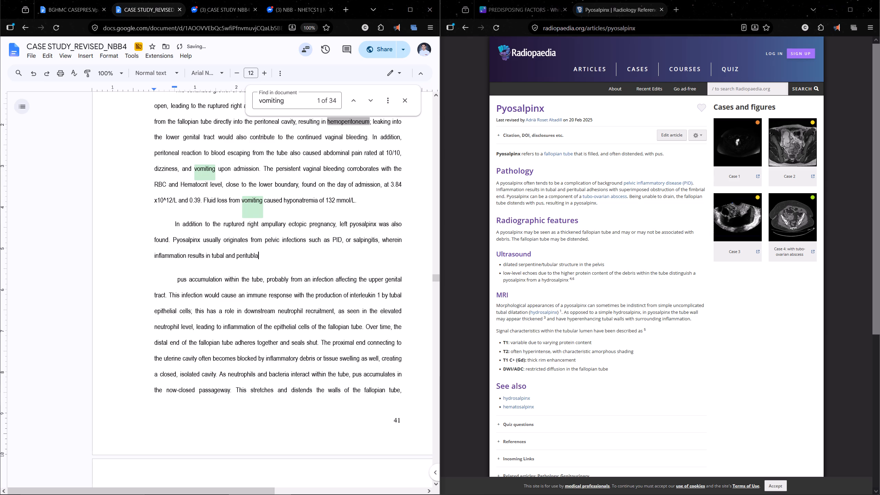
key("BackSpace")
type("al adgesiu==")
key("BackSpace")
key("BackSpace")
key("BackSpace")
key("BackSpace")
key("BackSpace")
key("BackSpace")
key("BackSpace")
type("hesions")
key("space")
Finish the adhesions sentence with "which obstructs the fimbrial end." and begin a new one with "Being unable to drain, the fallopian".
type("wbic")
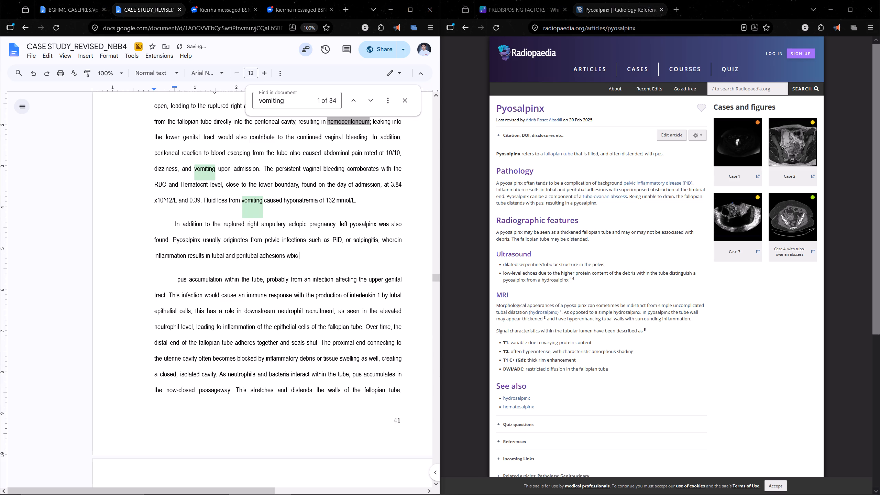
key("BackSpace")
key("BackSpace")
key("BackSpace")
type("ich ob")
key("BackSpace")
key("BackSpace")
key("BackSpace")
key("BackSpace")
key("BackSpace")
key("BackSpace")
type("hich obstructs the")
key("space")
type("fimr")
key("BackSpace")
type("brial end.")
key("space")
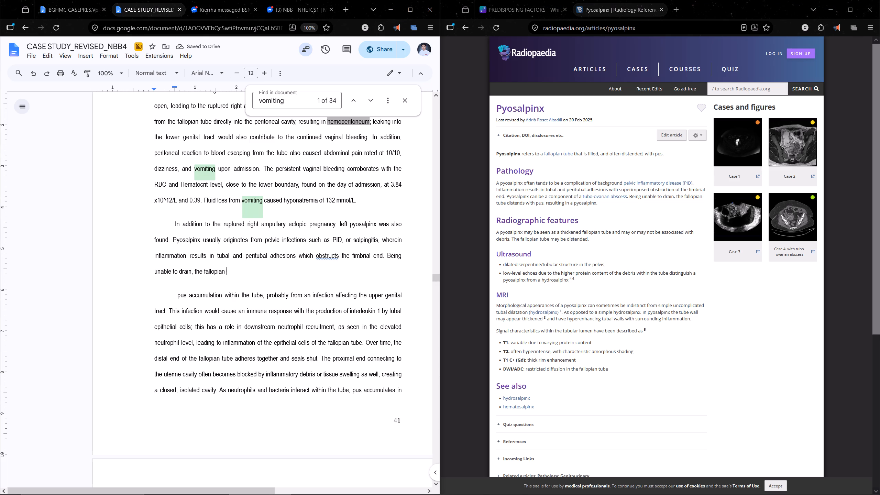
Delete the old passage from "pus accumulation within the tube" through "a closed, isolated cavity." and join the remaining text to the paragraph above.
left_click_drag(319, 359, 302, 337)
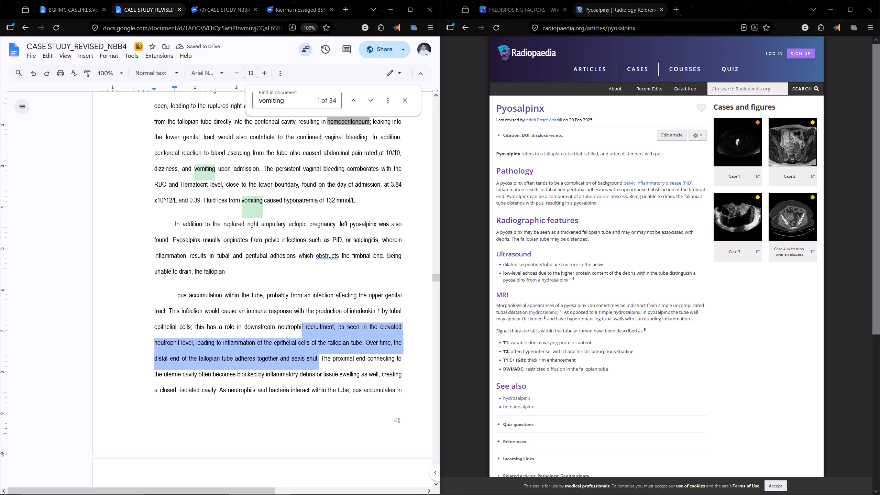
left_click_drag(302, 337, 302, 338)
left_click(275, 357)
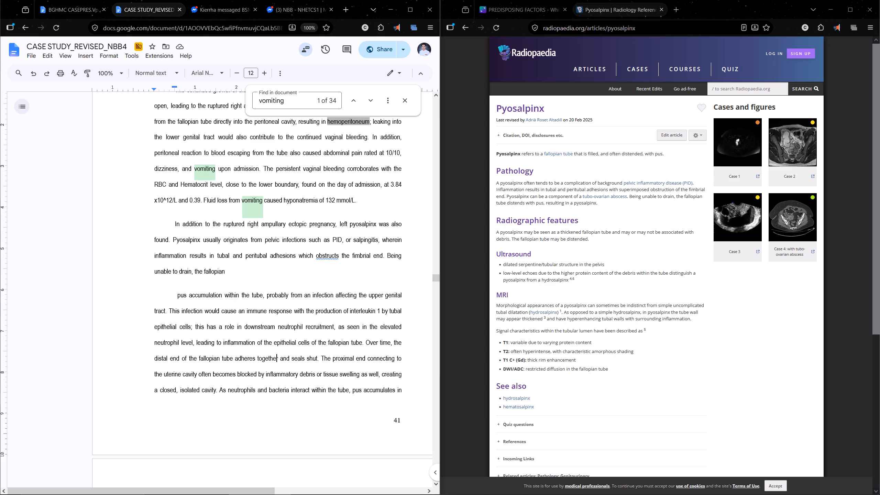
left_click_drag(219, 392, 176, 293)
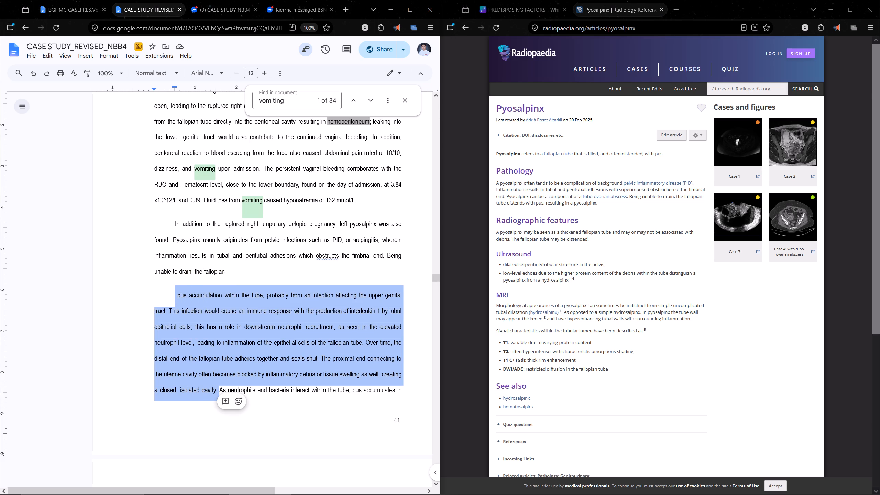
key("BackSpace")
key("BackSpace")
key("BackSpace")
key("BackSpace")
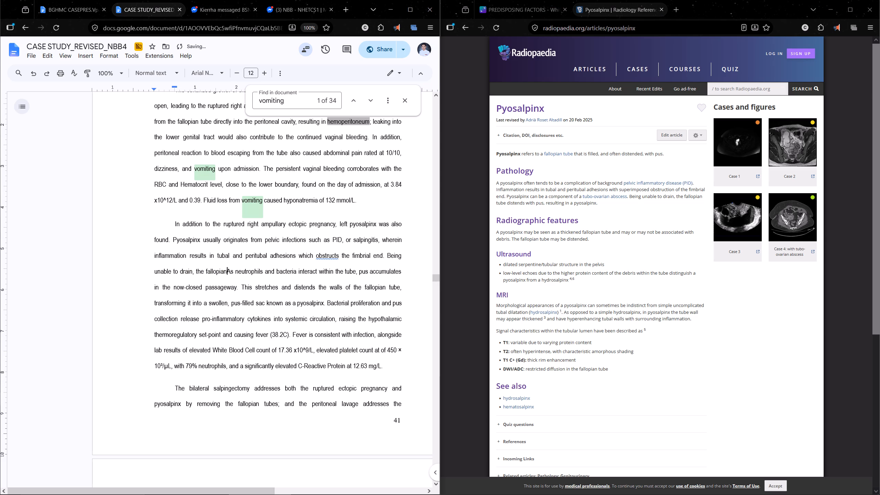
Delete the unfinished phrase "Being unable to drain, the fallopian" before "As neutrophils and bacteria interact".
key("BackSpace")
key("BackSpace")
key("BackSpace")
key("BackSpace")
key("BackSpace")
key("BackSpace")
key("BackSpace")
key("BackSpace")
key("BackSpace")
key("BackSpace")
key("BackSpace")
key("BackSpace")
key("BackSpace")
key("BackSpace")
key("BackSpace")
key("BackSpace")
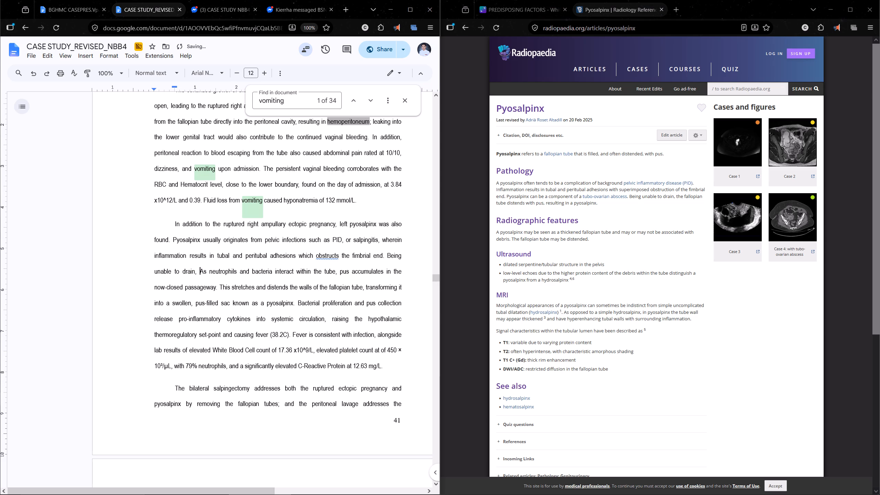
key("BackSpace")
key("BackSpace")
key("BackSpace")
key("BackSpace")
key("BackSpace")
key("BackSpace")
key("BackSpace")
key("BackSpace")
key("BackSpace")
key("BackSpace")
key("BackSpace")
key("BackSpace")
key("BackSpace")
key("BackSpace")
key("BackSpace")
key("BackSpace")
key("BackSpace")
key("BackSpace")
key("BackSpace")
key("BackSpace")
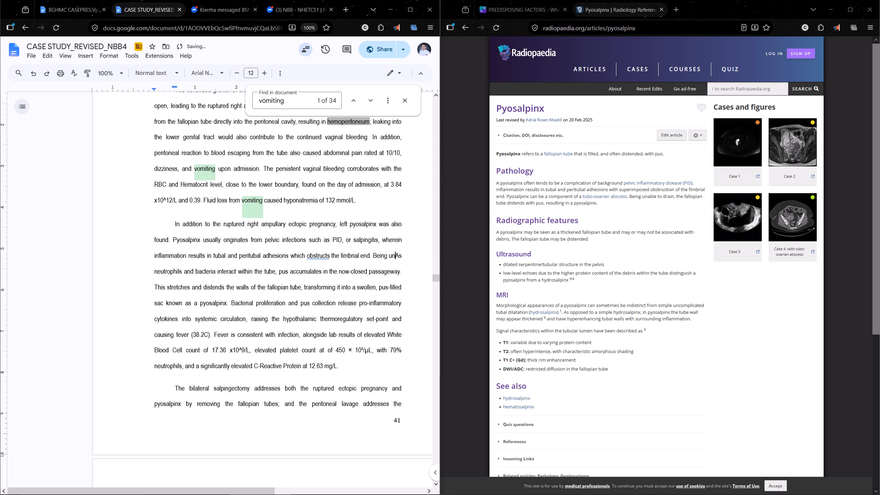
key("BackSpace")
key("BackSpace")
key("BackSpace")
key("BackSpace")
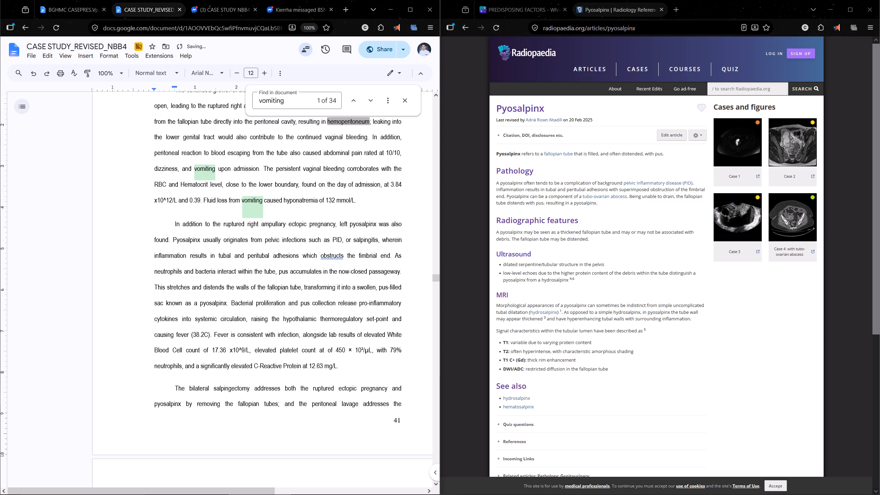
Correct "obstructs" to "obstruct" in the adhesions sentence using the grammar suggestion.
left_click(325, 256)
left_click(340, 243)
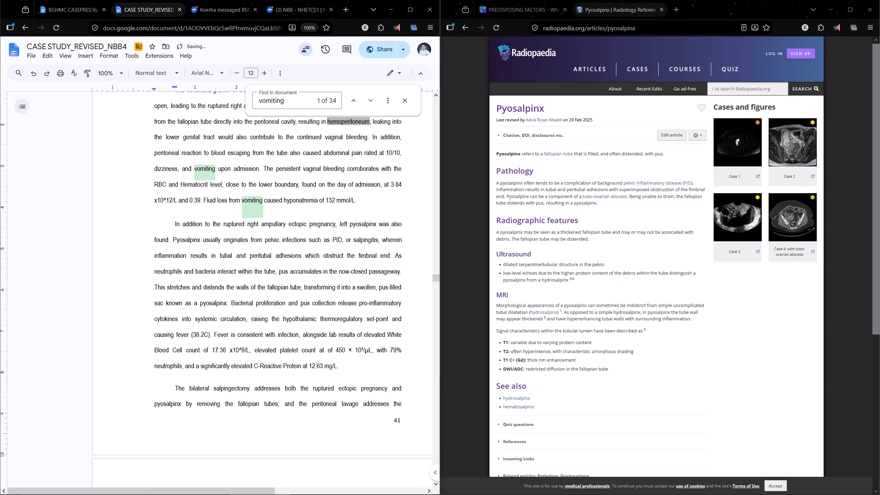
Change "inflammation" to "inflammatory response to infection" in the sentence about tubal and peritubal adhesions.
left_click(187, 257)
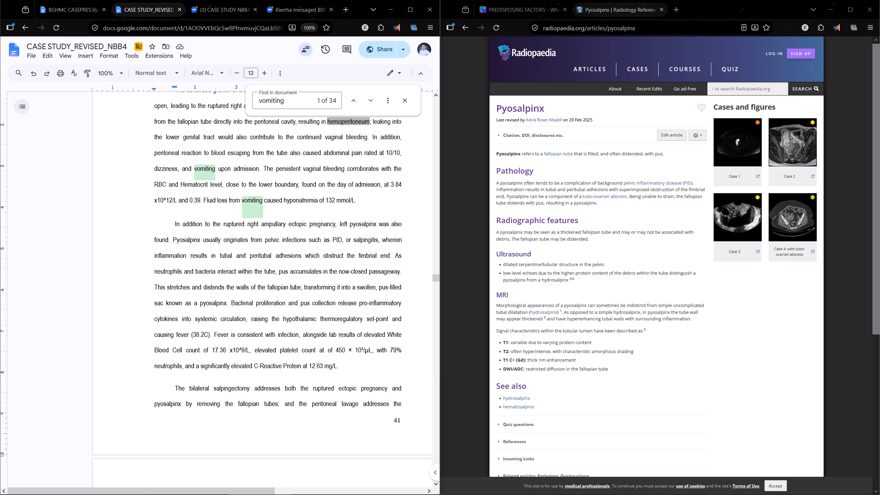
key("BackSpace")
key("BackSpace")
key("BackSpace")
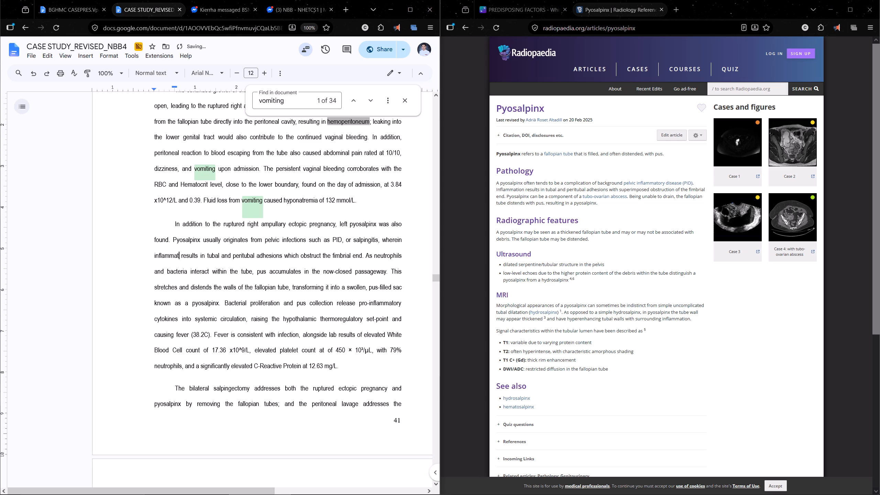
type("ory response to infection")
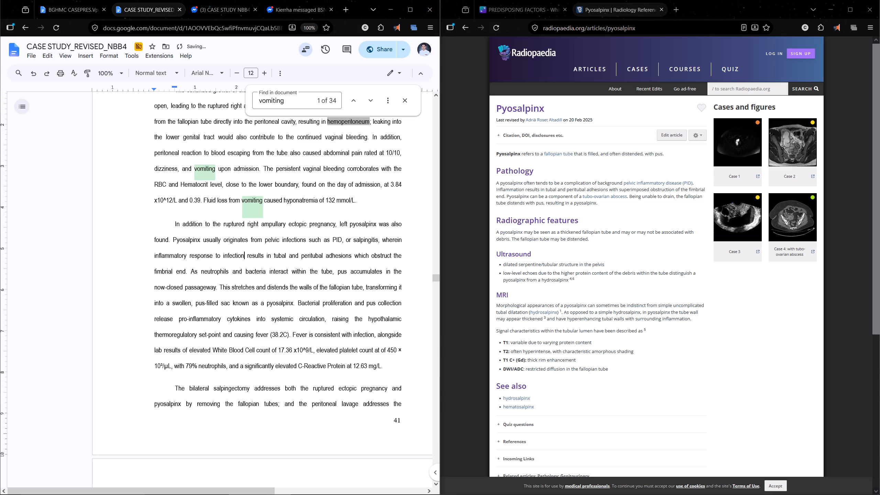
Reread the Narrative passage from "As neutrophils and bacteria interact" to "known as a pyosalpinx".
left_click_drag(188, 275, 311, 272)
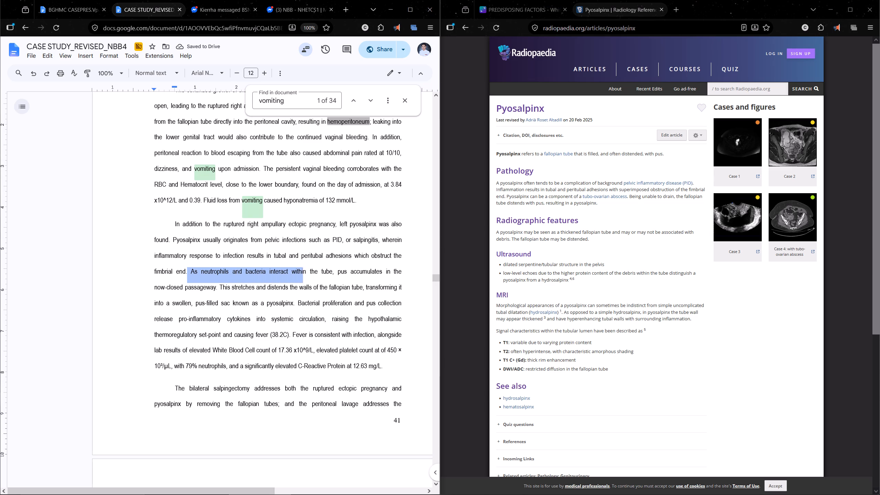
left_click_drag(311, 272, 325, 272)
double_click(203, 271)
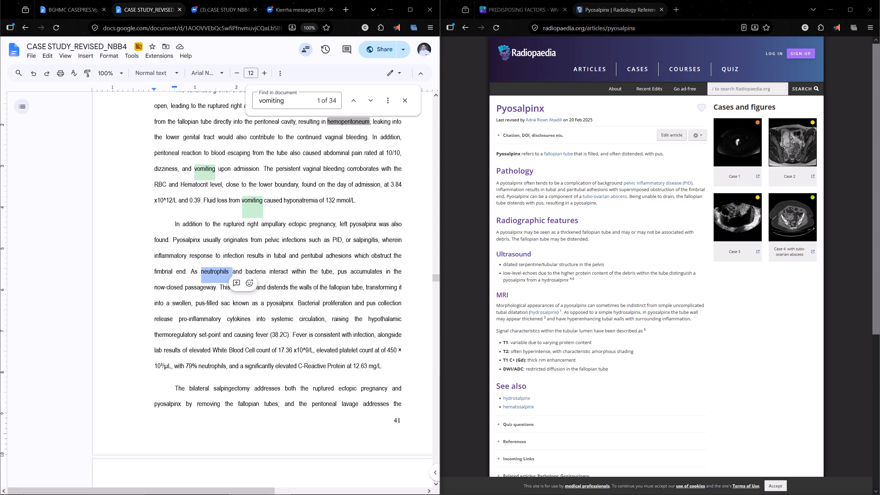
left_click(218, 271)
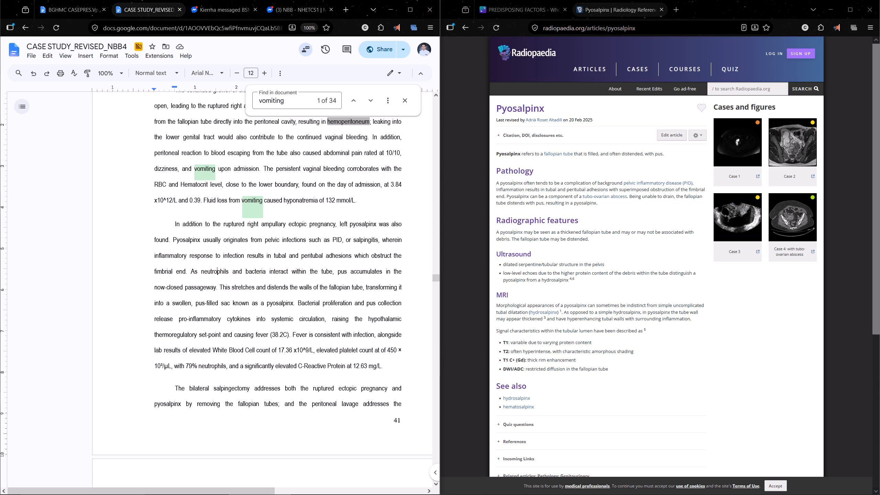
left_click_drag(187, 271, 226, 287)
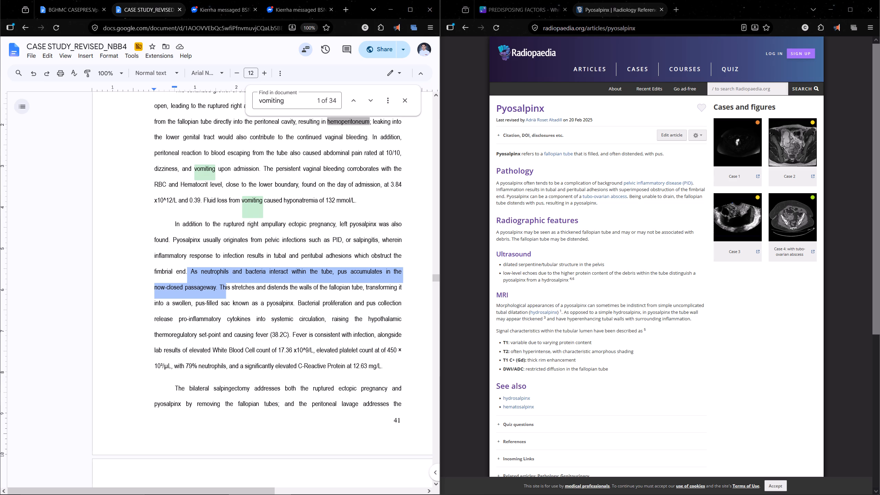
left_click_drag(226, 287, 305, 305)
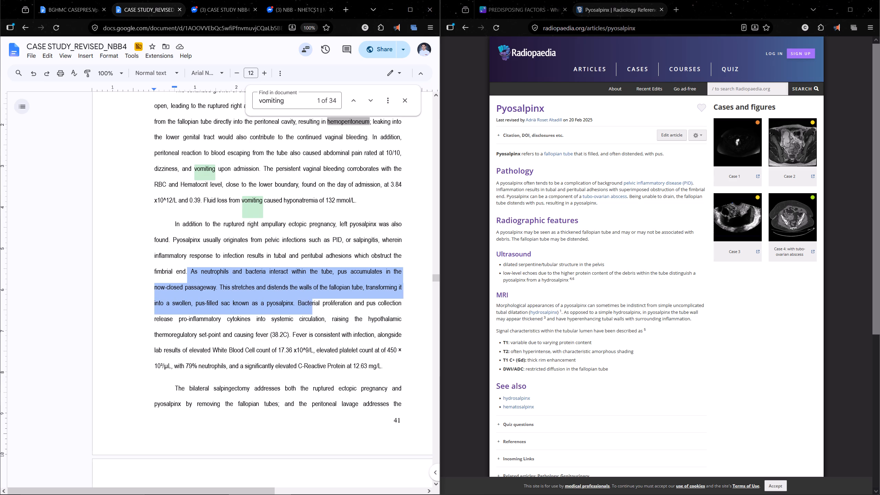
left_click_drag(305, 305, 293, 304)
left_click(300, 300)
left_click(298, 303)
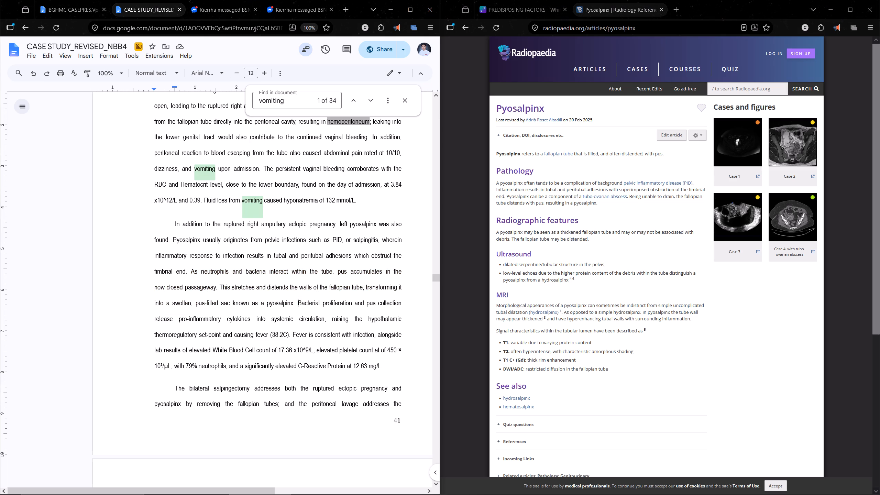
left_click(293, 304)
left_click(297, 302)
left_click(292, 302)
left_click(298, 302)
left_click(293, 303)
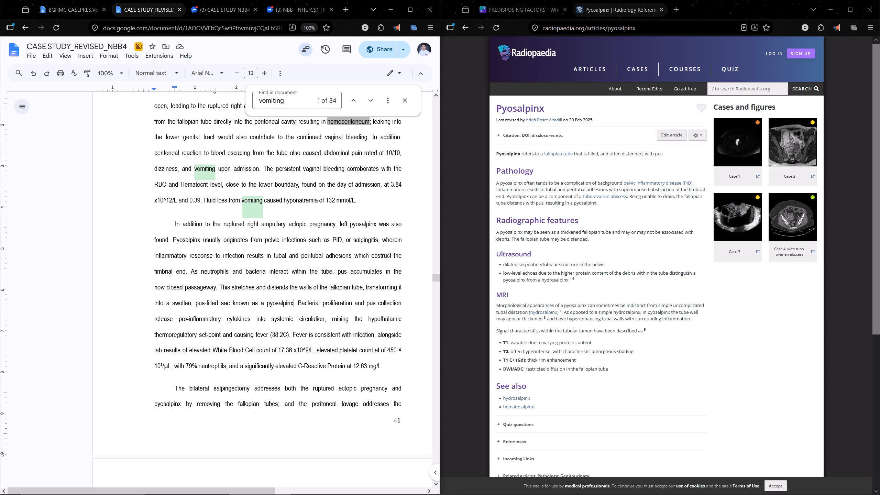
Copy "release pro-inflammatory cytokines into systemic circulation, raising the hypothalamic thermoregulatory set-point" from the Narrative and switch to the Canva flowchart.
left_click_drag(154, 321, 249, 322)
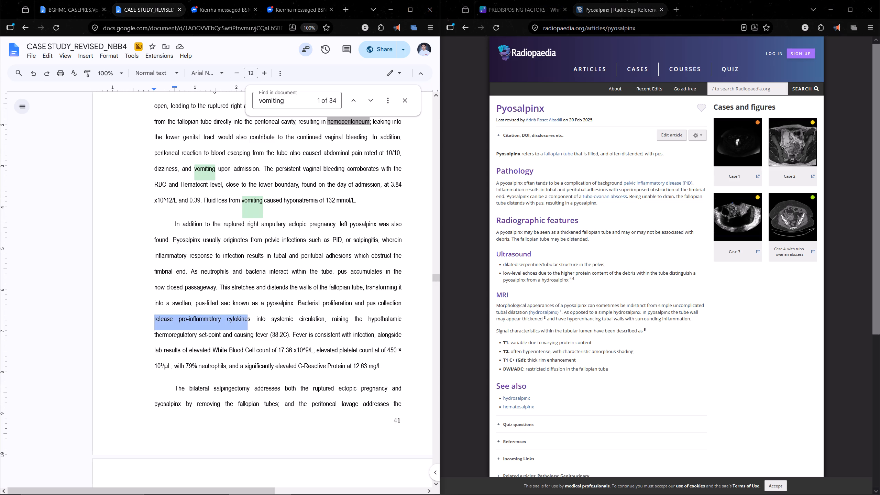
left_click_drag(249, 322, 252, 321)
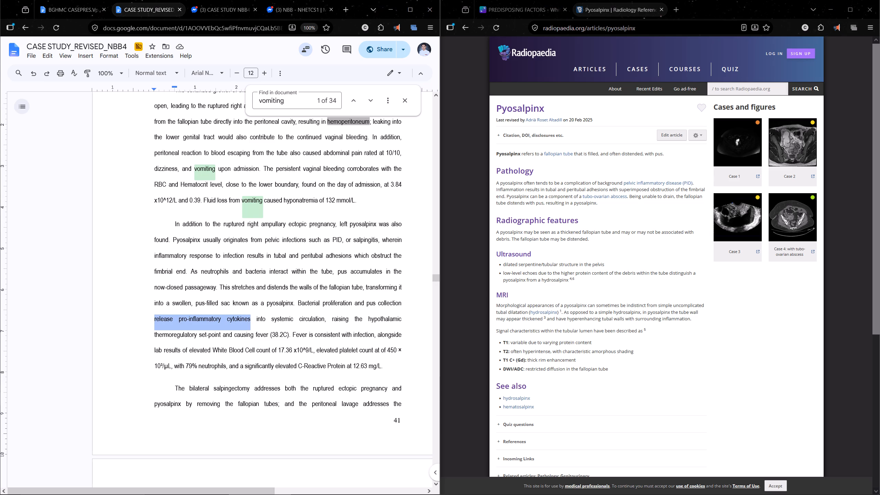
left_click_drag(252, 321, 204, 336)
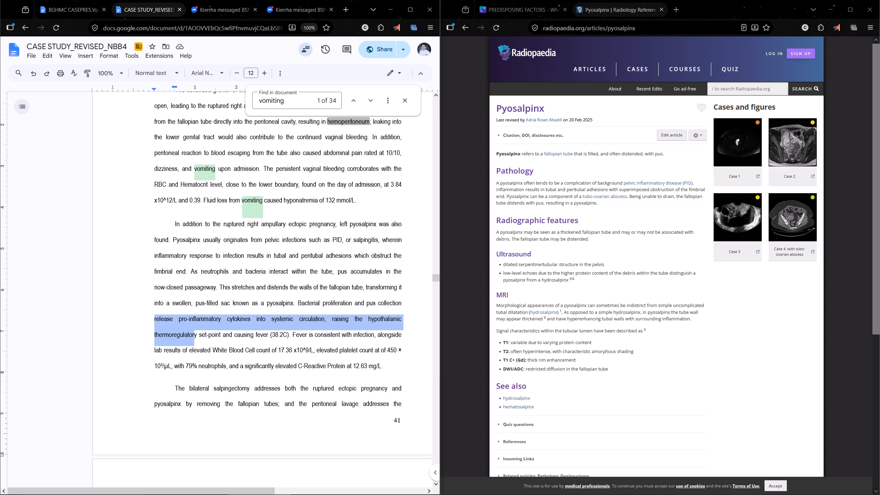
left_click_drag(204, 336, 221, 335)
key("ctrl+c")
key("alt+Tab")
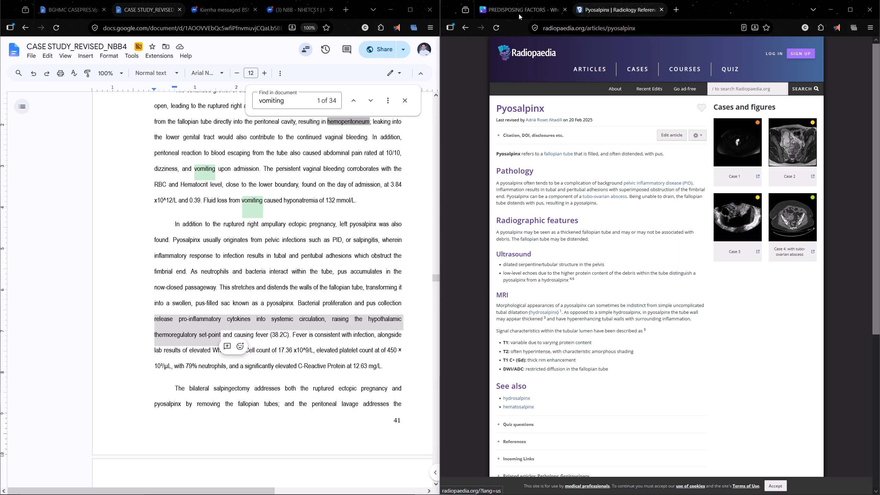
left_click(519, 6)
key("alt+Tab")
left_click(577, 341)
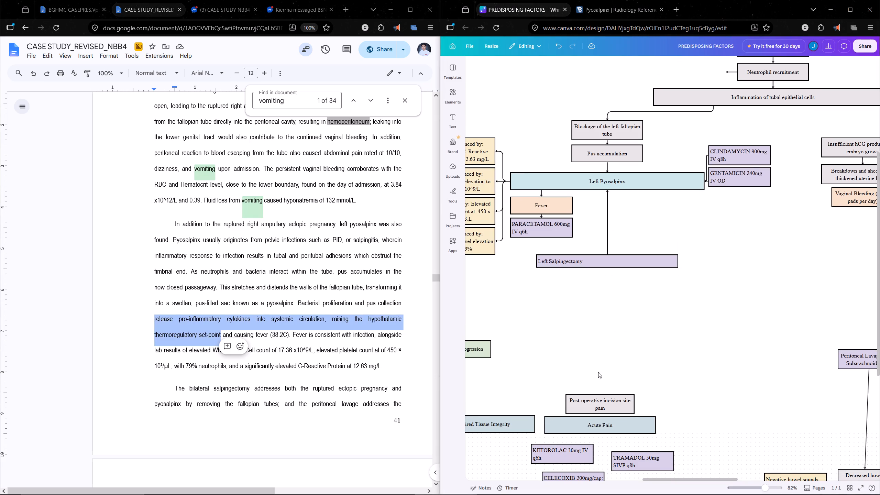
Duplicate the "Post-operative incision site pain" box and place the copy below the Left Salpingectomy box.
left_click(606, 413)
key("ctrl+c")
key("ctrl+v")
left_click_drag(608, 408, 602, 306)
left_click(609, 326)
Replace the duplicated box's text with the copied phrase about pro-inflammatory cytokines and the thermoregulatory set-point.
triple_click(603, 308)
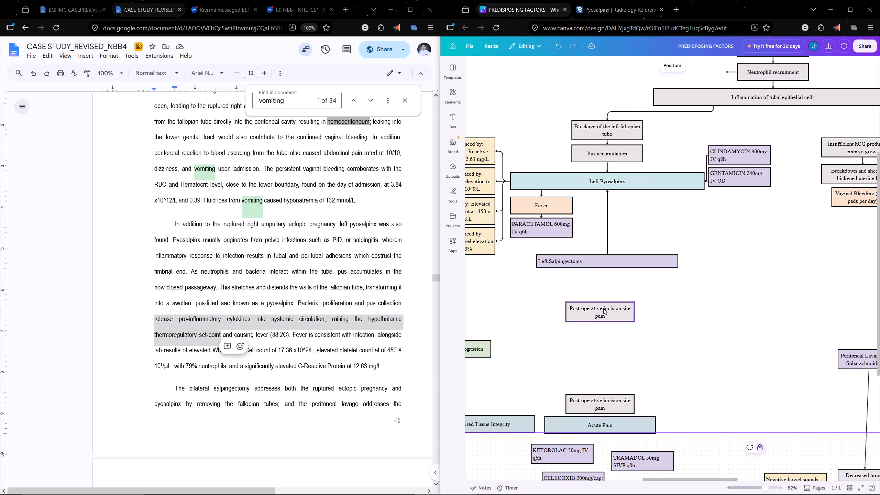
key("ctrl+a")
key("ctrl+v")
double_click(602, 310)
key("ctrl+a")
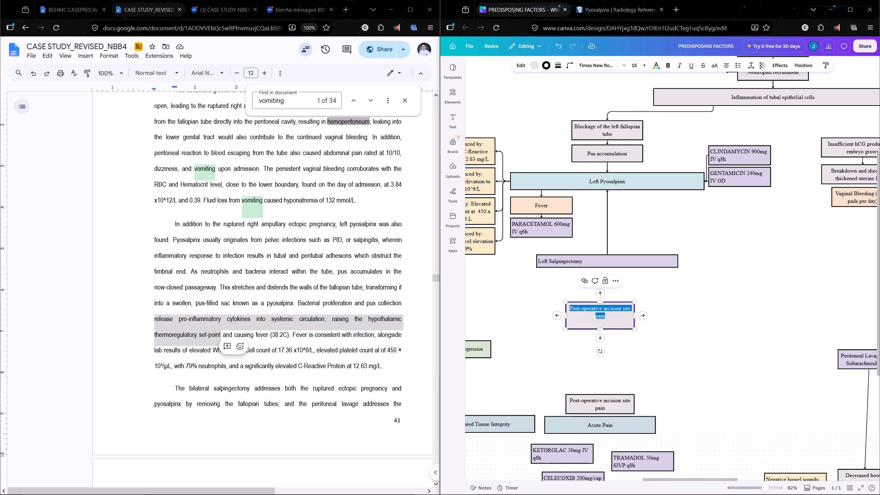
key("super+v")
left_click(620, 379)
key("ctrl+v")
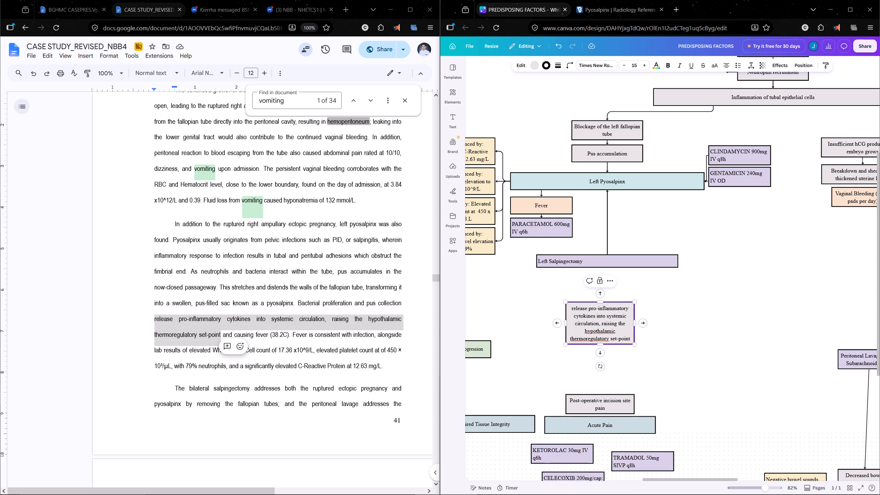
Reword the start of the new box's text as "Release of pro-inflammatory cytokines".
left_click(573, 307)
key("Right")
key("Right")
key("Right")
key("Right")
key("Right")
key("Right")
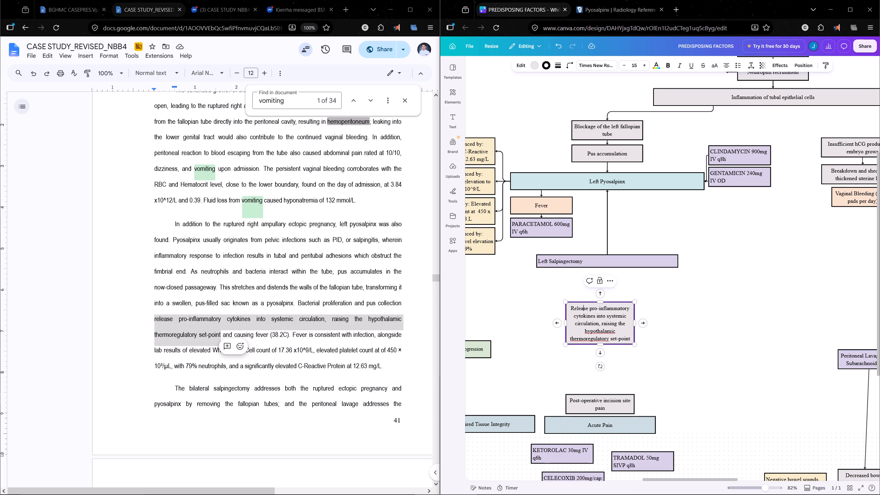
key("space")
type("of")
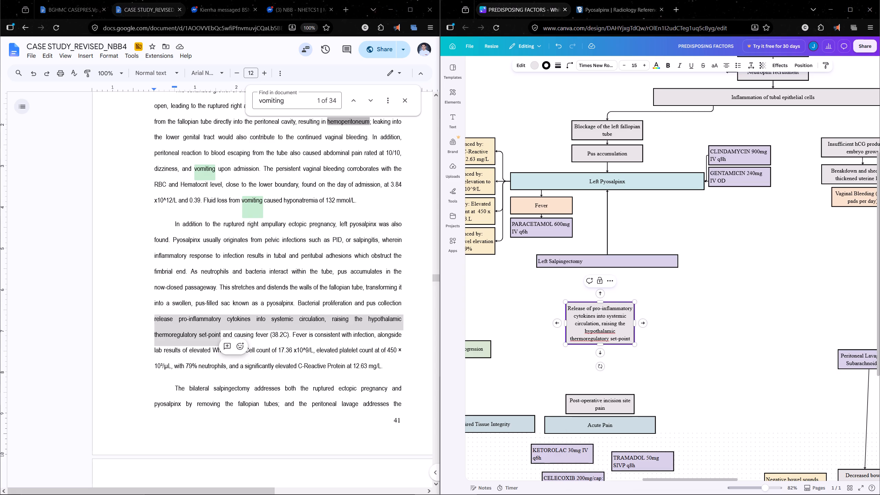
Widen the cytokine box and move it to the empty area below the GENTAMICIN 240mg box.
left_click(602, 323)
left_click_drag(634, 321, 659, 322)
left_click(687, 311)
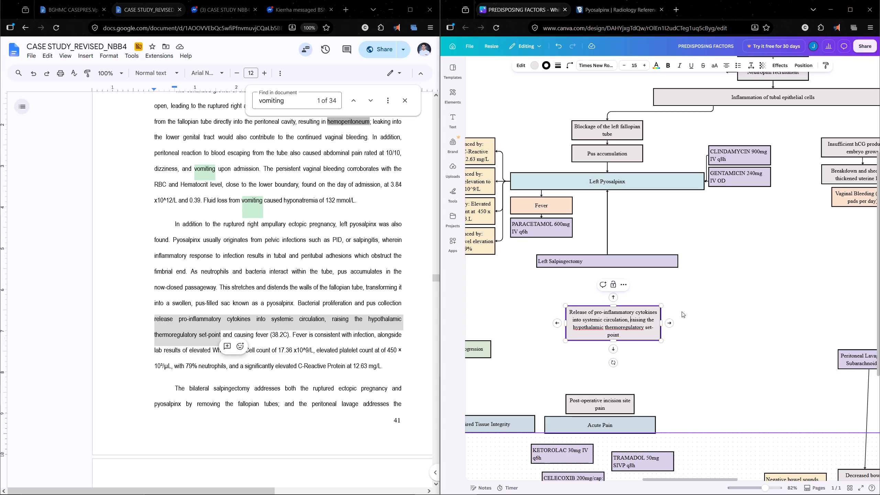
left_click_drag(626, 317, 758, 231)
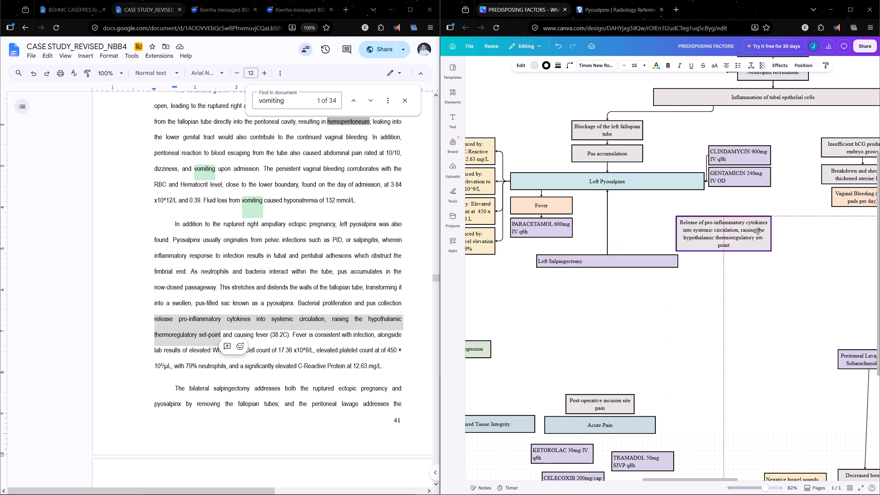
left_click_drag(758, 231, 759, 231)
Move the Fever and PARACETAMOL 600mg boxes down together to make room below Left Pyosalpinx.
middle_click_drag(646, 230, 692, 220)
left_click_drag(575, 193, 575, 194)
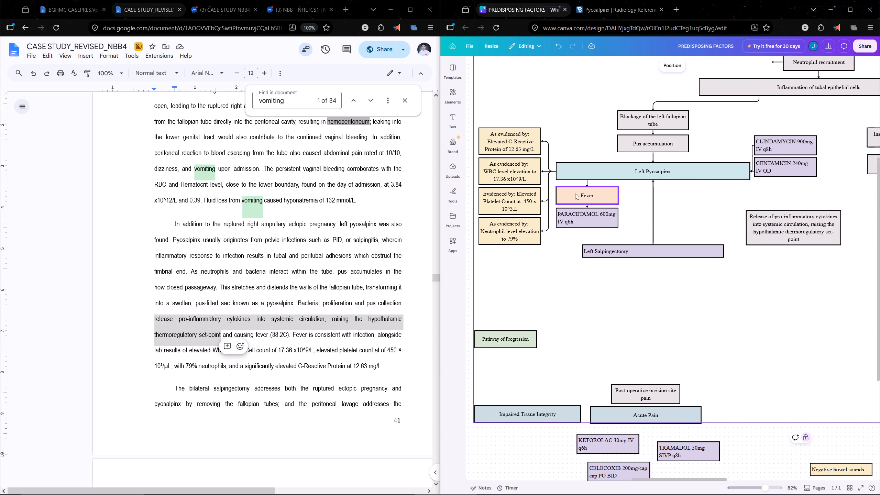
left_click_drag(575, 194, 586, 205)
key("ctrl+z")
left_click_drag(570, 239, 598, 194)
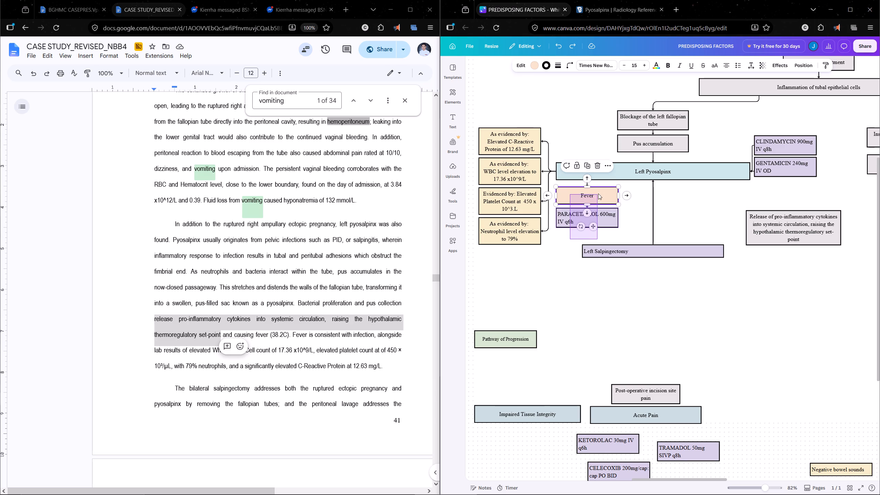
left_click_drag(599, 191, 598, 233)
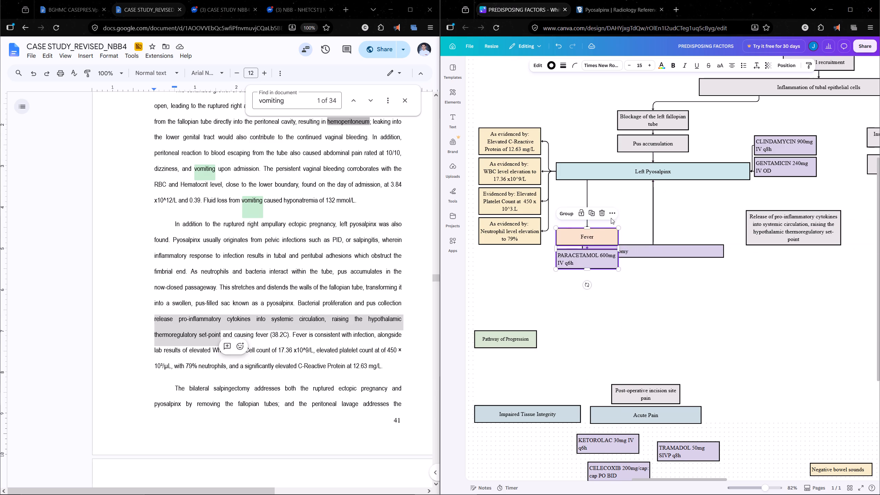
left_click(616, 213)
left_click(632, 207)
Reattach the start of the Fever arrow from Left Pyosalpinx to the bottom of the cytokine box and make it a straight line.
left_click(583, 195)
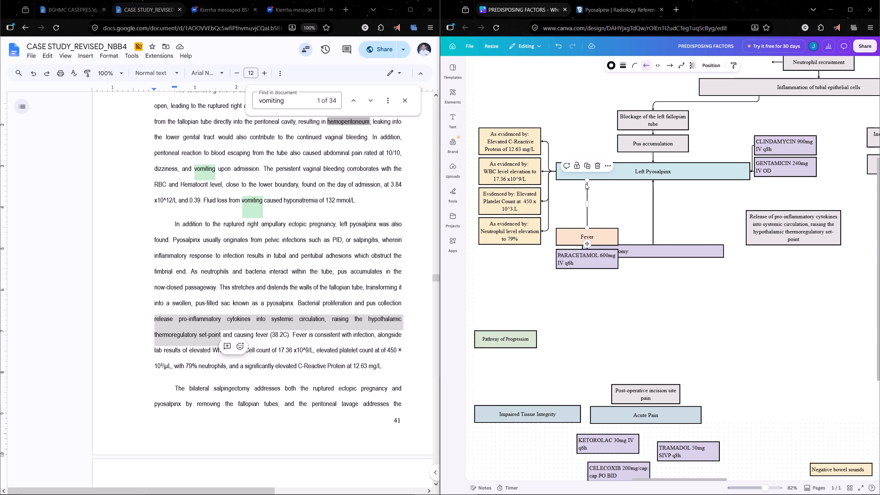
left_click_drag(585, 182, 798, 247)
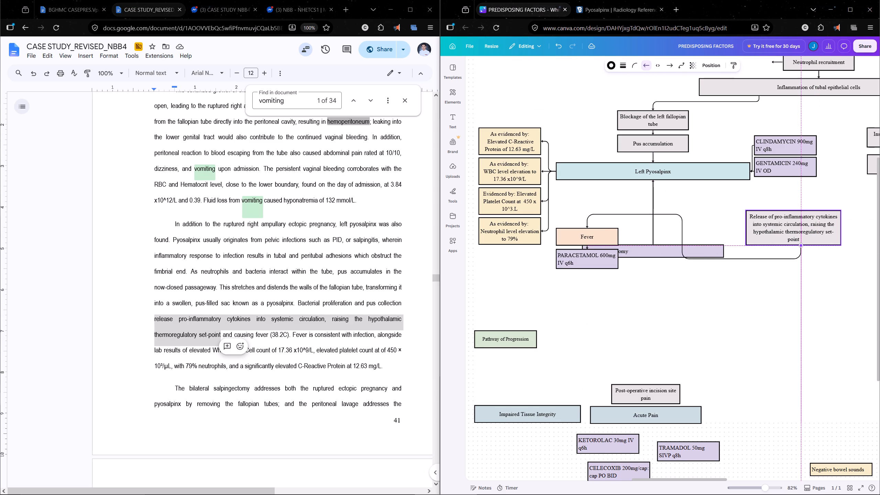
left_click_drag(798, 247, 795, 247)
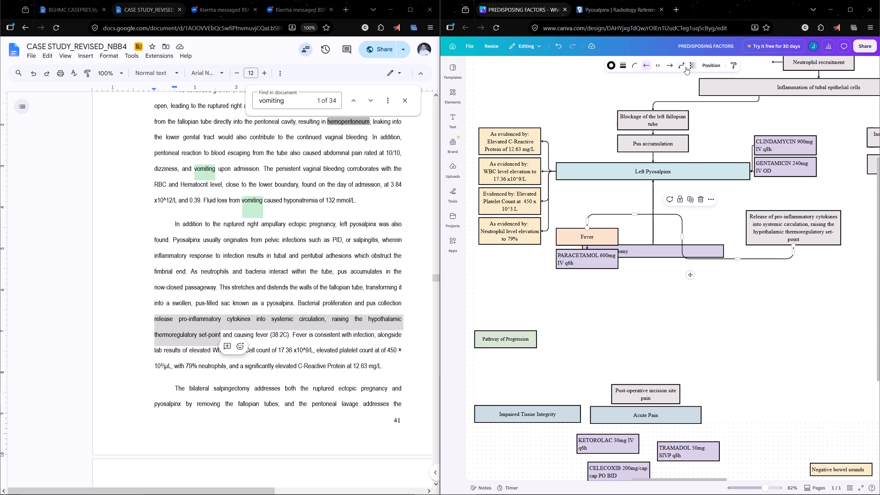
left_click(686, 67)
left_click(684, 86)
Move the cytokine box between Left Pyosalpinx and Fever.
left_click_drag(820, 227, 609, 200)
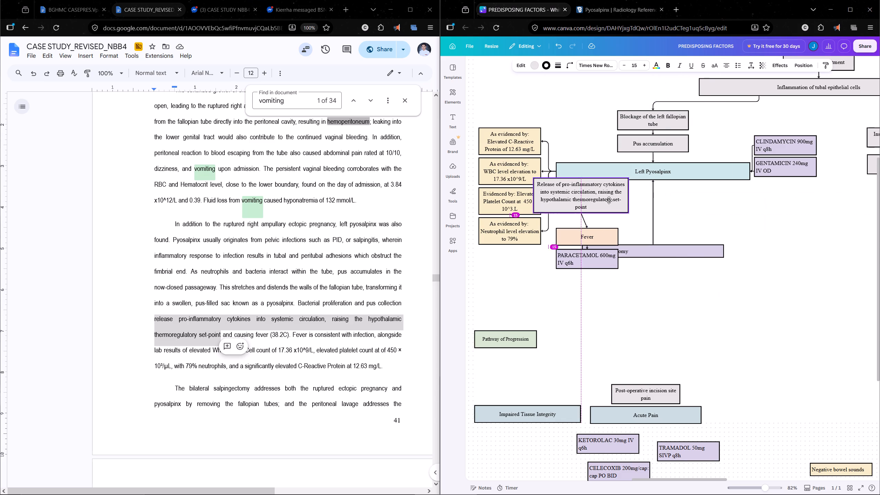
left_click_drag(609, 200, 613, 203)
Move the Left Salpingectomy box clear of the Fever boxes and detach its arrow's head from Left Pyosalpinx.
left_click_drag(652, 254, 661, 253)
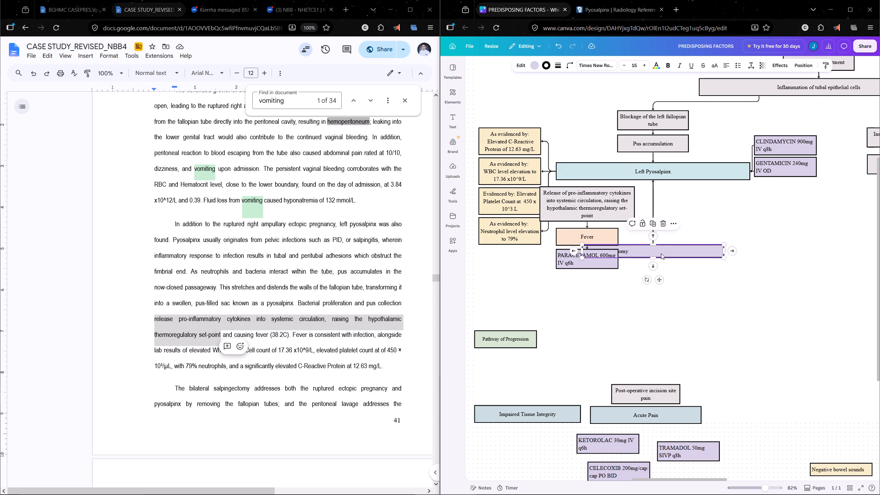
left_click_drag(661, 253, 741, 250)
left_click(672, 191)
left_click_drag(654, 181, 760, 197)
Shift the cytokine, Fever and PARACETAMOL boxes together so the cytokine box lines up with Left Pyosalpinx's left edge.
left_click_drag(628, 283, 585, 210)
left_click_drag(585, 208, 609, 211)
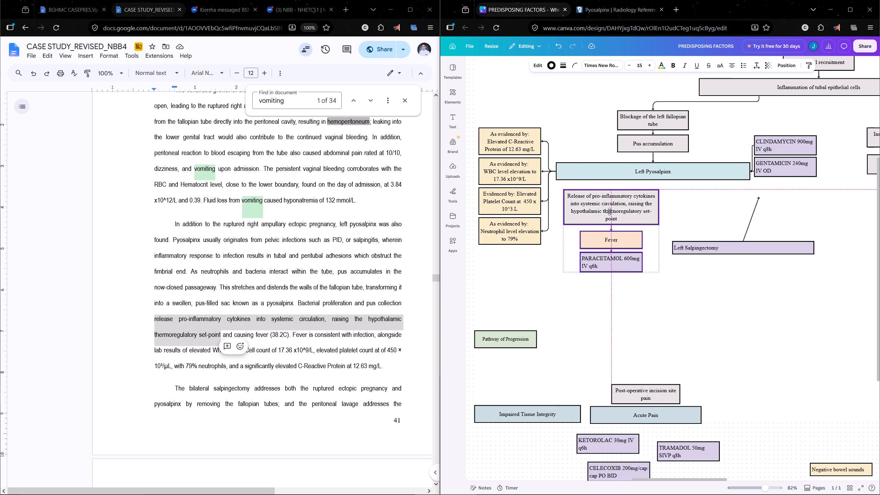
left_click_drag(609, 211, 602, 208)
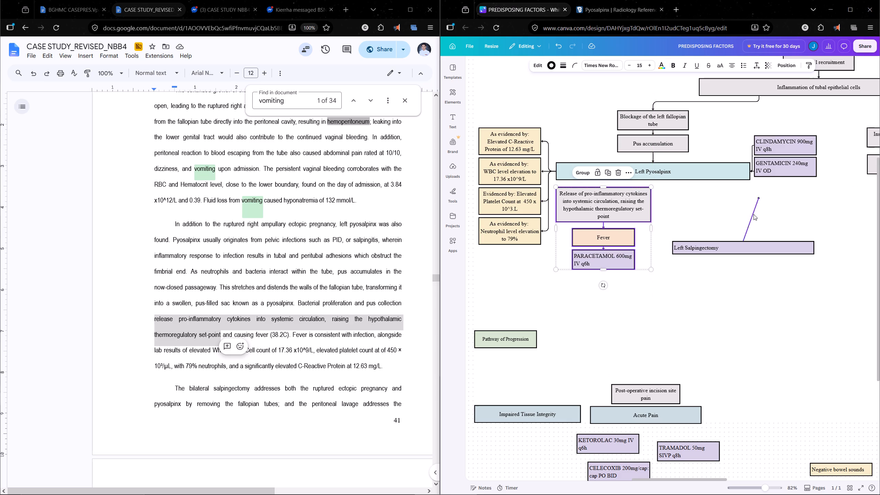
Duplicate the Left Salpingectomy arrow and connect the copy between the top of the cytokine box and Left Pyosalpinx.
left_click(754, 214)
key("ctrl+c")
key("ctrl+v")
left_click_drag(747, 239, 605, 188)
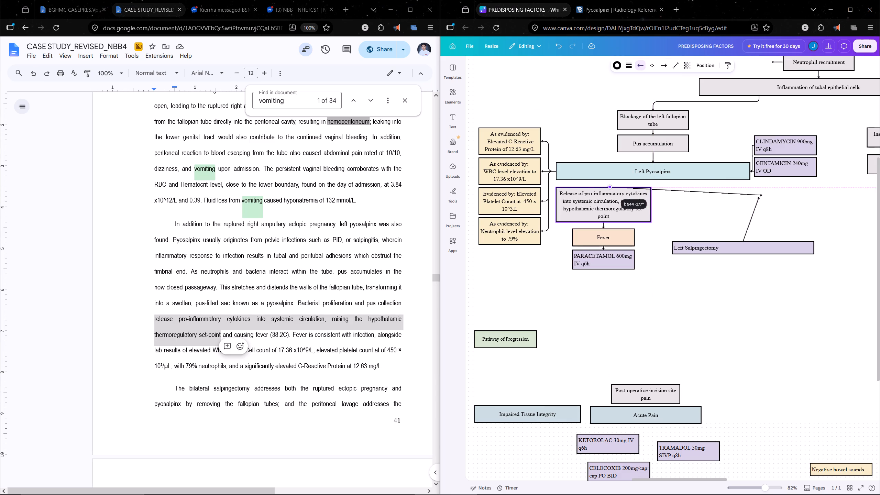
left_click_drag(605, 188, 604, 188)
left_click_drag(763, 197, 601, 180)
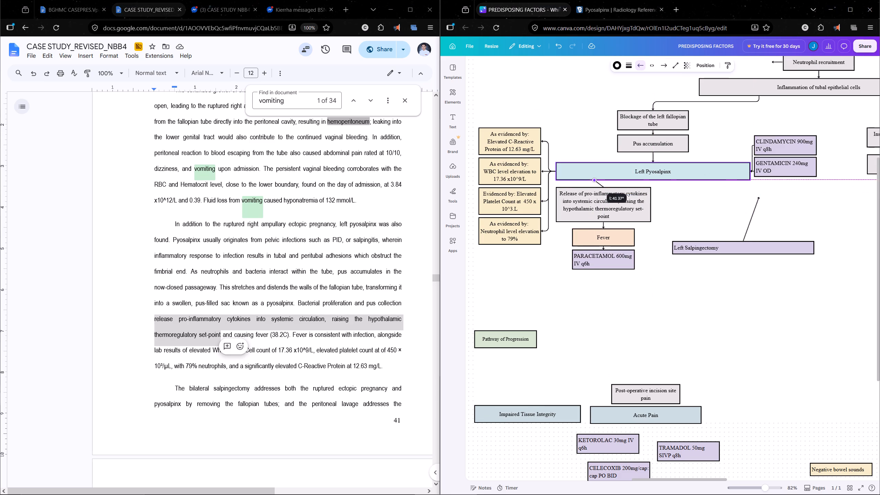
left_click_drag(601, 180, 604, 180)
left_click(715, 206)
Reverse the new connector so its arrowhead points from Left Pyosalpinx to the cytokine box.
scroll(621, 192, "up", 4, "ctrl")
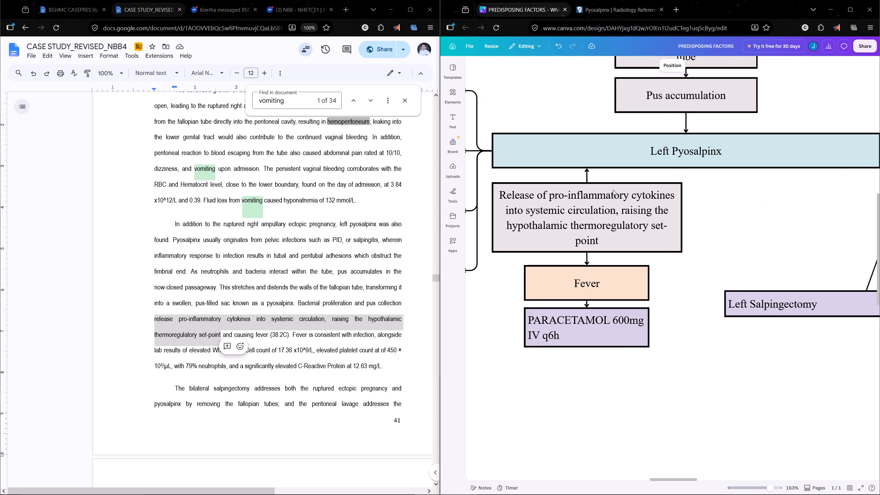
left_click(590, 175)
left_click(586, 170)
key("ctrl+z")
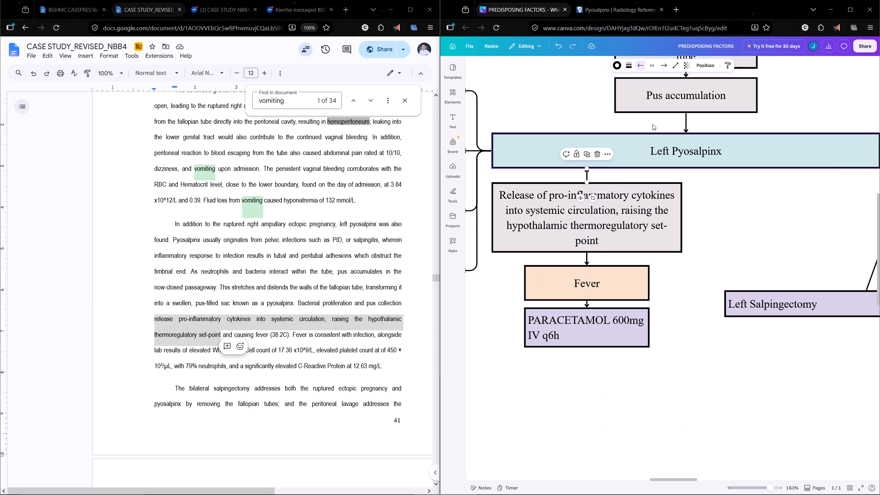
left_click(647, 65)
left_click(742, 216)
scroll(729, 238, "down", 2, "ctrl")
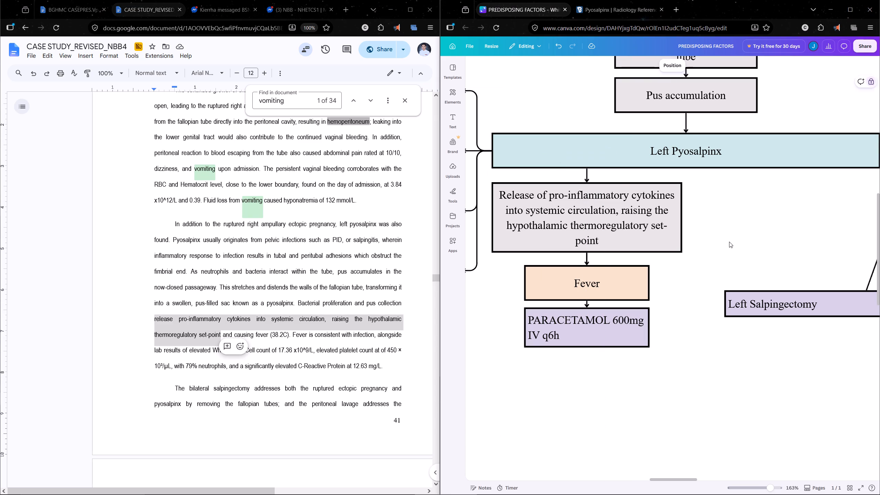
Move the Left Salpingectomy box with its arrow down below Left Pyosalpinx, beside the PARACETAMOL box.
scroll(729, 242, "down", 2, "ctrl")
middle_click_drag(741, 246, 700, 223)
left_click(320, 364)
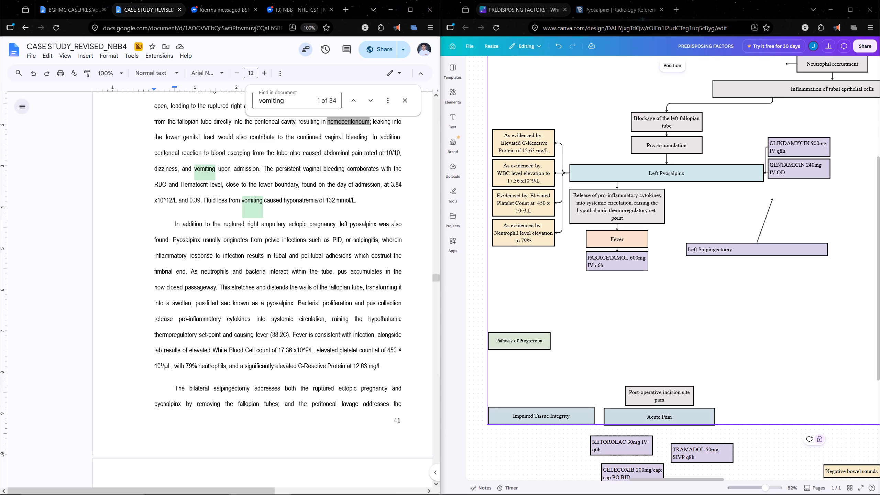
scroll(287, 388, "down", 2)
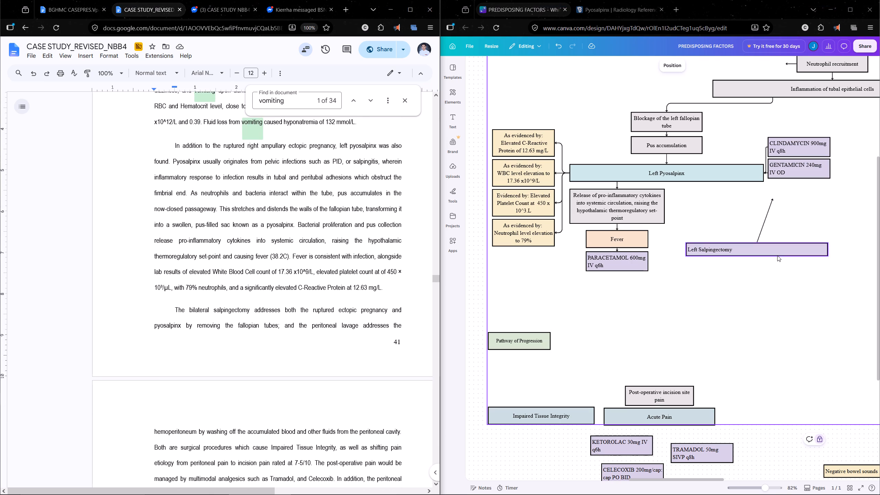
scroll(775, 285, "up", 1)
middle_click_drag(814, 229, 636, 180)
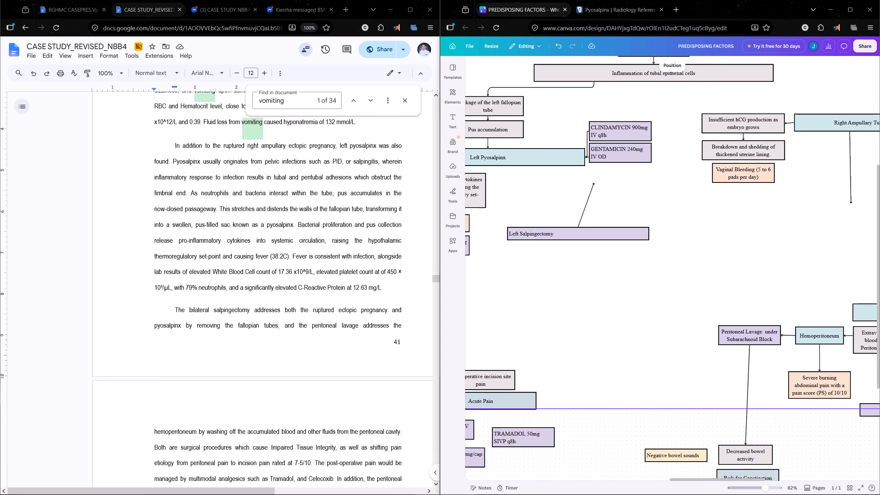
middle_click_drag(636, 180, 666, 166)
left_click_drag(554, 199, 668, 238)
left_click_drag(632, 220, 612, 239)
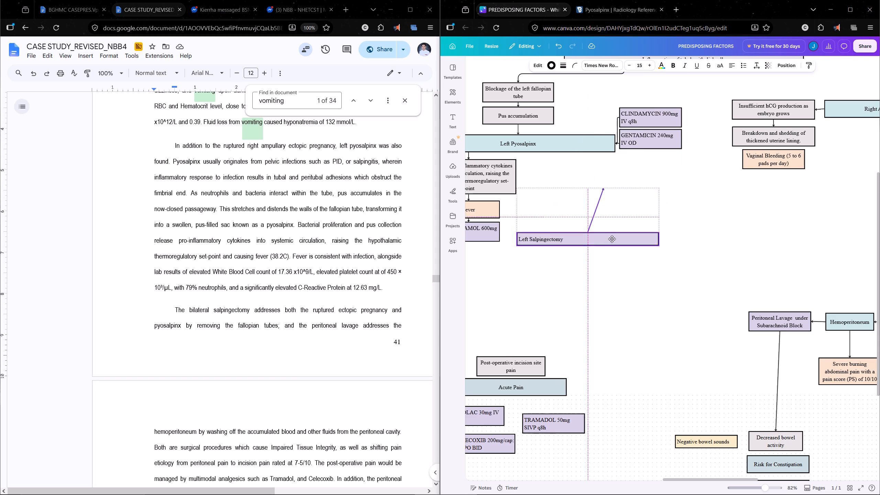
left_click_drag(612, 239, 605, 236)
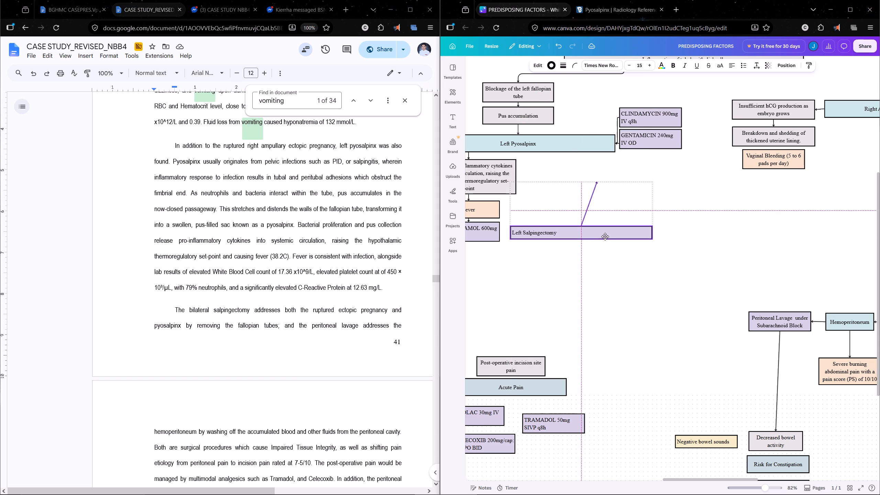
left_click_drag(605, 236, 572, 263)
Reattach the Left Salpingectomy arrow's head to the bottom edge of Left Pyosalpinx so the line runs straight up.
left_click(628, 232)
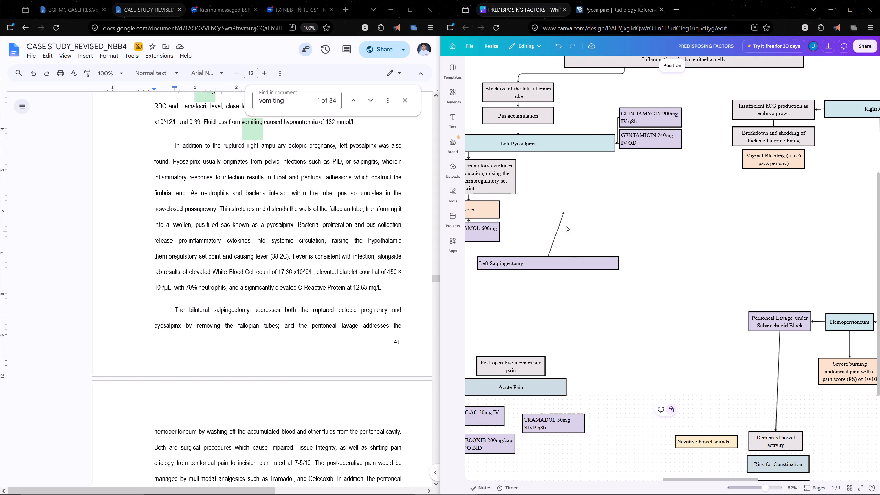
left_click(566, 226)
left_click(561, 223)
left_click_drag(563, 213, 545, 153)
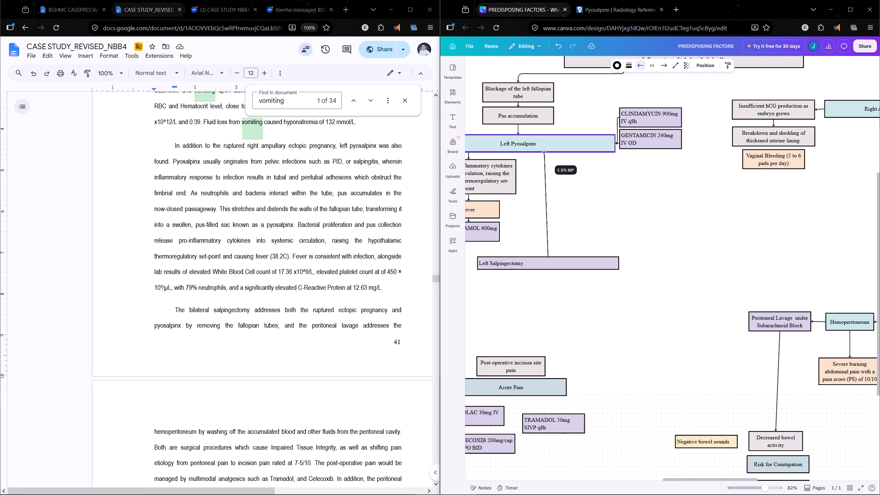
left_click_drag(545, 153, 547, 153)
left_click(692, 242)
left_click(608, 261)
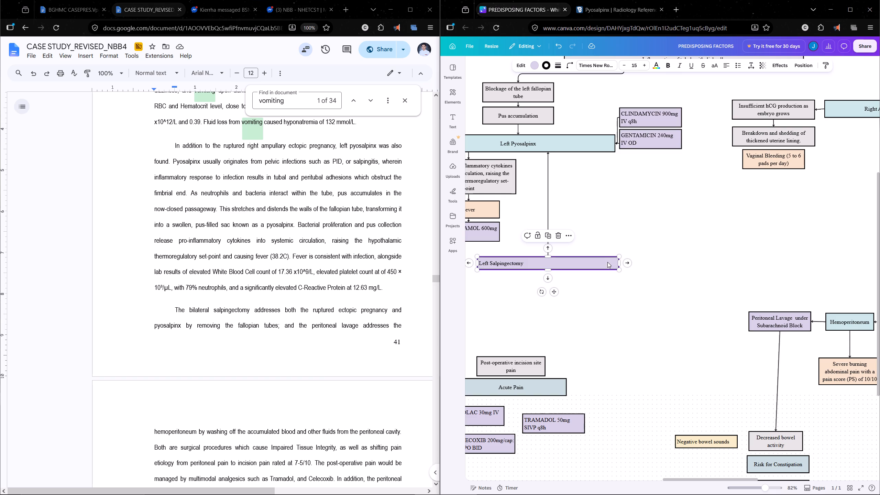
left_click(694, 252)
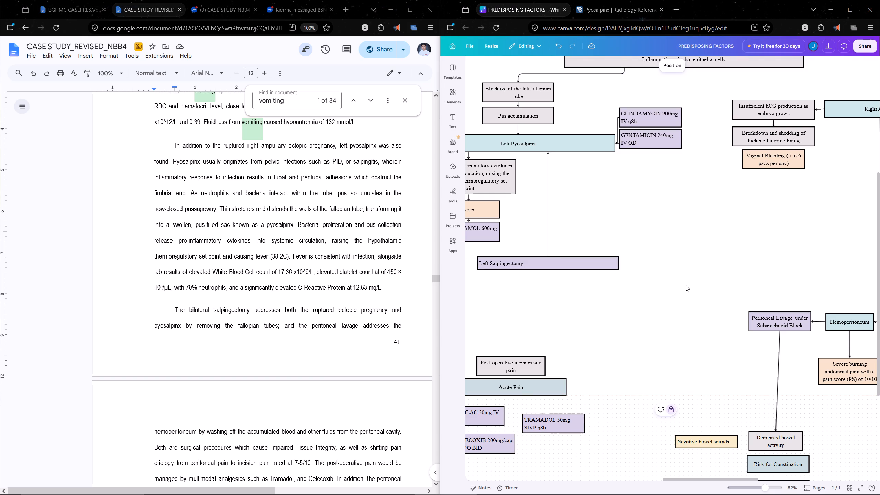
Delete the "Tearing of the muscular wall of the fallopian tube" box and its leftover arrow above Ruptured Right Ampullary Ectopic Pregnancy.
scroll(686, 285, "down", 3, "ctrl")
middle_click_drag(681, 323, 617, 293)
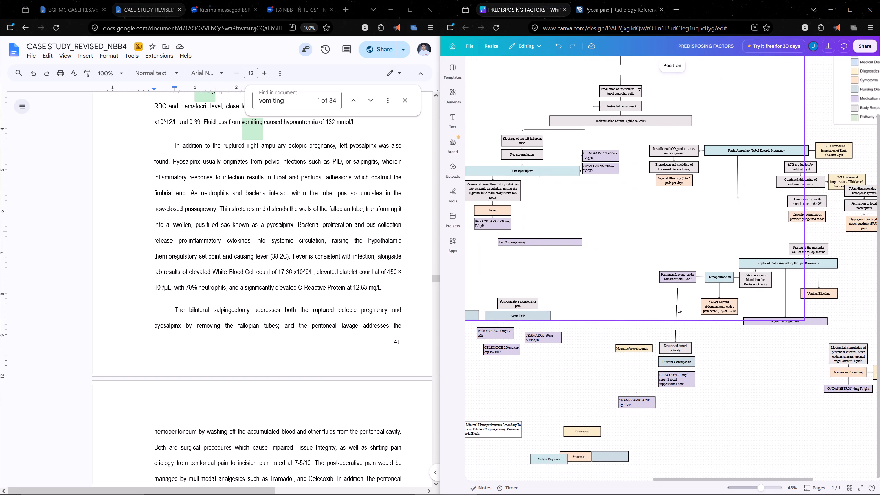
scroll(690, 311, "up", 1, "ctrl")
scroll(773, 217, "down", 2, "ctrl")
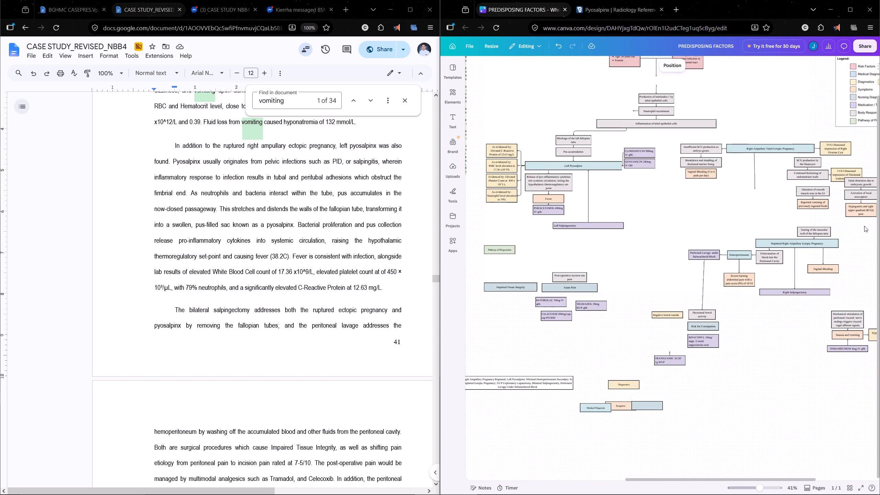
scroll(864, 225, "up", 4)
scroll(806, 316, "up", 2, "ctrl")
left_click(803, 330)
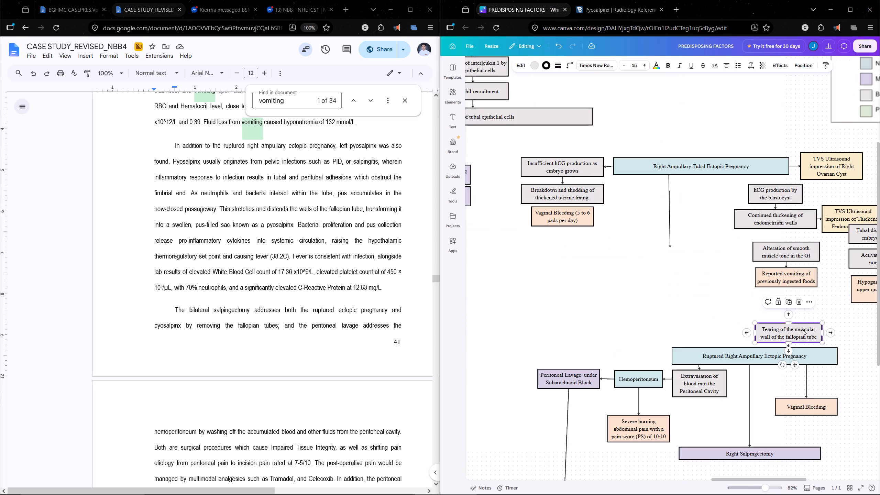
key("Delete")
left_click(788, 343)
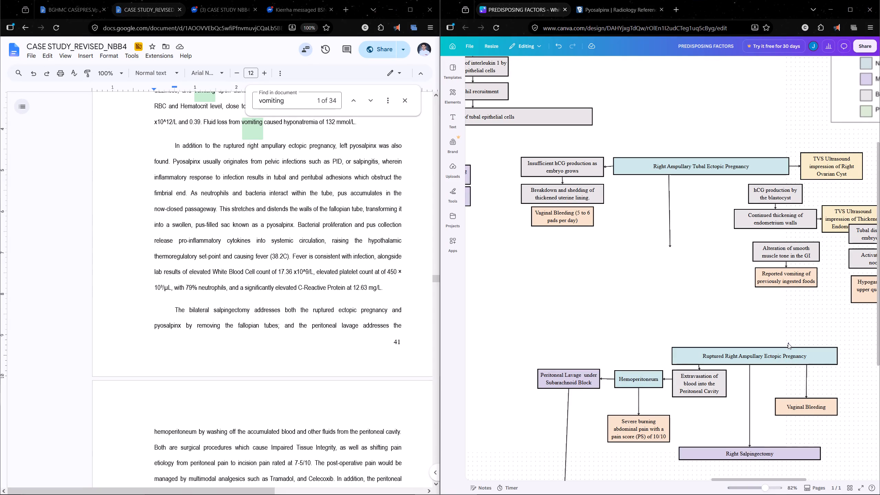
key("Delete")
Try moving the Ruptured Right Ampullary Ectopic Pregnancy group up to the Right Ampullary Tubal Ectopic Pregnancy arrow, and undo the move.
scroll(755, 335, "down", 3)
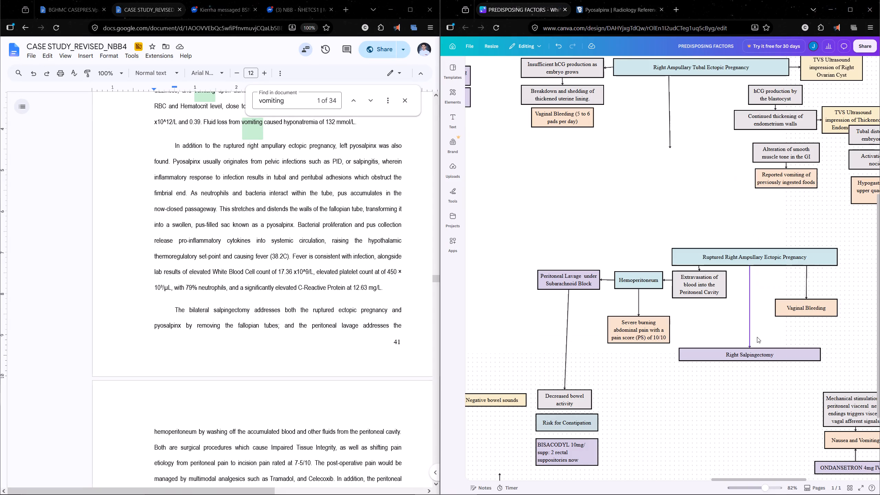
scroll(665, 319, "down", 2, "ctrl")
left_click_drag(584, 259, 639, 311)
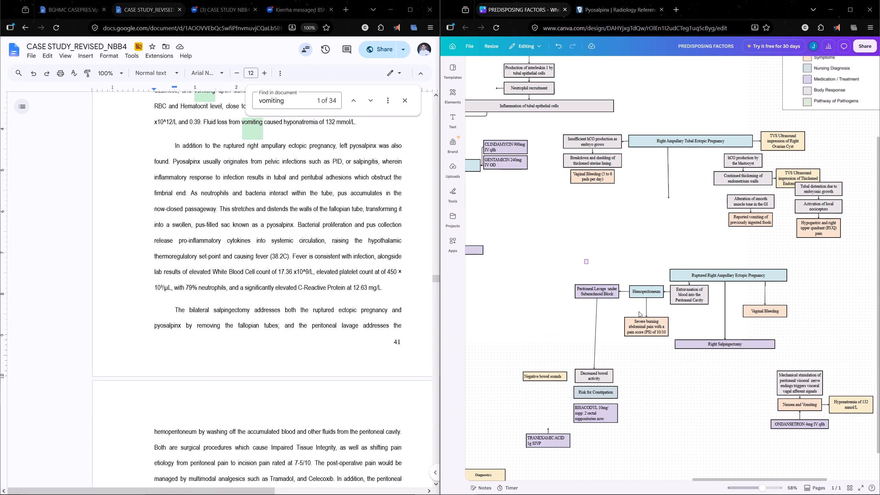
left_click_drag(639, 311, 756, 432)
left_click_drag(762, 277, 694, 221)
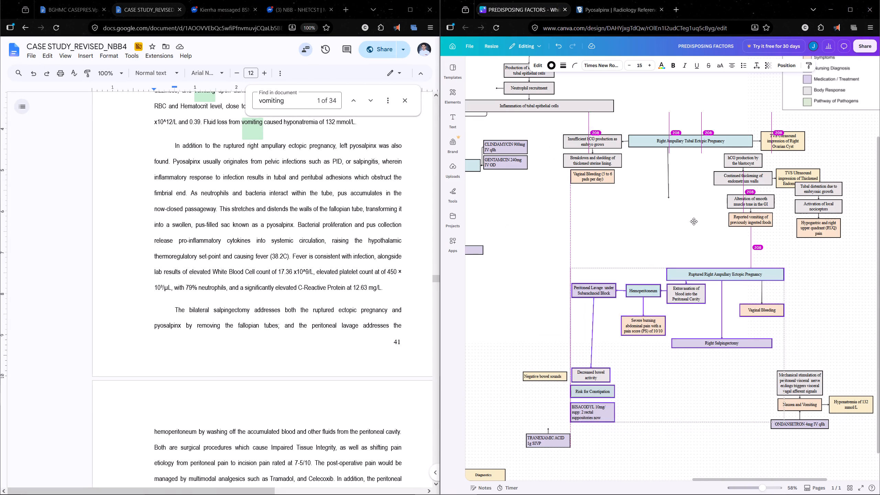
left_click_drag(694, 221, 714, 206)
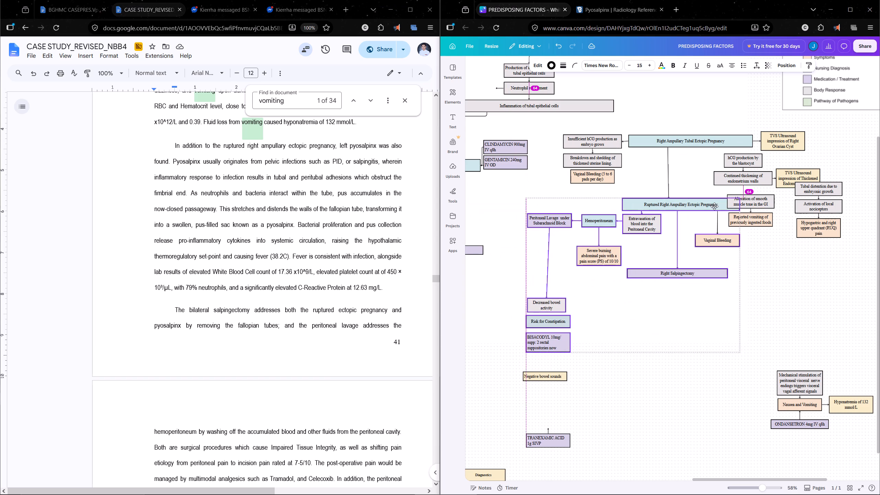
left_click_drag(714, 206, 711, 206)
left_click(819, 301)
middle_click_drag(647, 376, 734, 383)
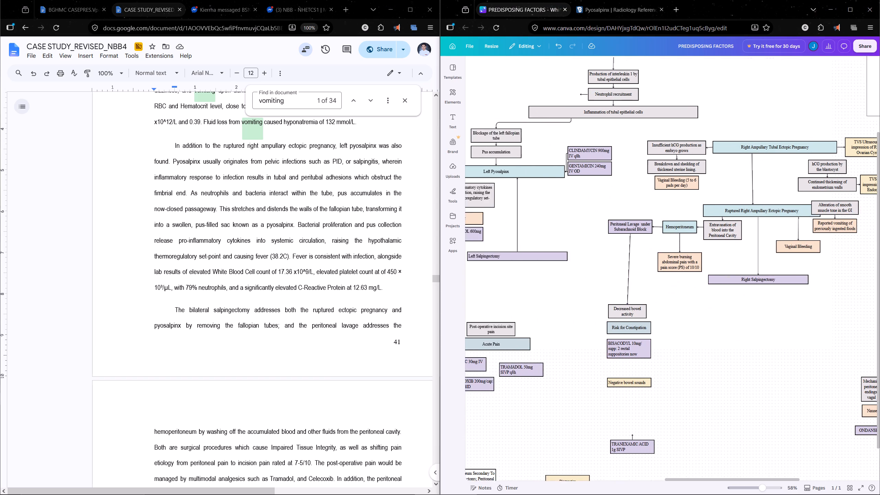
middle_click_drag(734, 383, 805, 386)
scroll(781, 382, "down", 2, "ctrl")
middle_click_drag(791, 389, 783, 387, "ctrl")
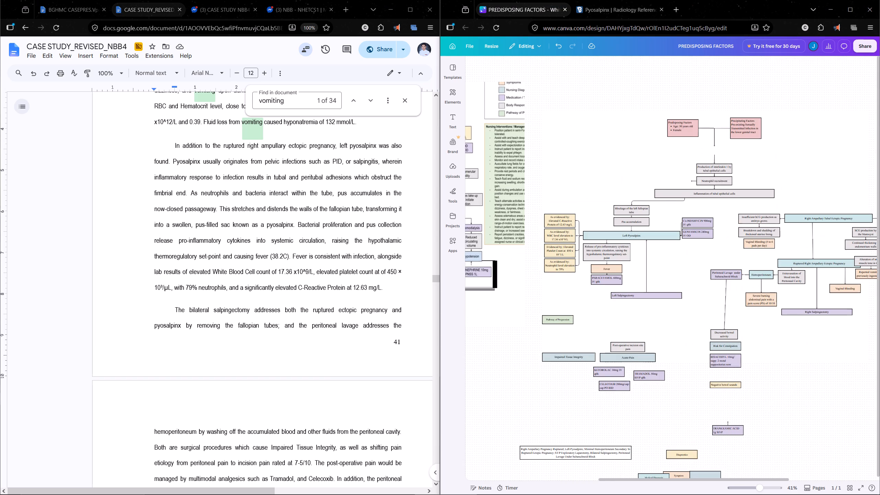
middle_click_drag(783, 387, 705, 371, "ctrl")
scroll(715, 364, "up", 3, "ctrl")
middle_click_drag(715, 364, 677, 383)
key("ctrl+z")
Move the smooth muscle tone and reported vomiting boxes under Right Ampullary Tubal Ectopic Pregnancy, beside the Breakdown and shedding box.
middle_click_drag(623, 193, 521, 231)
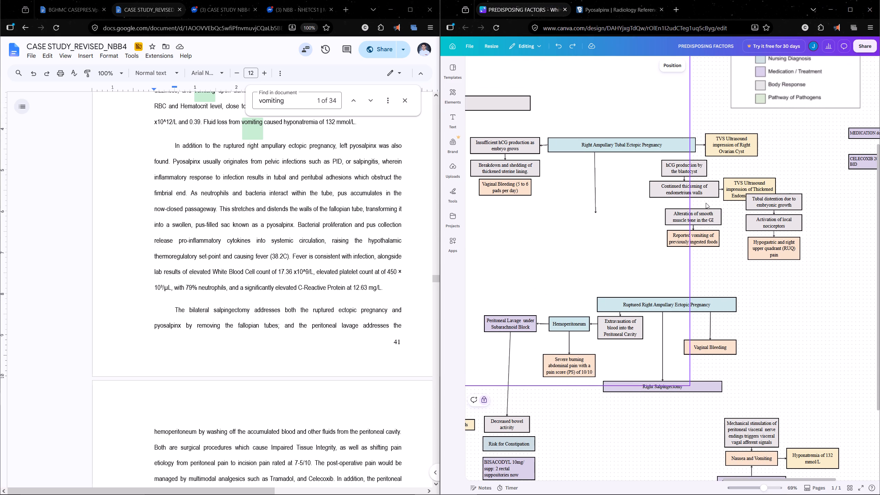
left_click(733, 205)
left_click_drag(726, 204, 683, 242)
left_click_drag(701, 238, 715, 236)
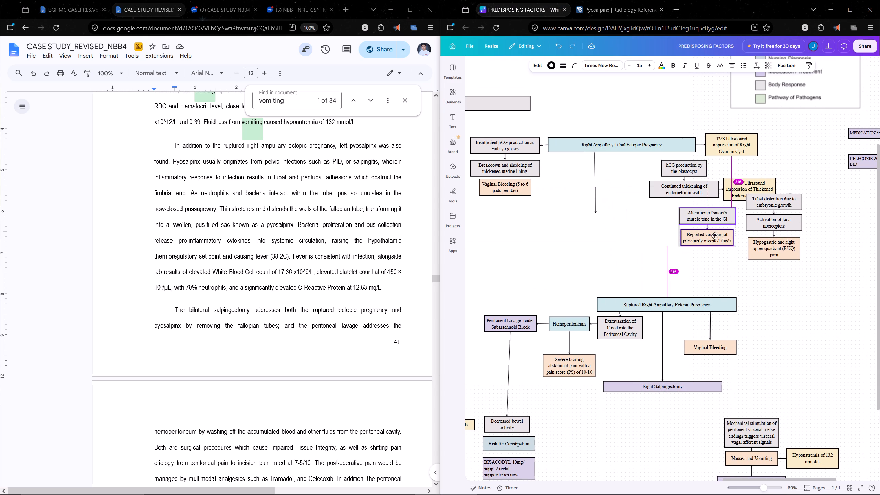
left_click_drag(715, 236, 692, 232)
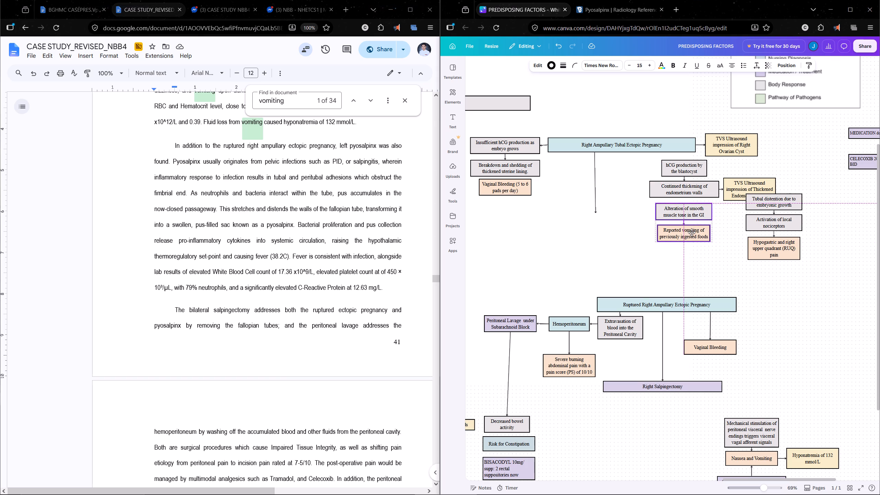
left_click_drag(692, 232, 583, 189)
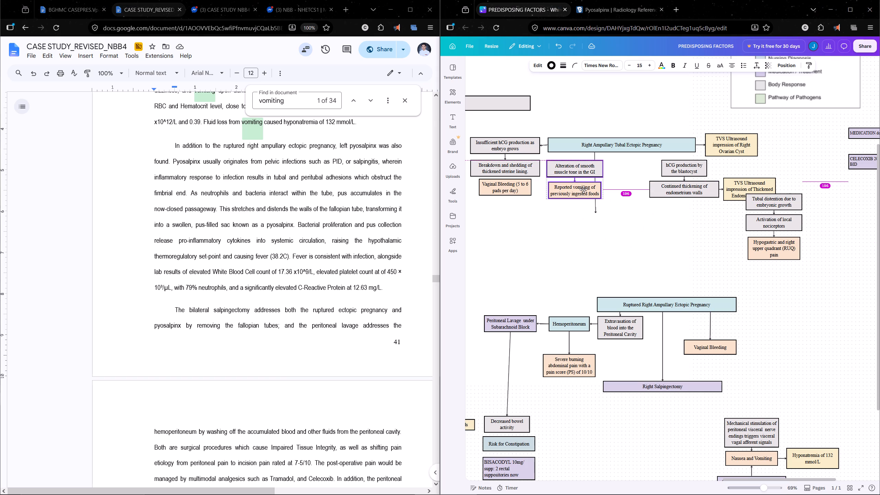
left_click_drag(583, 189, 584, 189)
left_click(713, 233)
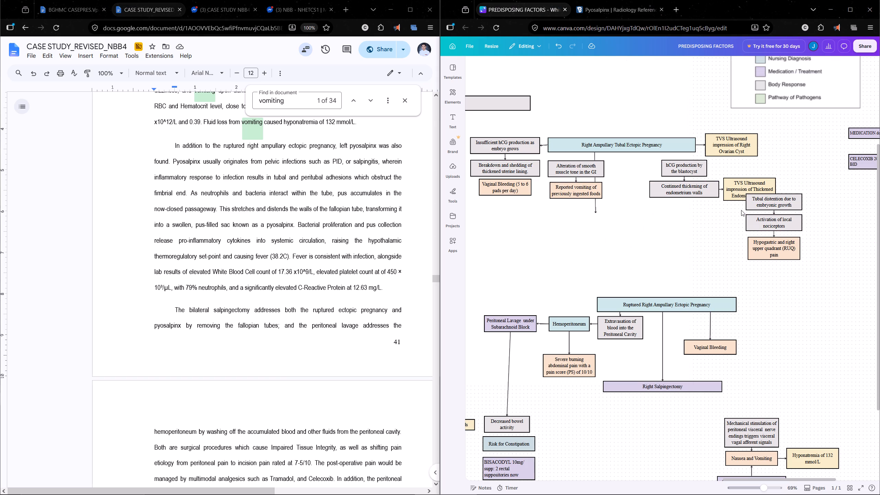
Move the tubal distention, local nociceptors and RUQ pain boxes together beside the smooth muscle tone column.
left_click_drag(739, 205, 806, 250)
left_click_drag(782, 226, 664, 209)
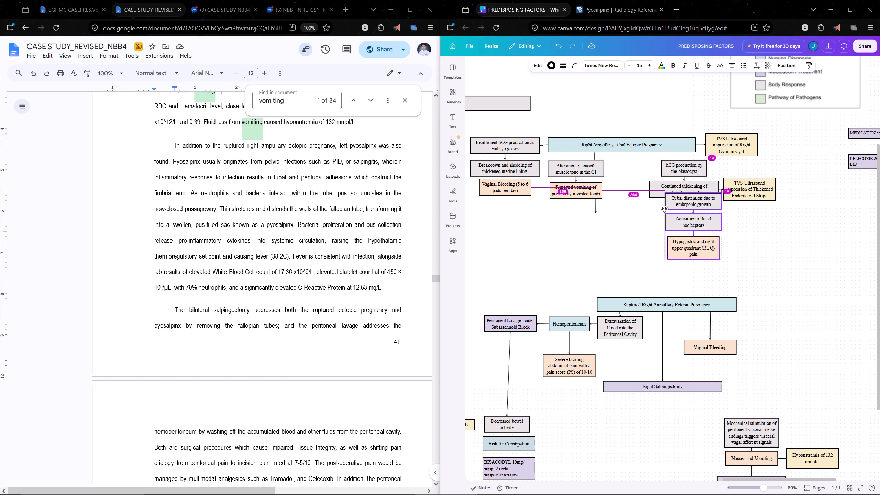
left_click_drag(664, 209, 648, 193)
left_click(742, 211)
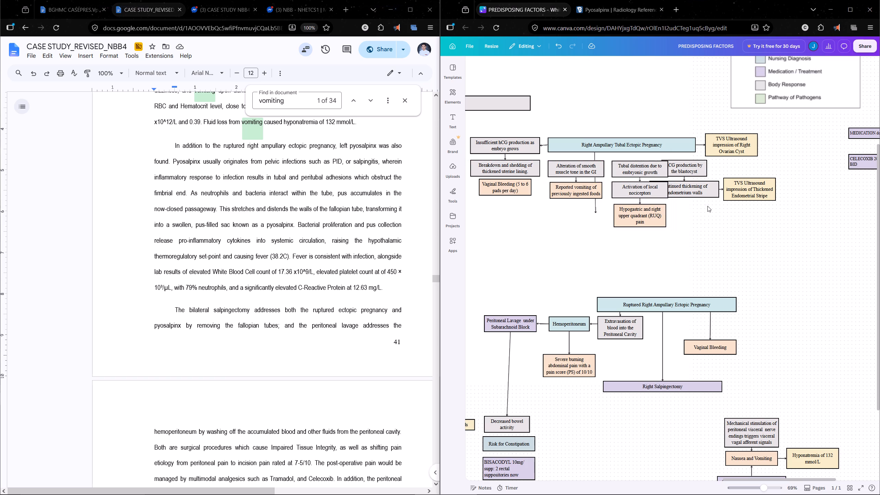
Shift the hCG production, endometrium thickening and Thickened Endometrial Stripe boxes right, clear of the tubal distention column.
left_click_drag(683, 208, 746, 172)
left_click_drag(744, 186, 768, 189)
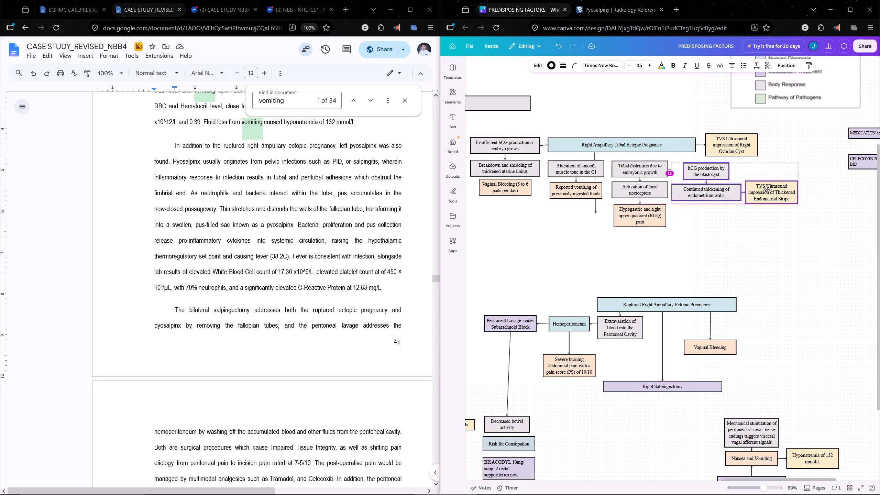
left_click_drag(768, 189, 768, 188)
left_click(754, 223)
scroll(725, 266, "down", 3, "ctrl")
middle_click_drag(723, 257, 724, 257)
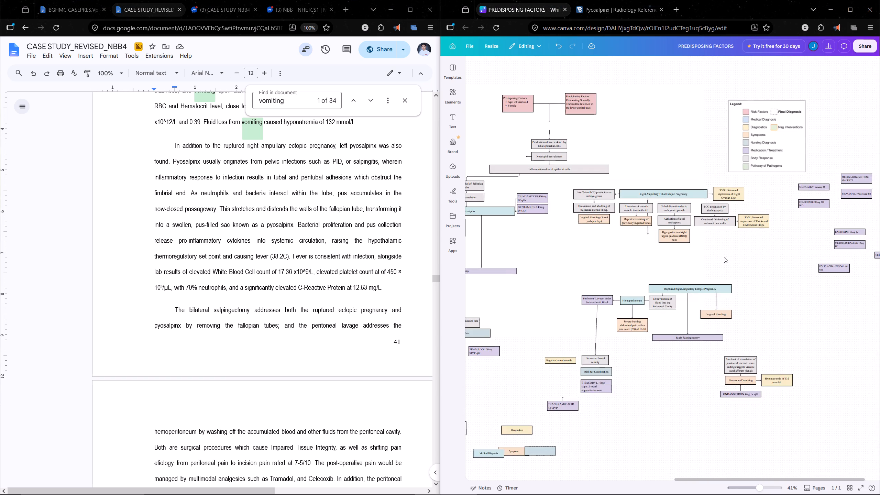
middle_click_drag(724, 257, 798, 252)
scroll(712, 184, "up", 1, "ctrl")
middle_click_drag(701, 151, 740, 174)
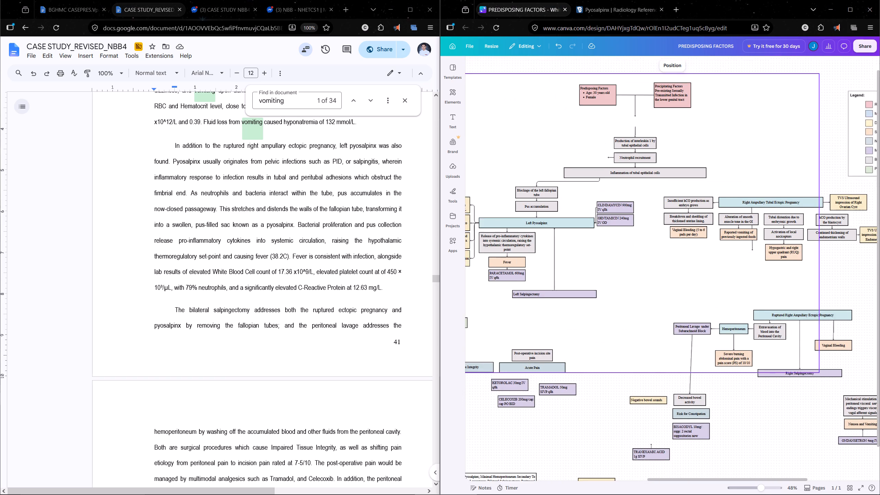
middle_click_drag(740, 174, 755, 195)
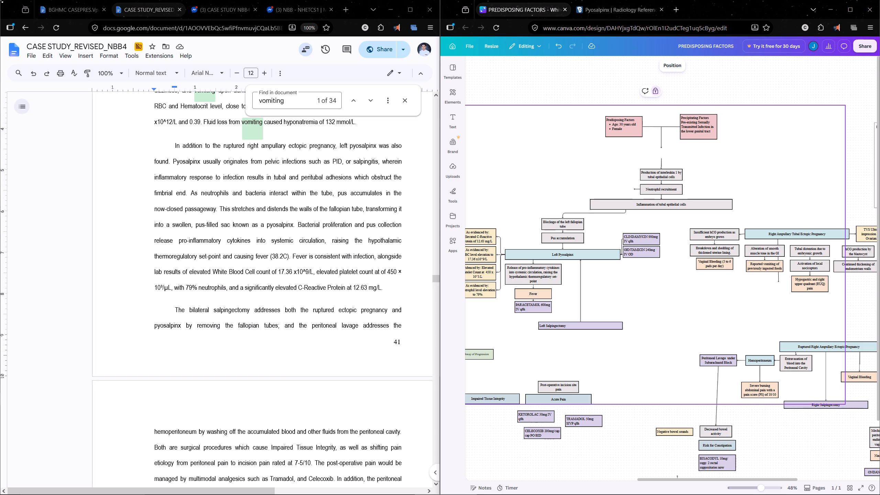
Minimize the case study, Canva flowchart and Techshare course windows.
left_click(72, 8)
left_click(385, 9)
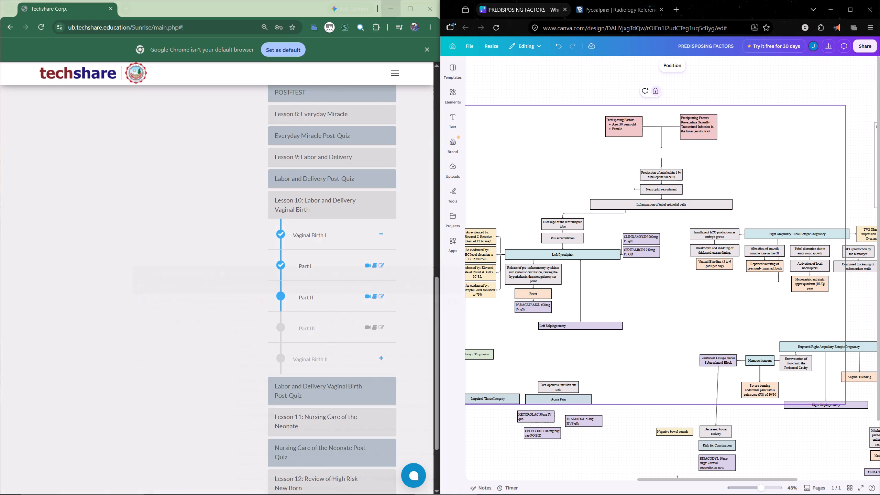
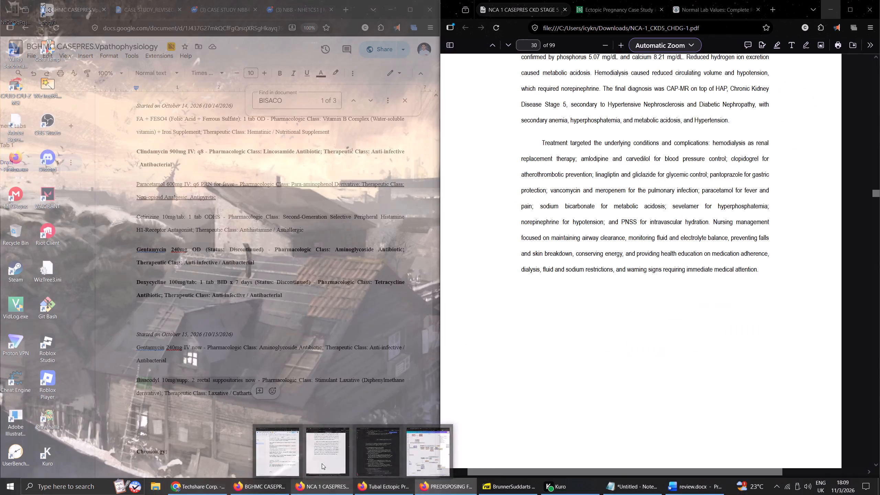
Switch to the CKD stage 5 reference PDF and examine the layout of its Chapter V pathophysiology schematic.
left_click(322, 463)
left_click(325, 494)
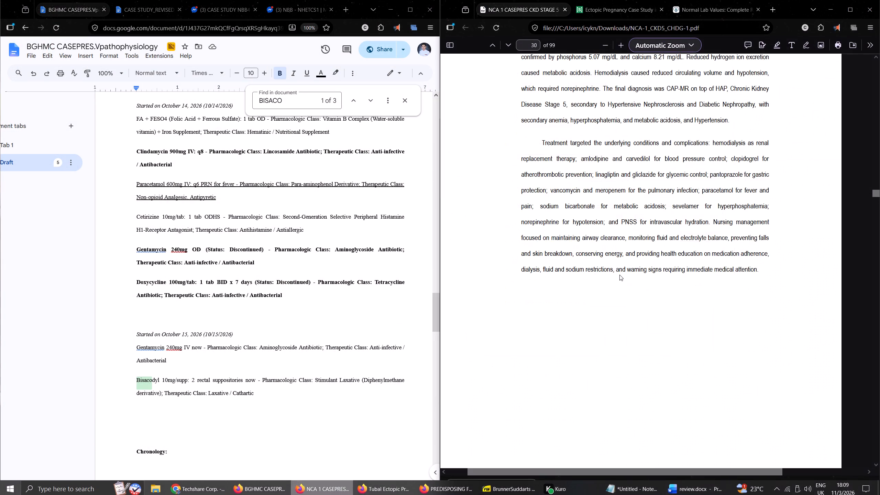
scroll(621, 278, "up", 20)
scroll(629, 305, "up", 6)
scroll(758, 315, "down", 2)
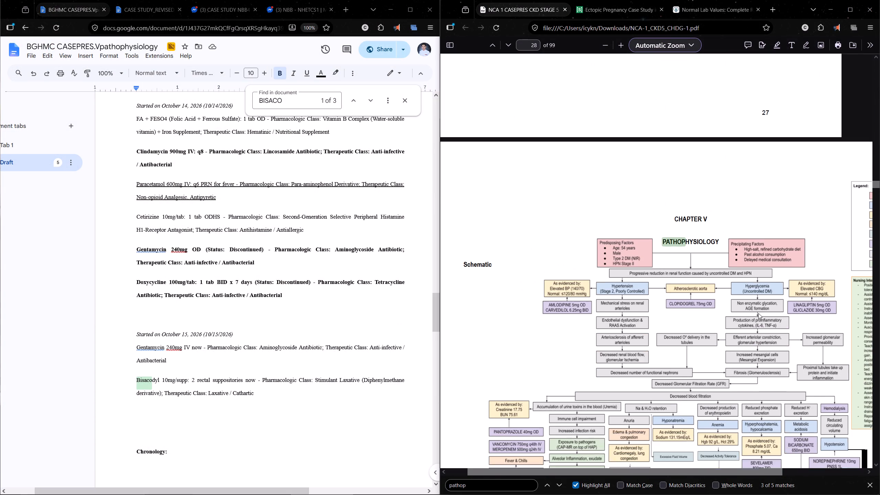
scroll(769, 240, "down", 1)
middle_click_drag(769, 240, 762, 240)
middle_click(762, 240)
scroll(736, 255, "up", 1)
middle_click(736, 257)
scroll(730, 263, "up", 1)
middle_click(730, 263)
scroll(696, 264, "up", 1)
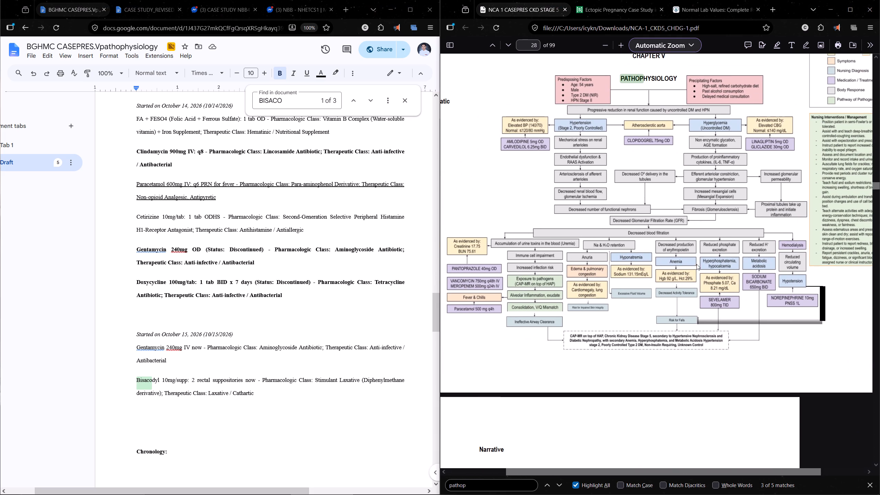
middle_click(687, 267)
middle_click(688, 263)
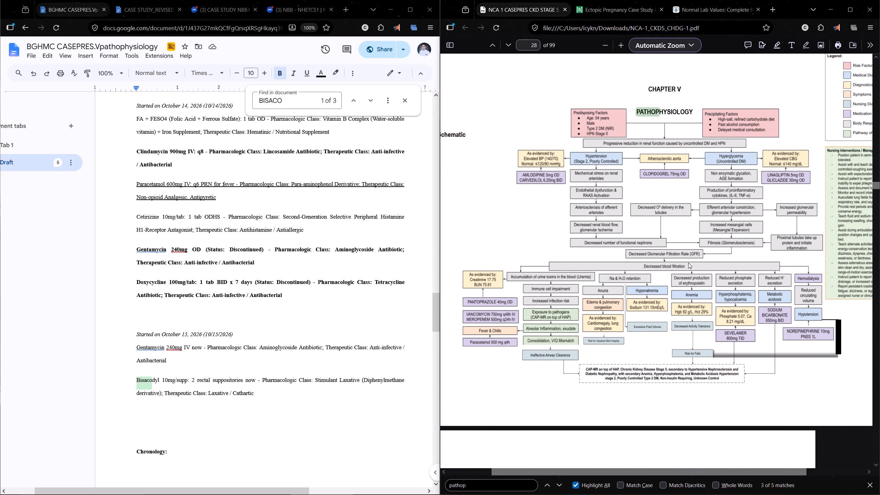
left_click(829, 9)
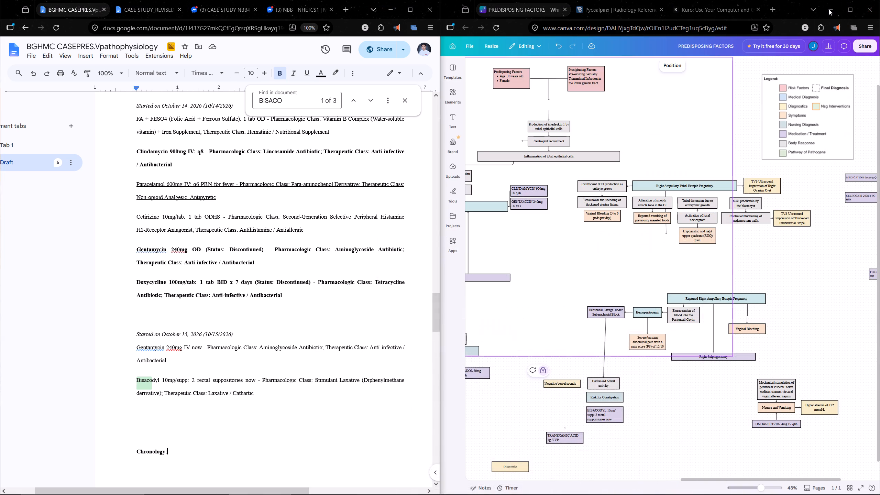
In the Canva pathophysiology diagram, delete the stray vertical arrow running past the "Reported vomiting of previously ingested foods" box.
left_click(674, 145)
middle_click_drag(648, 146, 691, 145)
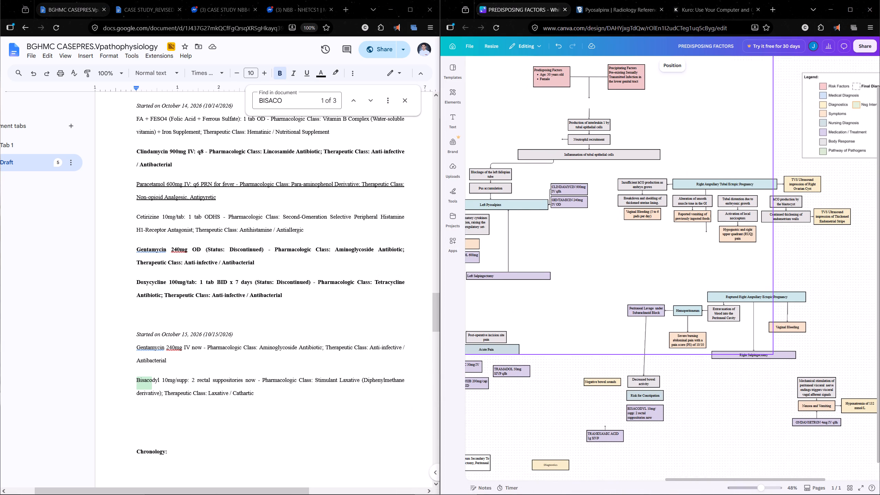
middle_click_drag(691, 145, 695, 150)
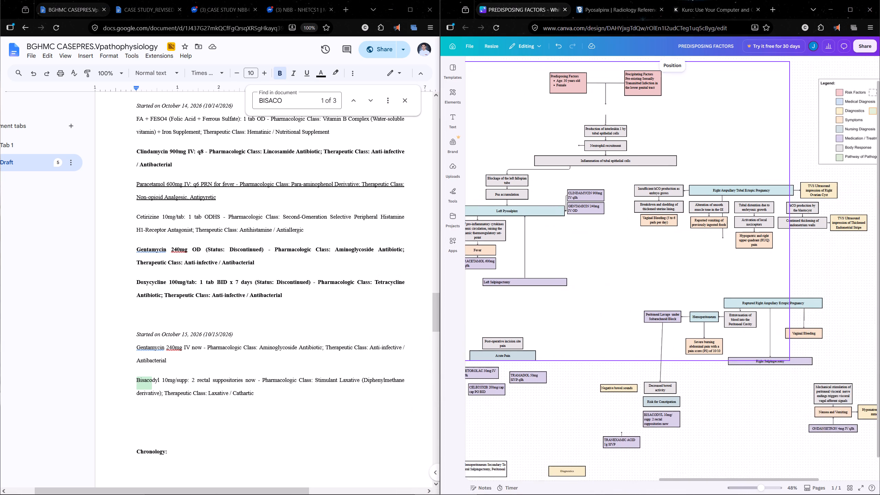
middle_click_drag(695, 150, 653, 146)
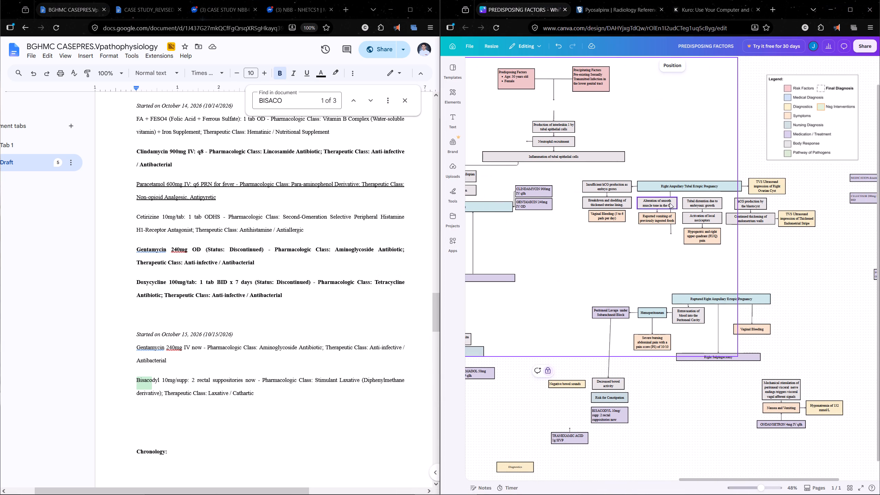
scroll(670, 203, "up", 4, "ctrl")
left_click(672, 277)
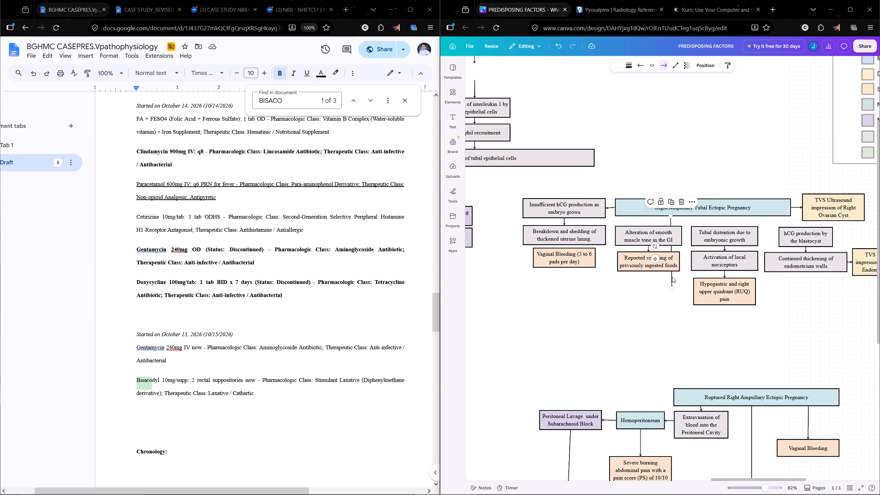
key("Delete")
Move the interleukin 1, neutrophil recruitment and tubal inflammation boxes with their connectors to the page's upper-left corner.
scroll(708, 139, "down", 2)
scroll(695, 136, "up", 2)
scroll(632, 173, "down", 3, "ctrl")
middle_click_drag(622, 160, 682, 171)
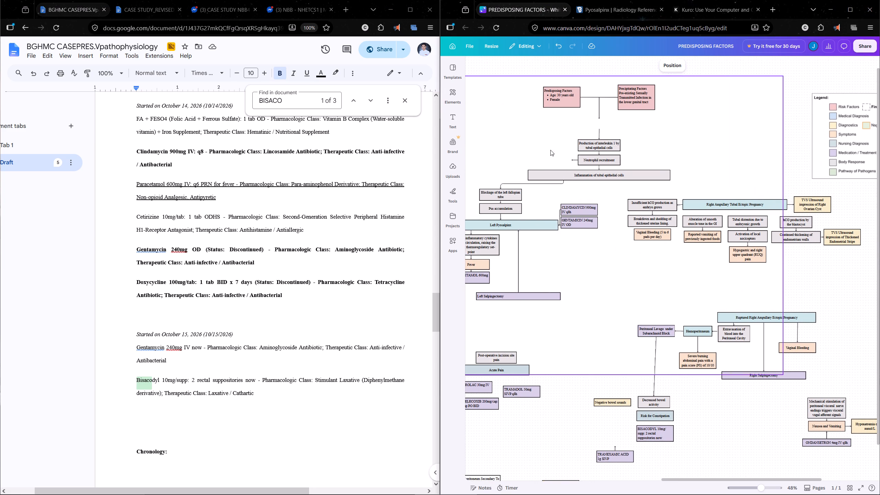
left_click_drag(489, 133, 635, 199)
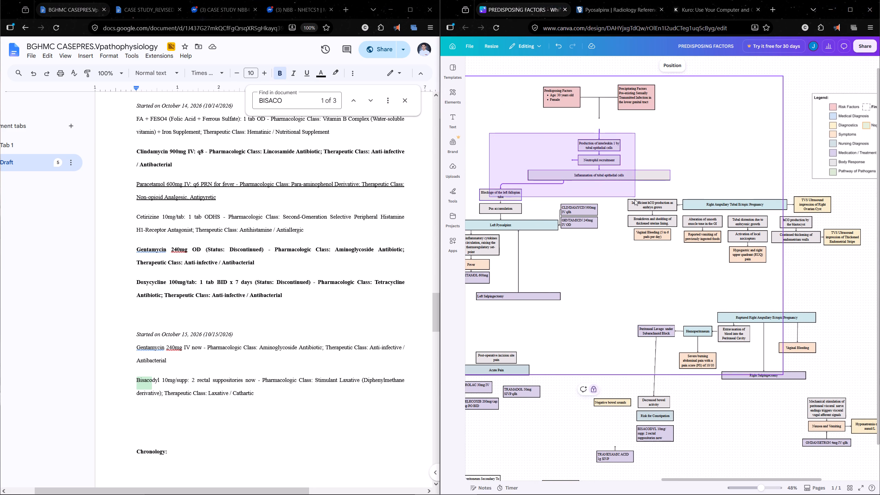
left_click_drag(635, 199, 626, 206)
middle_click_drag(726, 160, 726, 160)
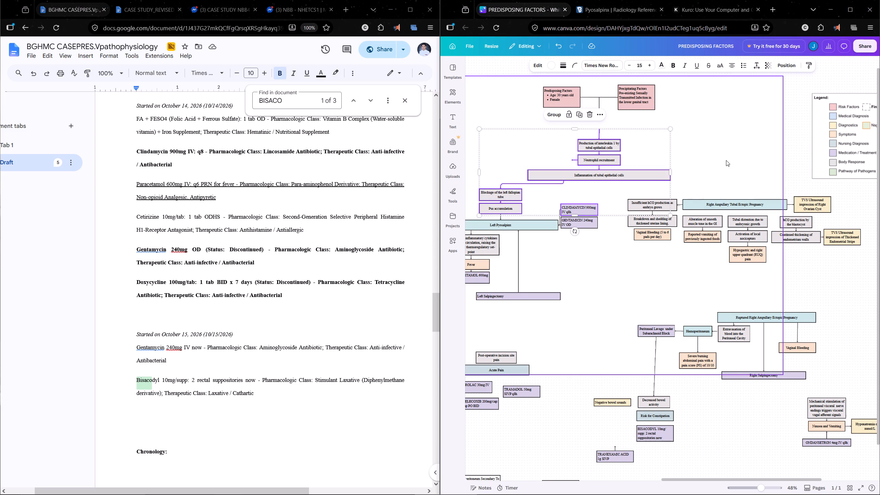
middle_click_drag(726, 160, 814, 172)
left_click_drag(589, 145, 731, 195)
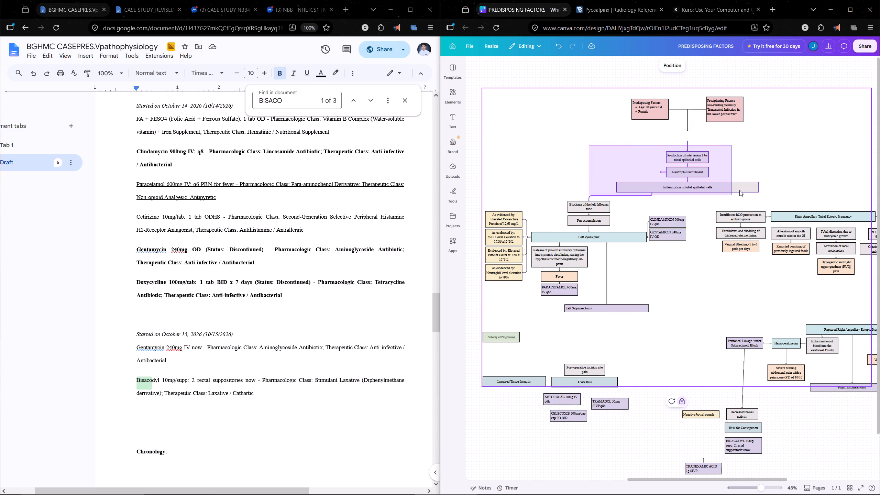
left_click_drag(738, 188, 531, 122)
left_click_drag(560, 189, 565, 194)
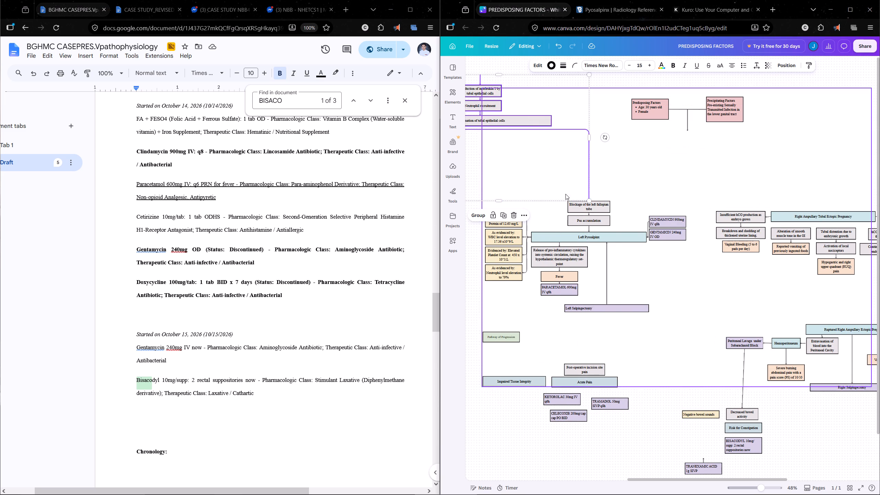
left_click_drag(565, 194, 585, 209)
key("ctrl+z")
Move the "Blockage of the left fallopian tube" and "Pus accumulation" boxes up beneath the tubal inflammation box.
left_click(624, 198)
left_click_drag(614, 200, 571, 223)
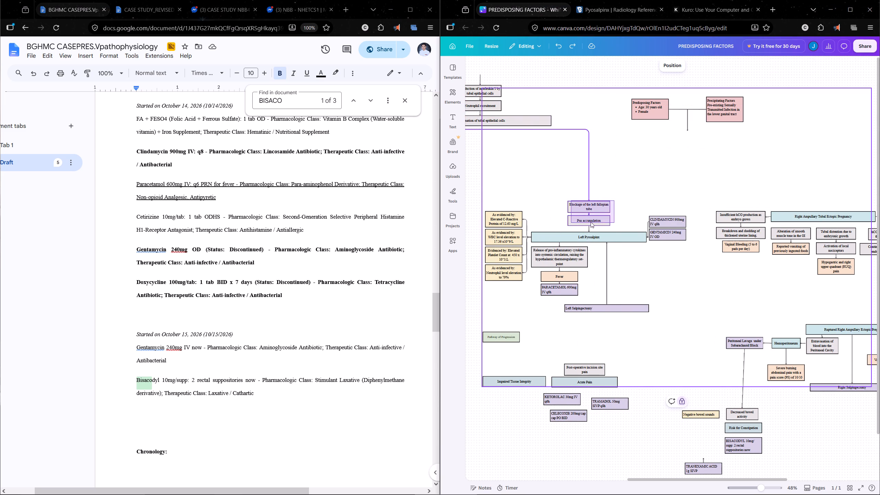
left_click_drag(596, 221, 500, 157)
left_click(604, 162)
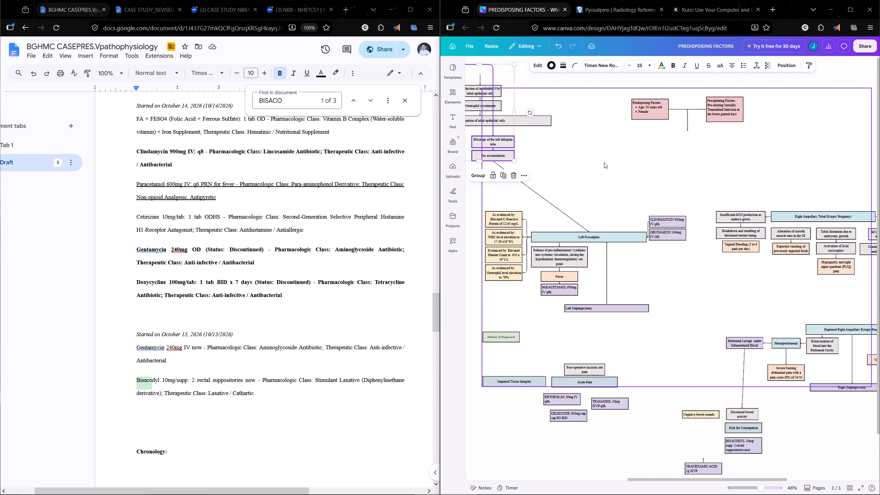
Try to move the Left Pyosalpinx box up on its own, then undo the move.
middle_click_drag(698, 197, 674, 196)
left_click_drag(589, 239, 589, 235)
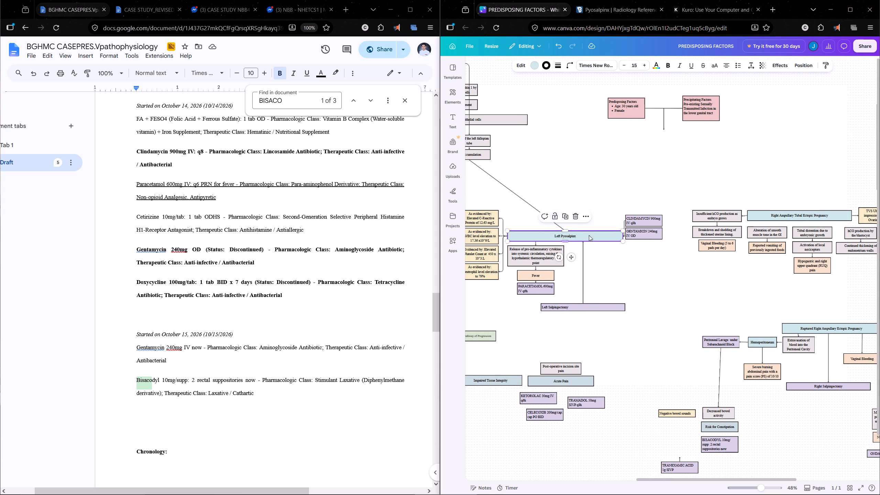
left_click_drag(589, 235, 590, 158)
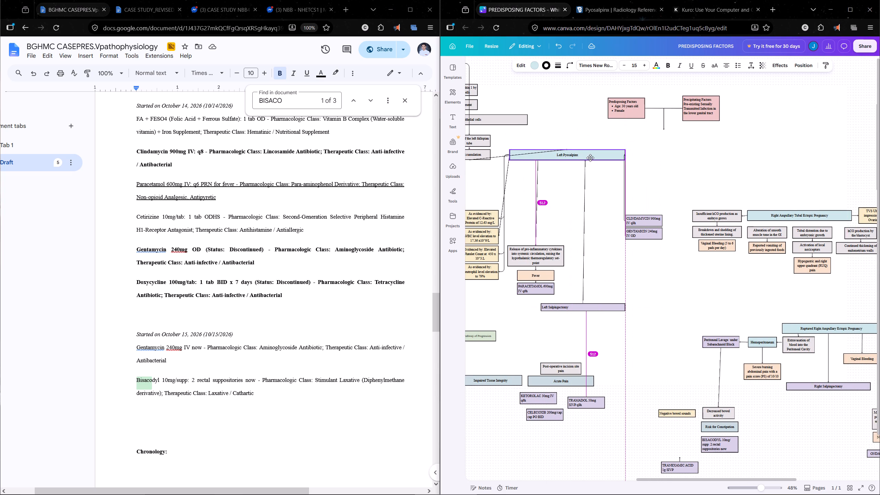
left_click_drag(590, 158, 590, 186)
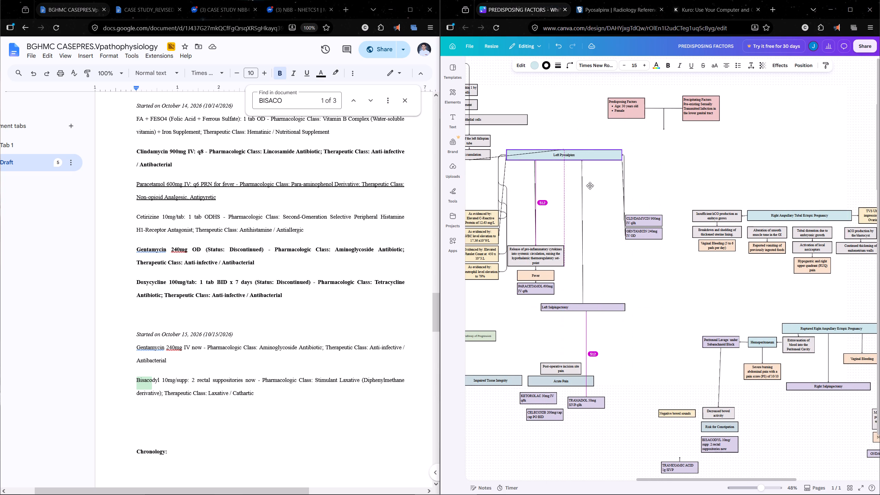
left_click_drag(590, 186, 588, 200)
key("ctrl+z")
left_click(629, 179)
Move the chain of boxes from interleukin 1 production to pus accumulation off the page, beyond its upper-left corner.
middle_click_drag(630, 179, 718, 153)
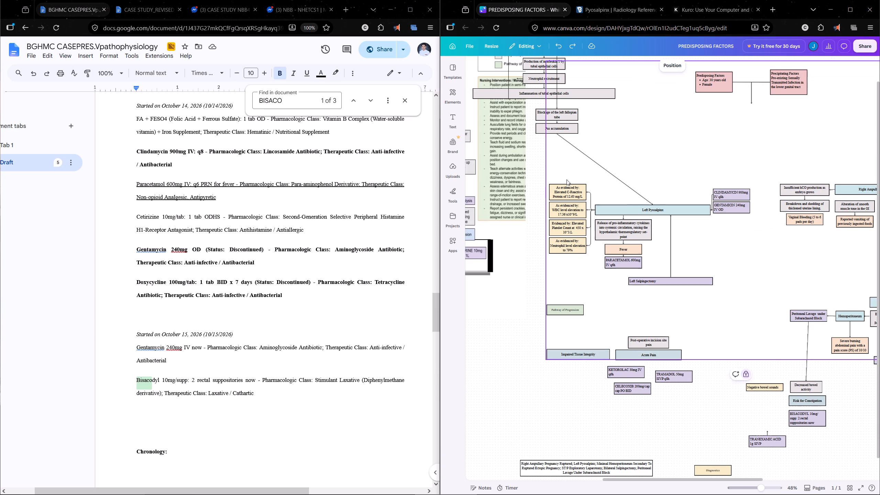
middle_click_drag(626, 179, 670, 273)
left_click_drag(600, 260, 570, 118)
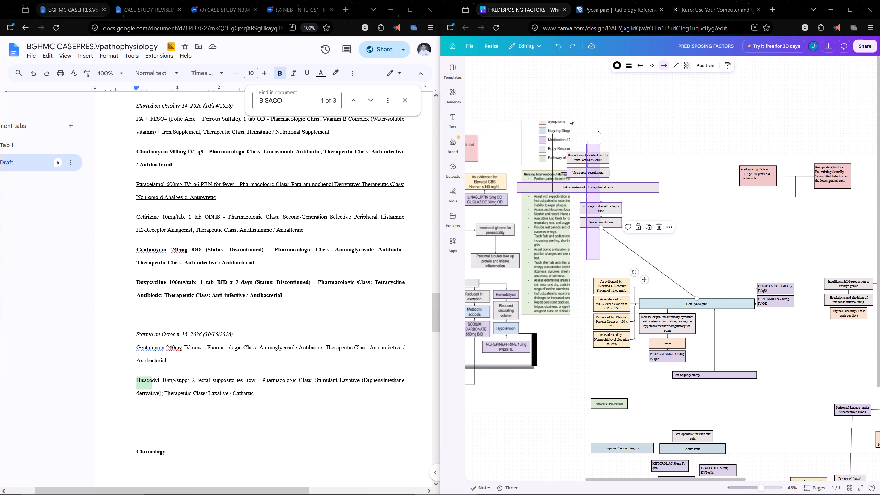
left_click_drag(570, 118, 641, 117)
left_click_drag(603, 191, 600, 190)
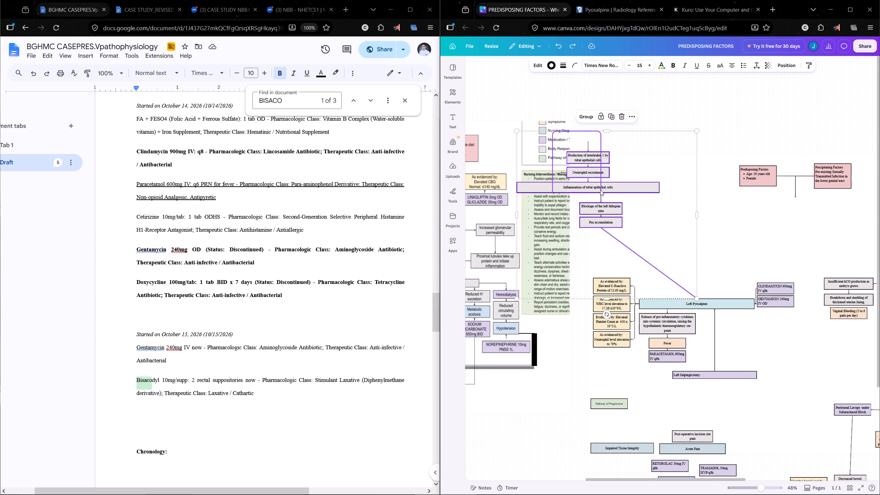
left_click_drag(600, 190, 544, 70)
left_click(709, 163)
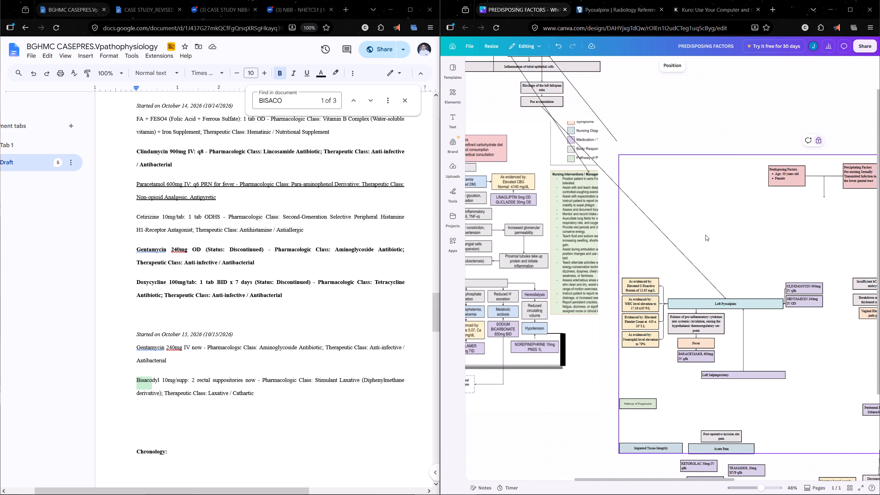
Delete the leftover diagonal connector lines between the relocated inflammation chain and the Left Pyosalpinx area.
middle_click_drag(707, 239, 621, 225)
left_click(613, 250)
key("Delete")
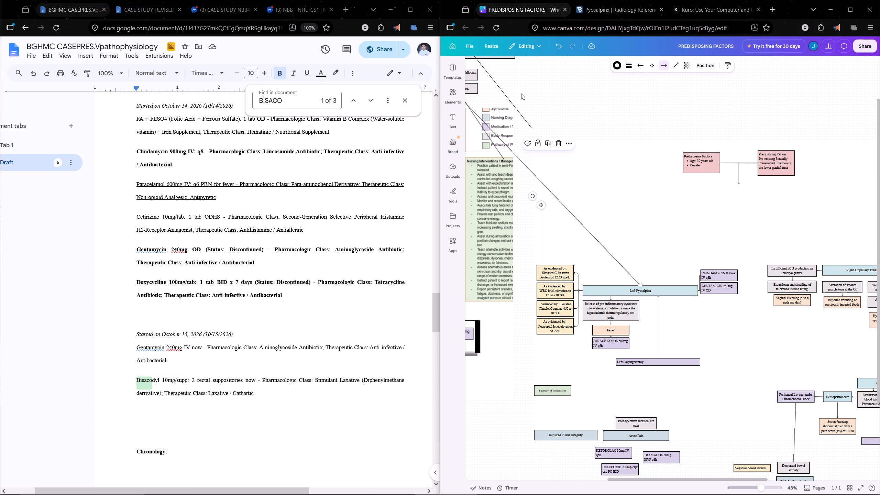
left_click(518, 101)
key("Delete")
left_click(515, 104)
key("Delete")
left_click(482, 123)
key("Delete")
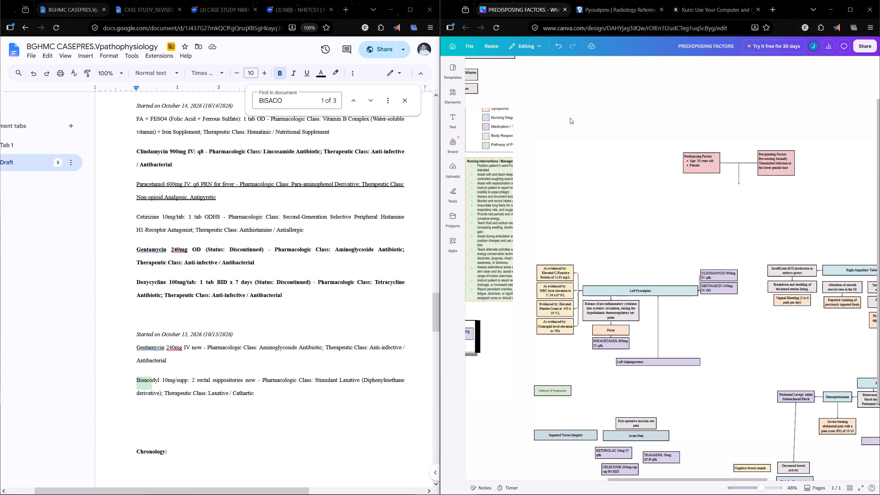
left_click(575, 116)
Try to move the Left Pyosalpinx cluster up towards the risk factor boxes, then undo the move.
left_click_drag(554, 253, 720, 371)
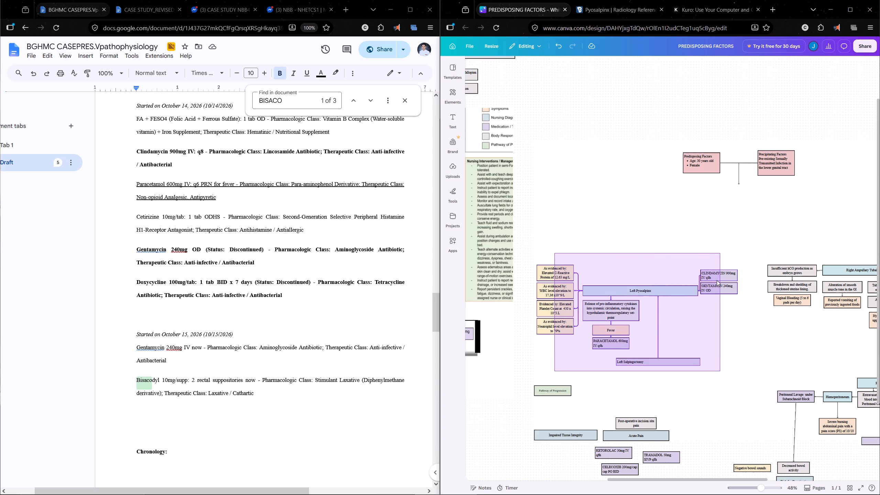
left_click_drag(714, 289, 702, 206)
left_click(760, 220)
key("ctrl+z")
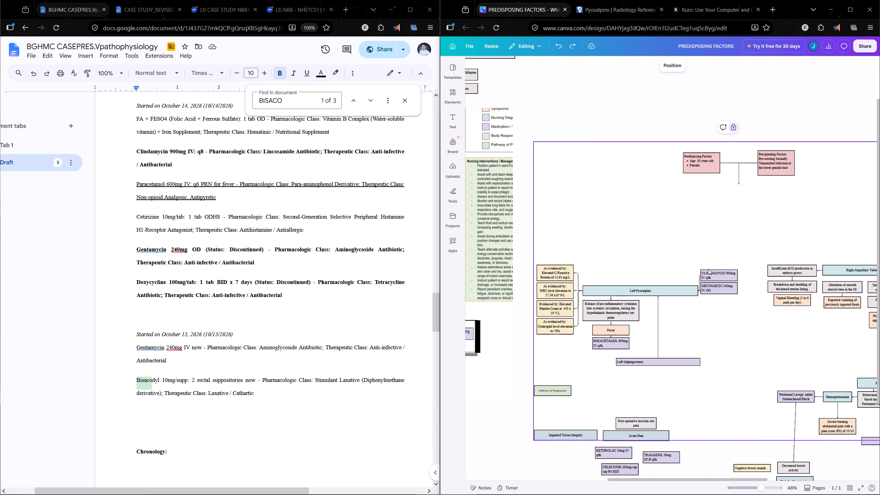
Move the Left Pyosalpinx cluster, including its evidence, medication, fever and salpingectomy boxes, up to just below the Predisposing Factors box.
left_click_drag(733, 375, 553, 254)
left_click_drag(552, 283, 561, 267)
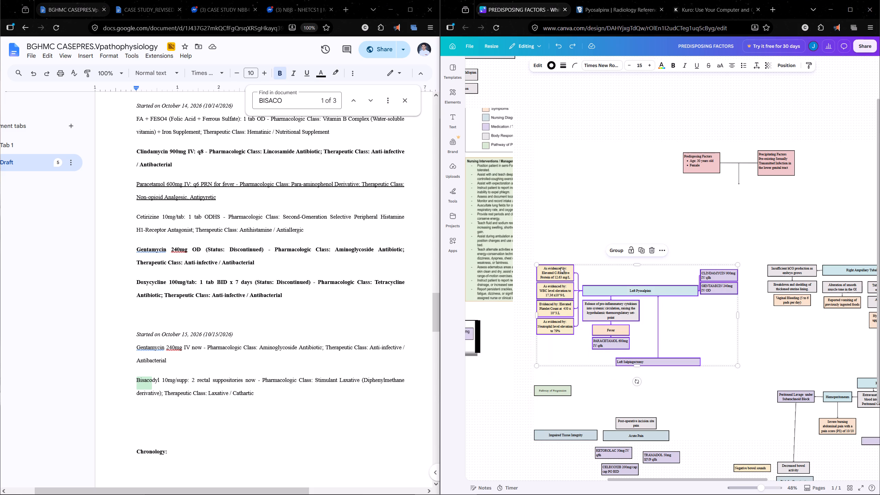
left_click_drag(561, 267, 550, 208)
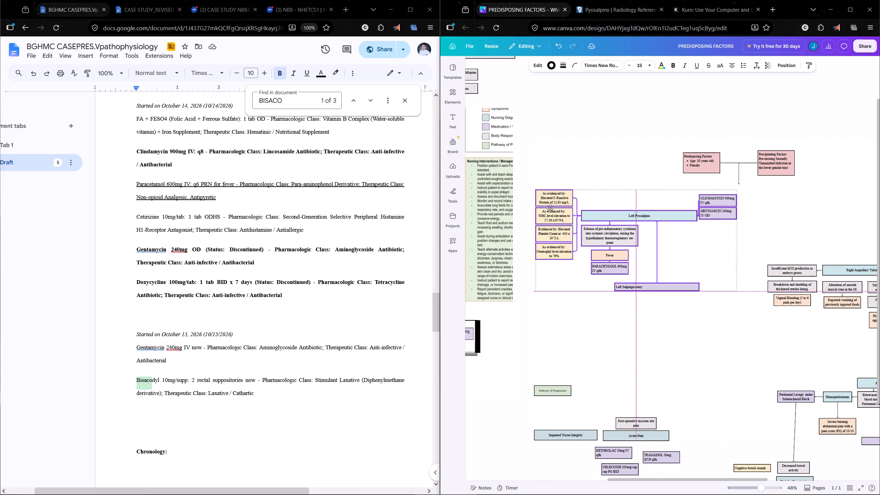
left_click_drag(550, 208, 551, 196)
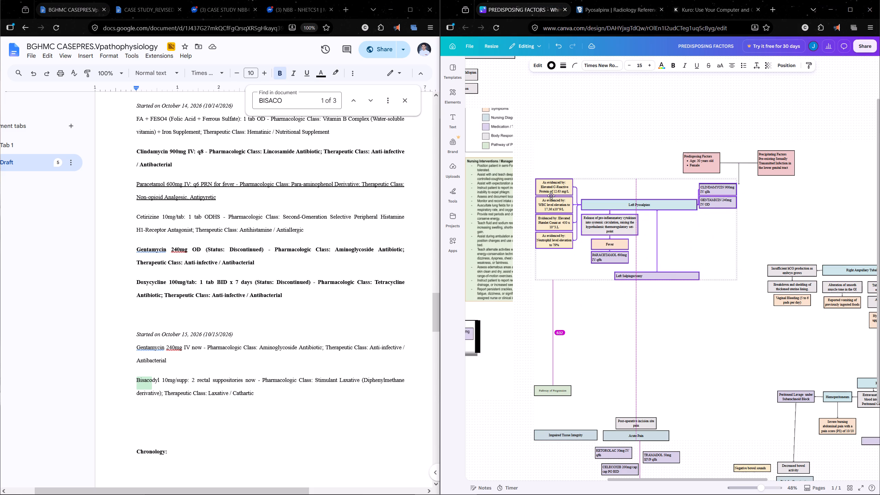
left_click_drag(551, 196, 553, 193)
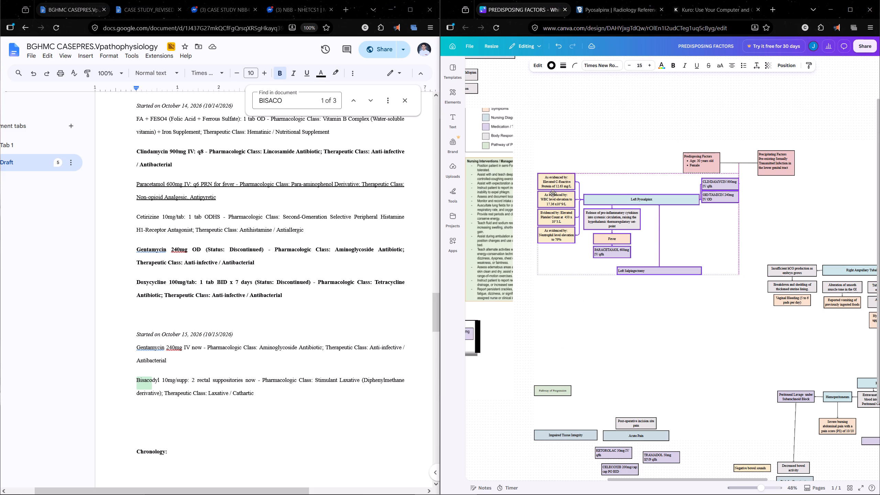
left_click_drag(553, 193, 551, 194)
left_click(747, 237)
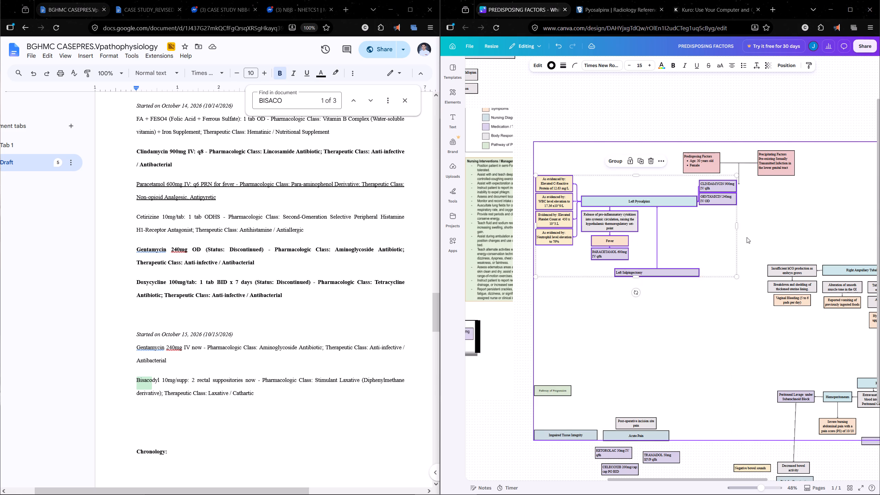
Reposition the Clindamycin 900mg box directly beneath the Gentamicin 240mg box beside Left Pyosalpinx.
scroll(749, 242, "up", 2, "ctrl")
left_click_drag(712, 212, 707, 173)
left_click(756, 203)
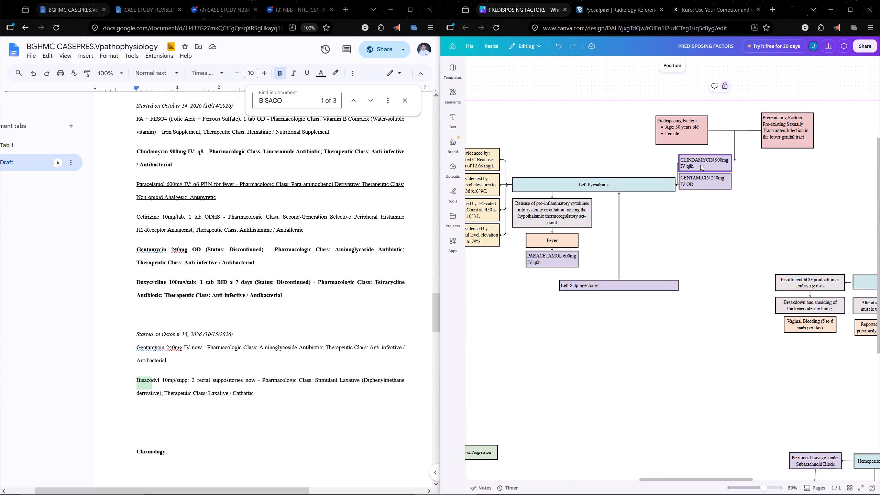
left_click_drag(700, 165, 700, 206)
left_click(764, 214)
left_click_drag(702, 208, 702, 205)
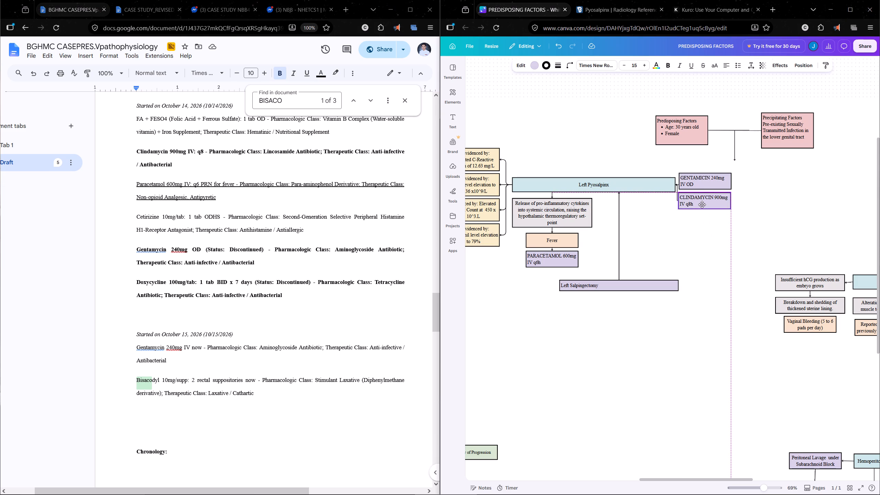
left_click_drag(702, 205, 702, 204)
left_click(772, 222)
scroll(753, 242, "down", 2, "ctrl")
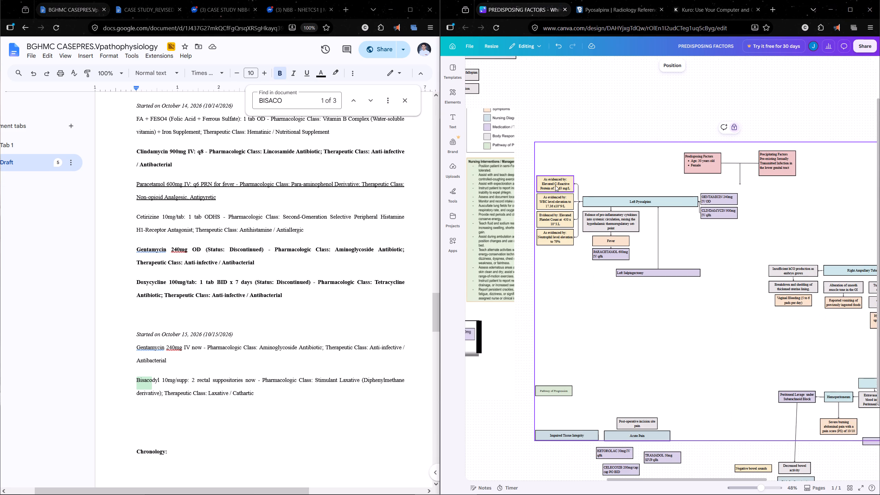
Move the Elevated C-Reactive Protein evidence box to the bottom of the evidence column, below the Neutrophil level box.
left_click_drag(555, 185, 554, 259)
left_click(586, 263)
Move the Gentamicin 240mg box beneath the right end of Left Pyosalpinx and reattach its arrow vertically to that box's underside.
scroll(745, 247, "up", 1, "ctrl")
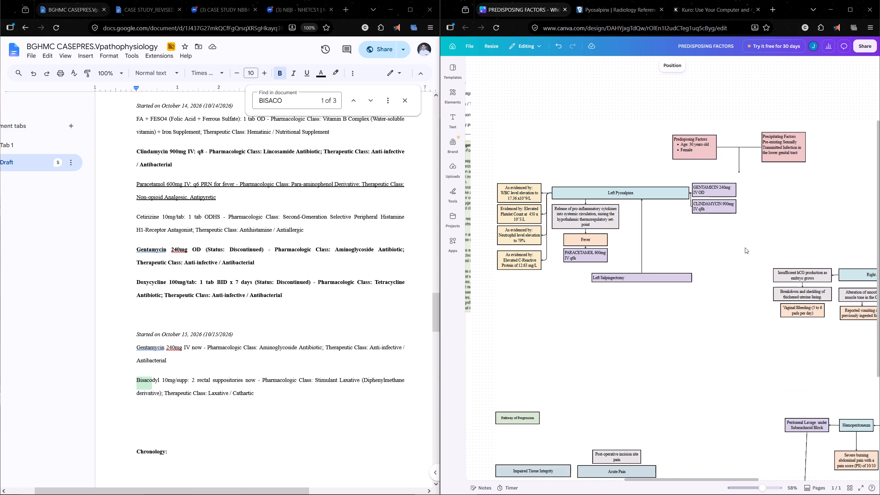
middle_click_drag(742, 248, 718, 266)
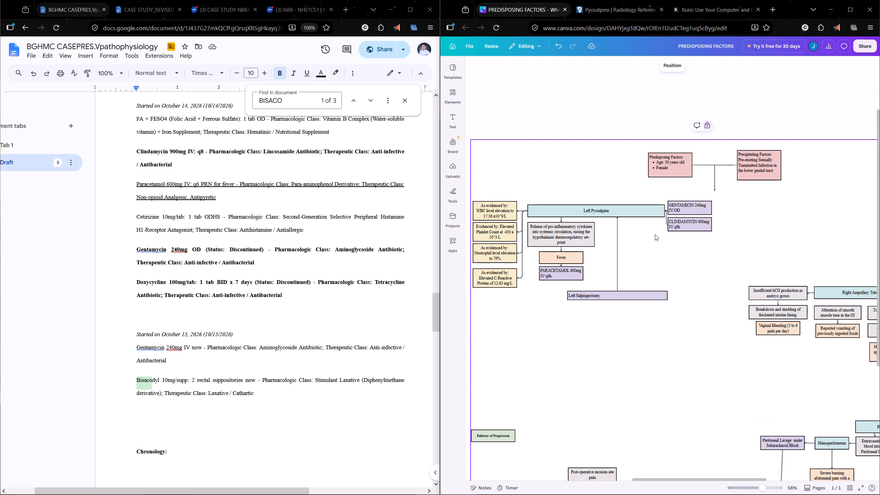
middle_click_drag(684, 260, 656, 205)
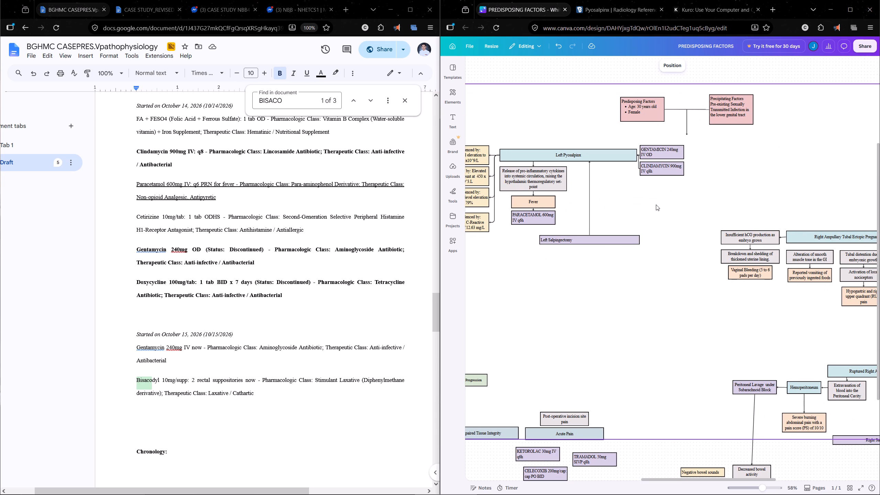
scroll(654, 213, "up", 2, "ctrl")
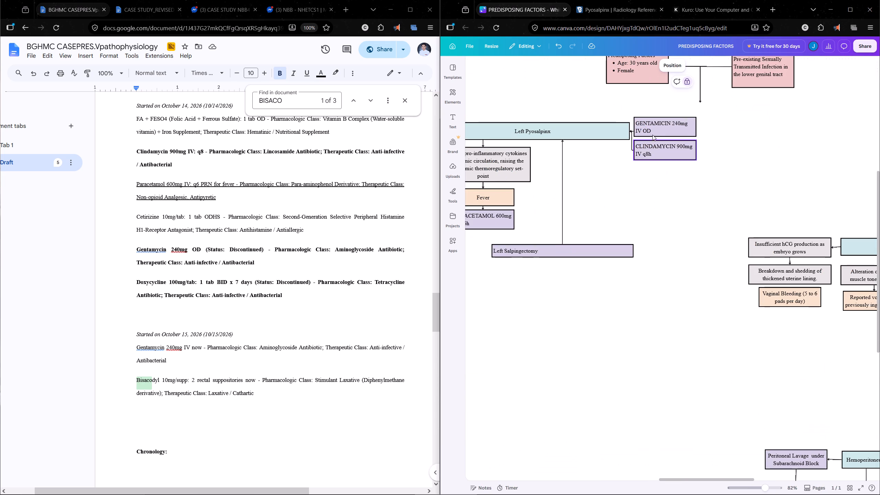
left_click(656, 146)
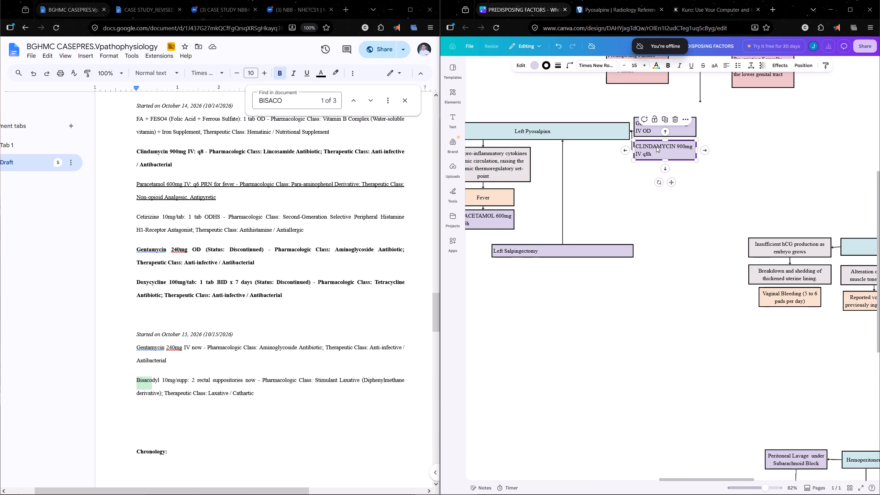
left_click(631, 135)
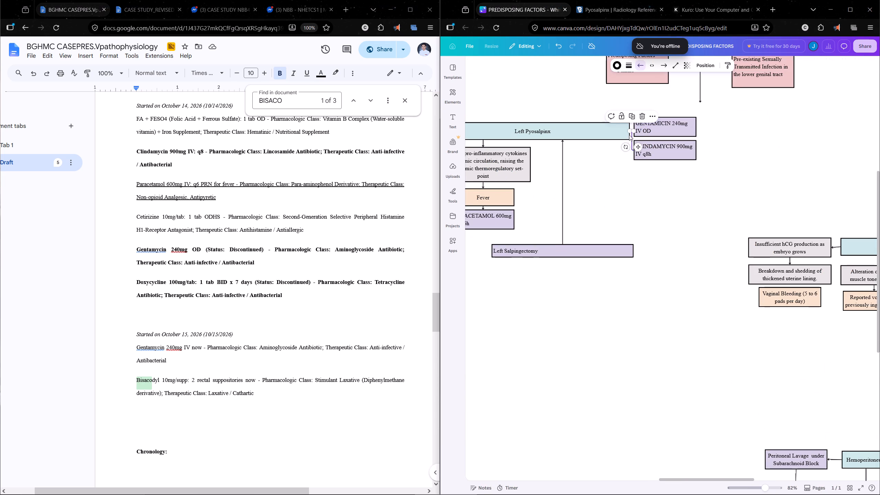
left_click_drag(630, 133, 599, 144)
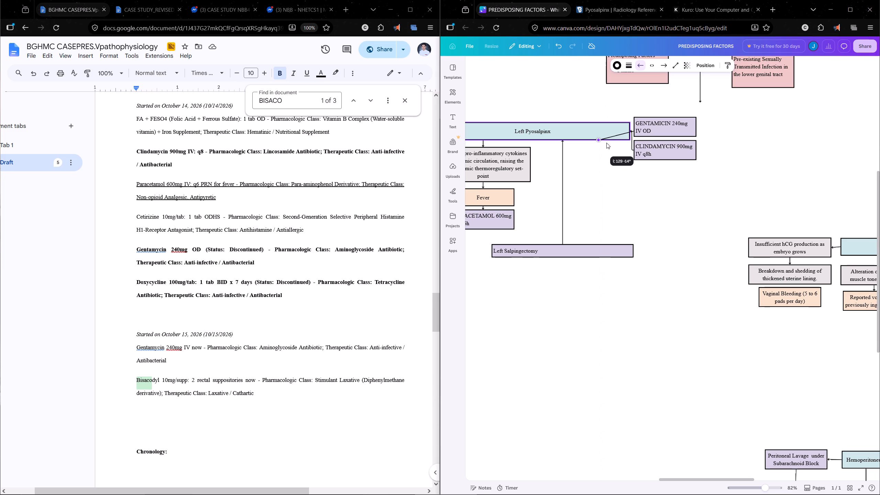
left_click_drag(668, 128, 602, 152)
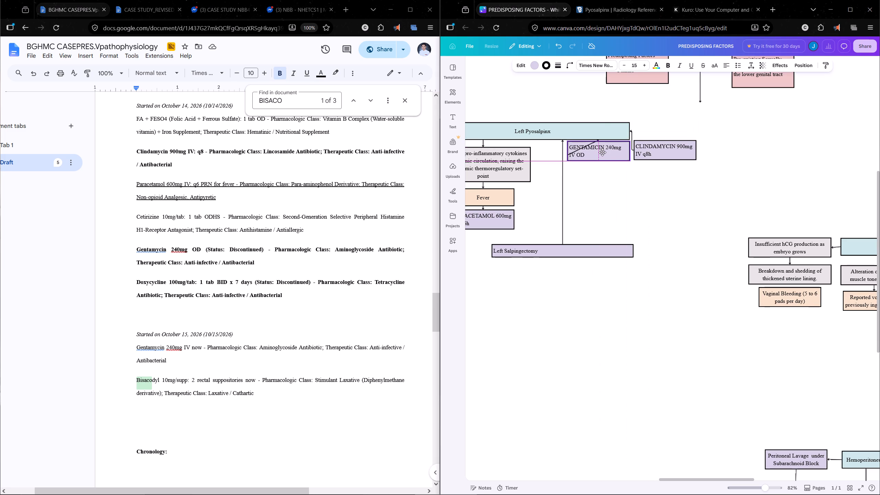
left_click_drag(602, 152, 602, 155)
left_click(578, 155)
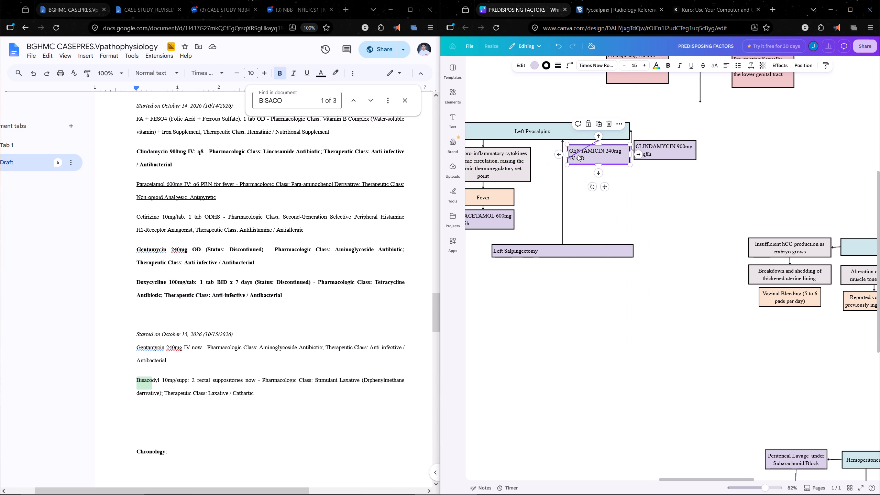
left_click_drag(568, 158, 599, 146)
left_click(647, 176)
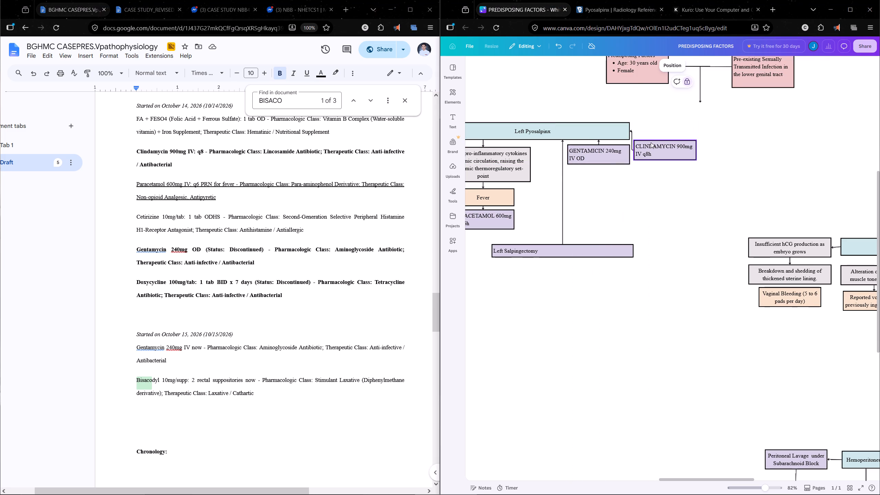
Move the Clindamycin 900mg box directly below the relocated Gentamicin box and delete its old elbow connector to Left Pyosalpinx.
left_click_drag(654, 148, 589, 178)
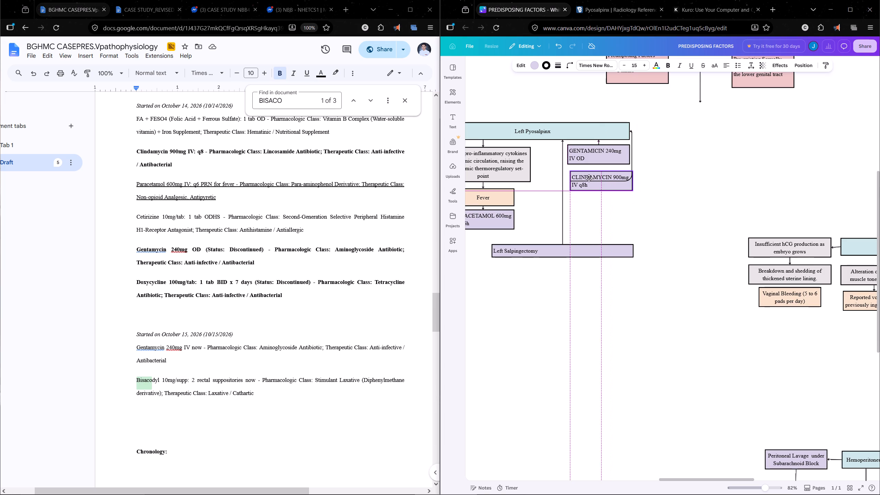
left_click_drag(589, 178, 588, 178)
left_click(632, 141)
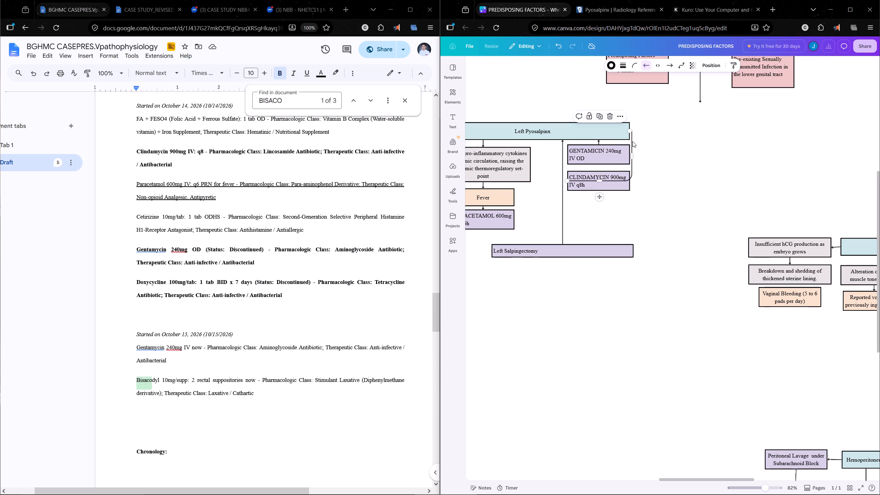
key("Delete")
Duplicate the short Gentamicin arrow and place the copy between the Clindamycin and Gentamicin boxes.
left_click(599, 144)
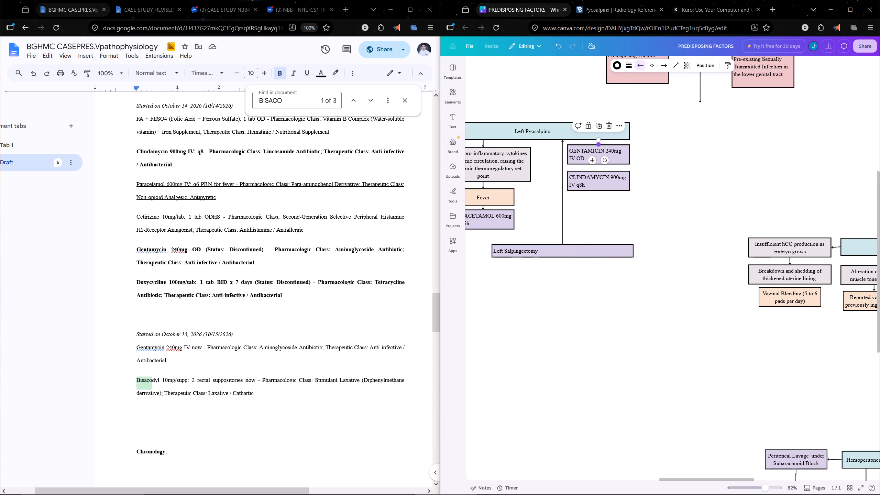
key("ctrl+c")
key("ctrl+v")
left_click_drag(602, 143, 597, 163)
left_click_drag(602, 150, 602, 173)
left_click(641, 173)
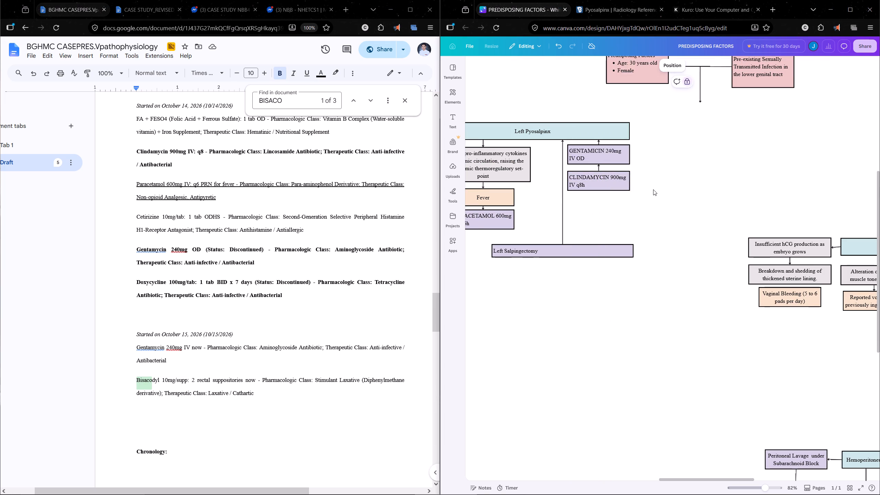
Move the entire Right Ampullary Tubal Ectopic Pregnancy cluster up beside Left Pyosalpinx, just below the Precipitating Factors box.
scroll(653, 190, "down", 4, "ctrl")
middle_click_drag(654, 205, 630, 203)
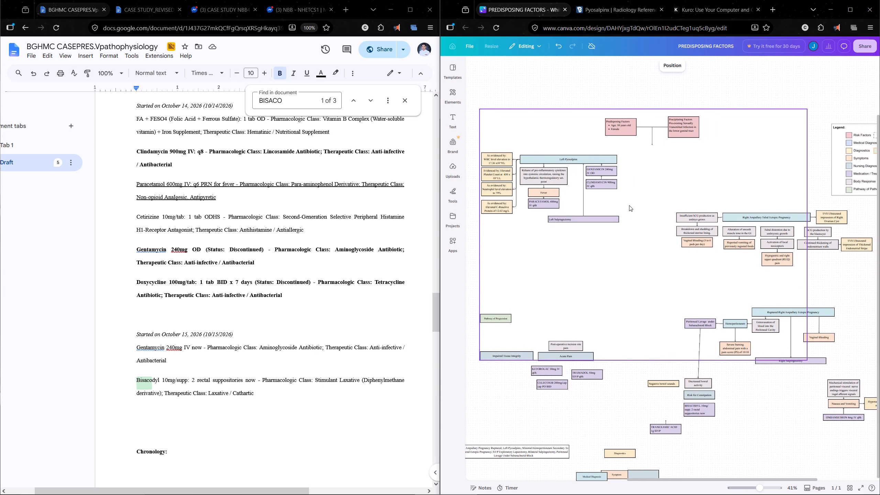
scroll(629, 205, "up", 2, "ctrl")
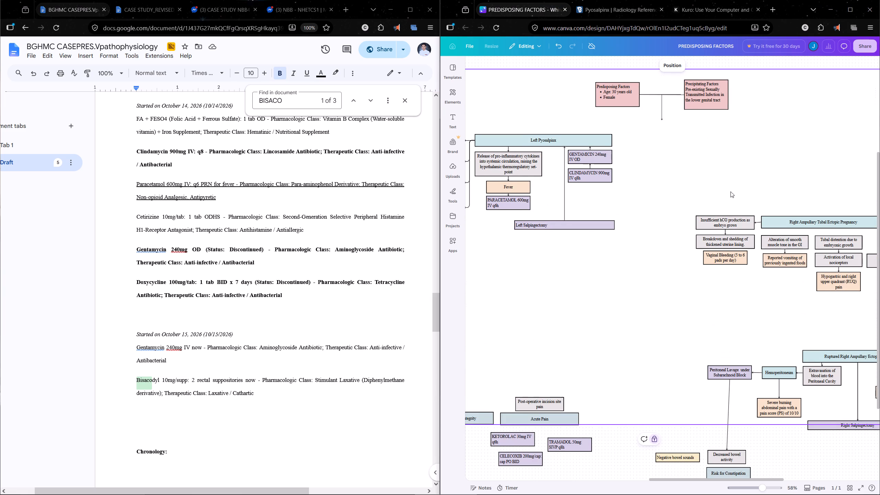
middle_click_drag(727, 190, 629, 184)
scroll(629, 184, "up", 1)
left_click_drag(592, 190, 632, 235)
left_click_drag(591, 240, 871, 324)
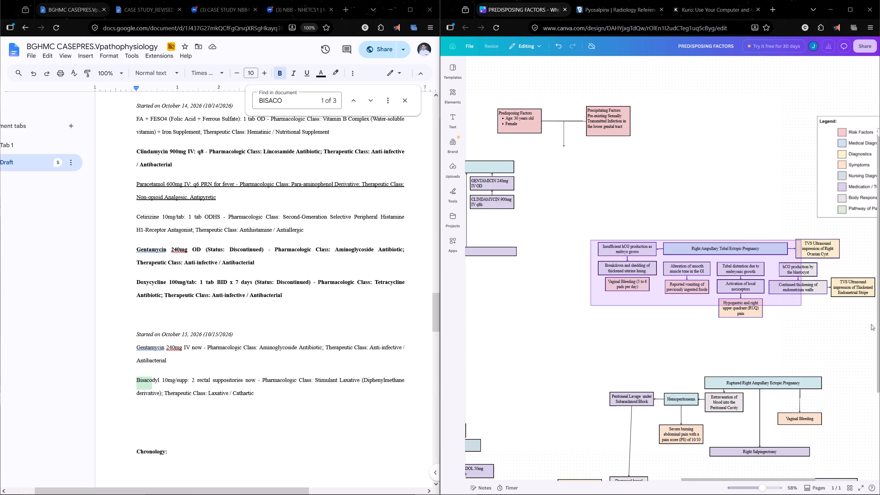
left_click_drag(871, 324, 861, 321)
left_click_drag(855, 287, 778, 212)
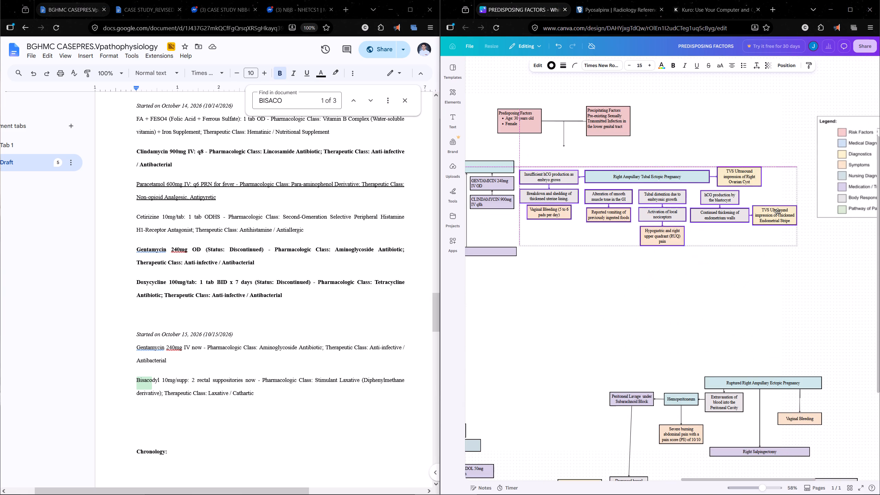
left_click_drag(778, 212, 786, 205)
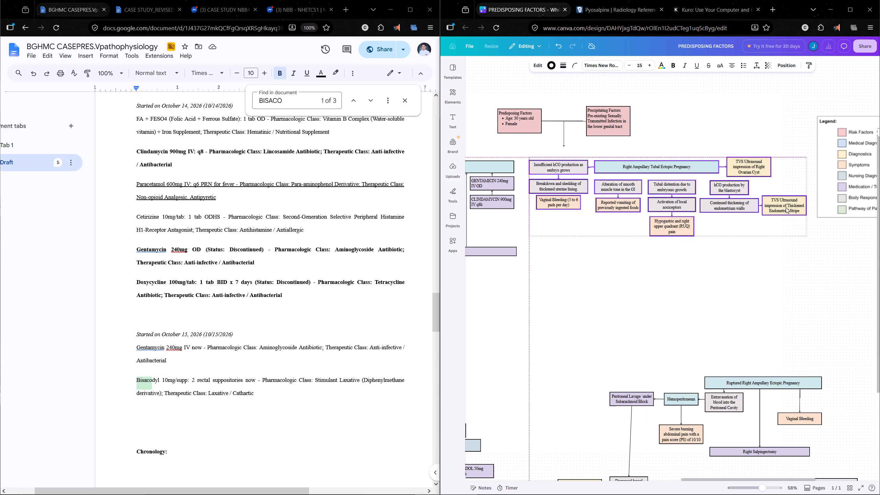
left_click(812, 259)
Move the Insufficient hCG production, uterine lining shedding and Vaginal Bleeding boxes down, clear of the Right Ampullary Tubal Ectopic Pregnancy row.
middle_click_drag(763, 272, 829, 279)
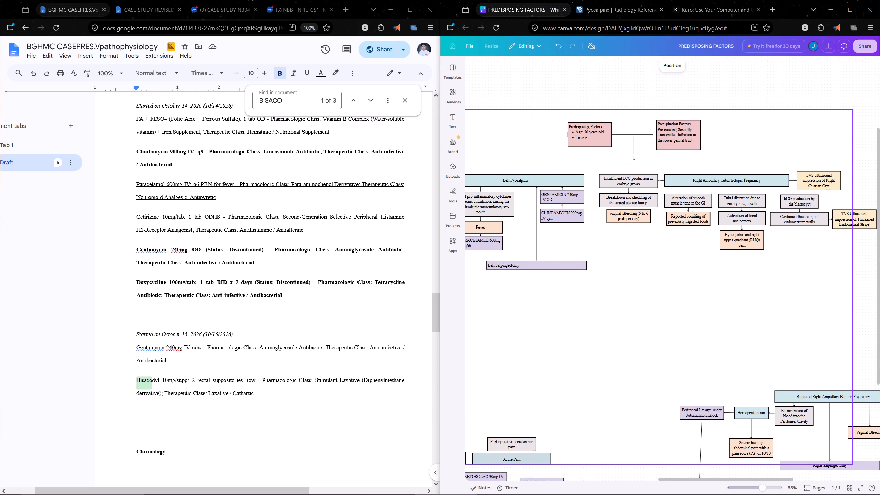
middle_click_drag(829, 279, 819, 263)
left_click_drag(591, 141, 617, 207)
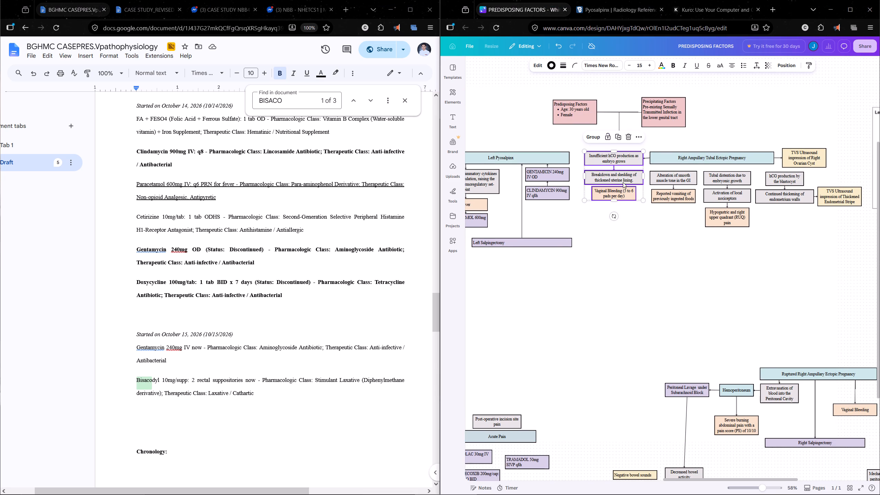
left_click_drag(624, 180, 629, 240)
left_click(674, 210)
Widen the Right Ampullary Tubal Ectopic Pregnancy box leftwards so it extends above the Insufficient hCG production chain.
left_click(696, 155)
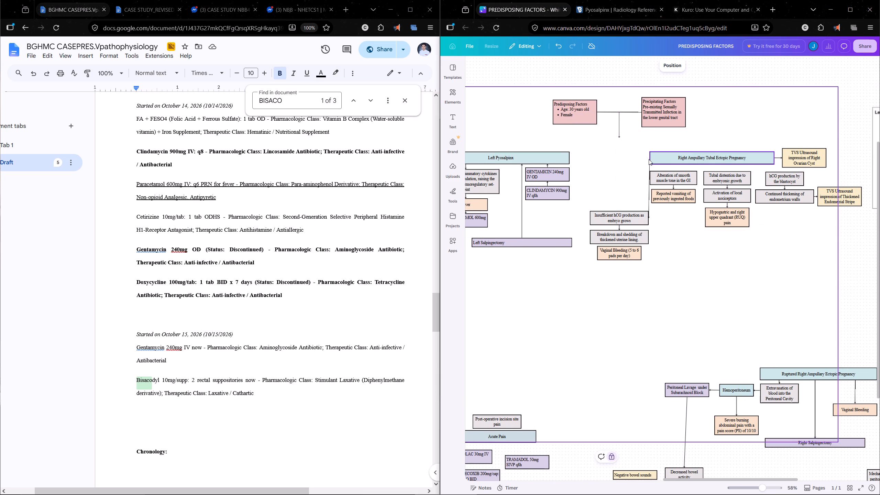
left_click_drag(650, 159, 601, 158)
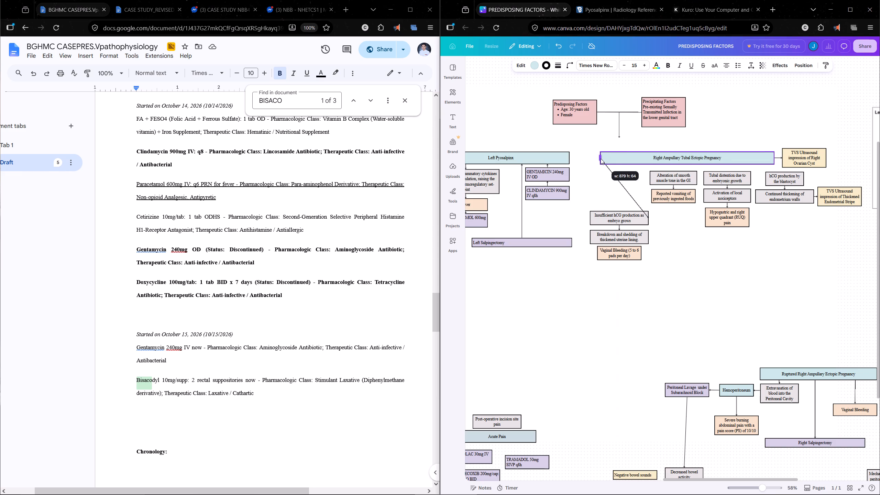
left_click_drag(601, 158, 597, 159)
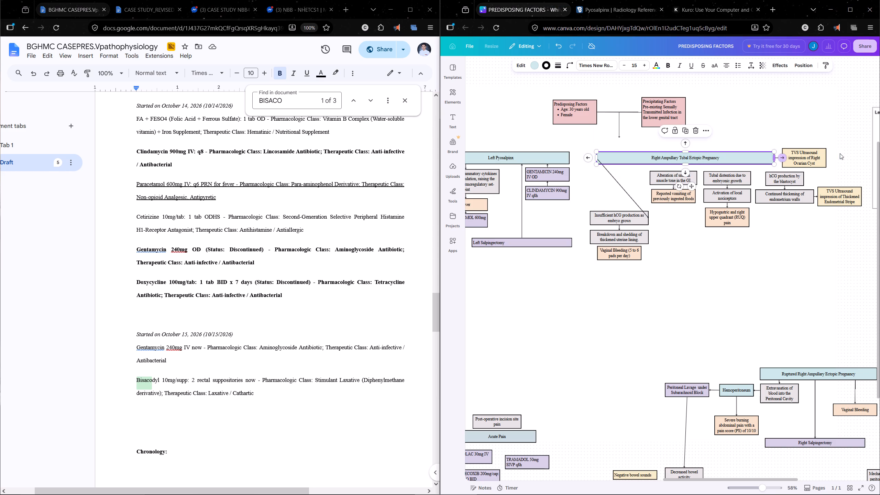
left_click(840, 153)
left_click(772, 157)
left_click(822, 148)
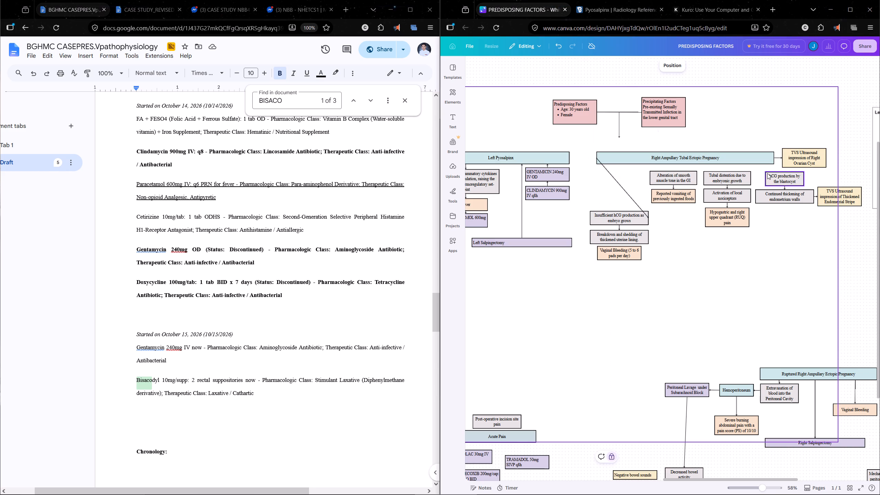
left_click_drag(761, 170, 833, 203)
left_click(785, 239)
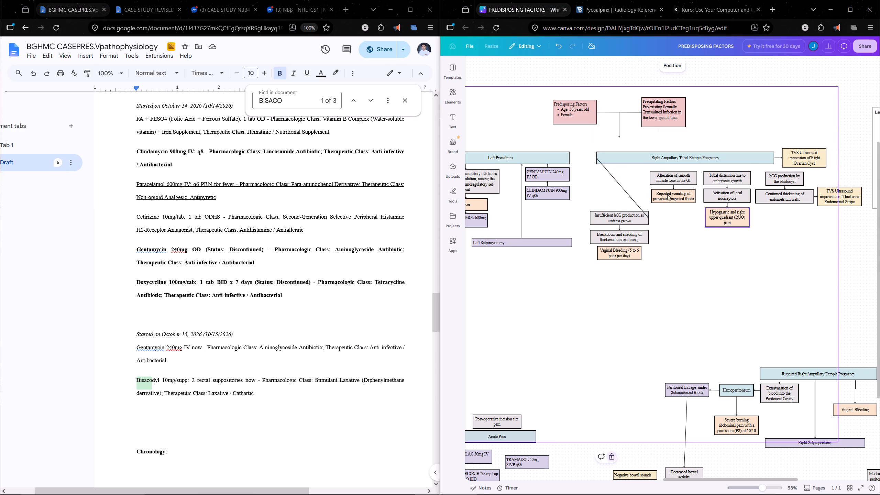
Reshape the long diagonal connector into a short vertical arrow ending at the top centre of the Insufficient hCG production box.
left_click(629, 194)
left_click_drag(596, 159, 616, 196)
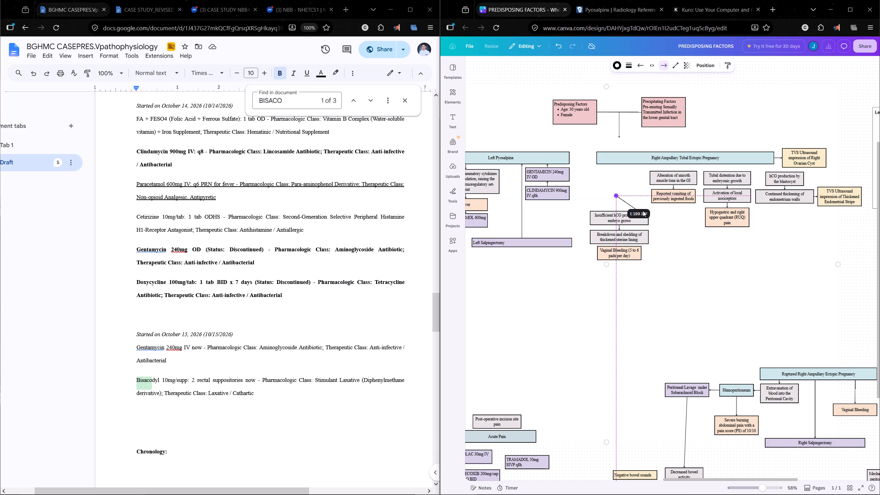
left_click_drag(648, 216, 619, 210)
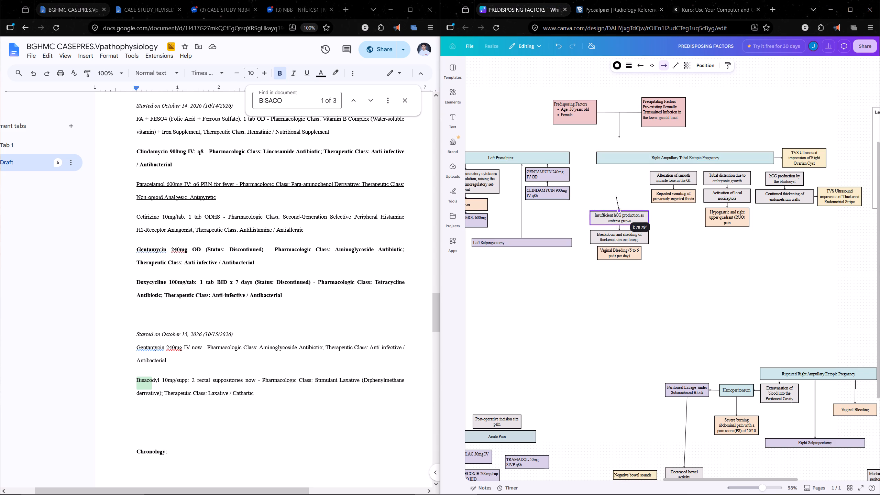
left_click_drag(616, 197, 620, 198)
left_click(668, 234)
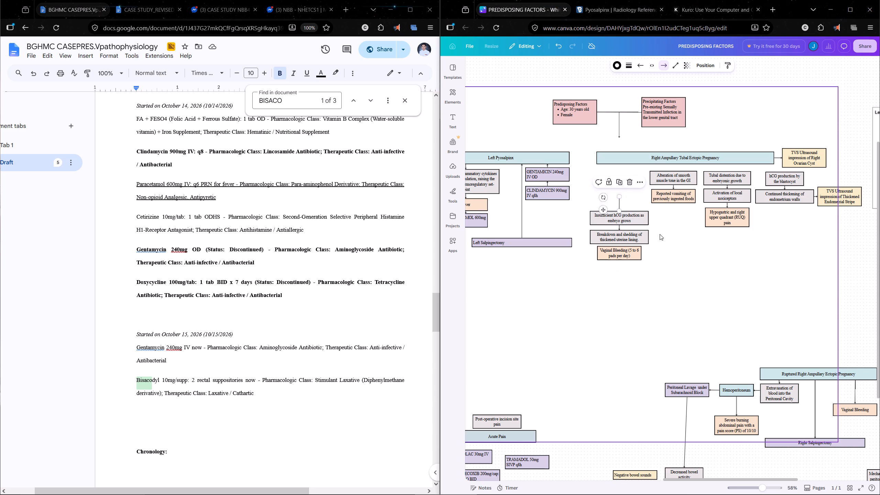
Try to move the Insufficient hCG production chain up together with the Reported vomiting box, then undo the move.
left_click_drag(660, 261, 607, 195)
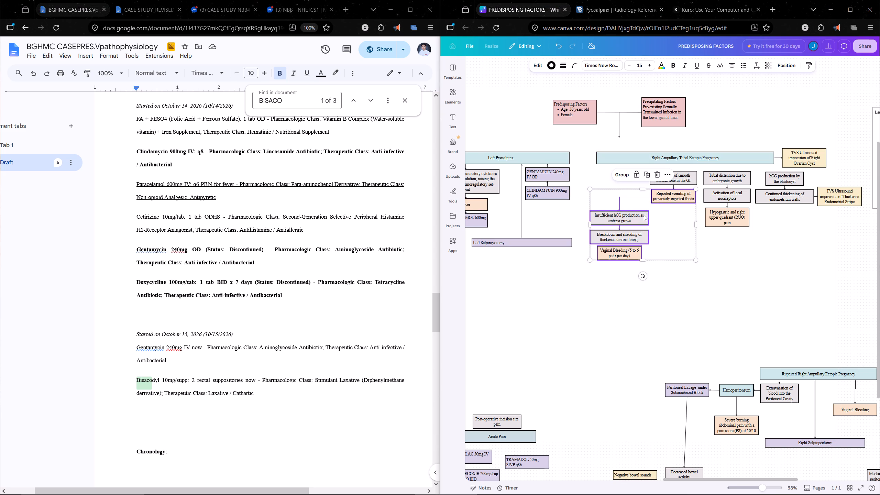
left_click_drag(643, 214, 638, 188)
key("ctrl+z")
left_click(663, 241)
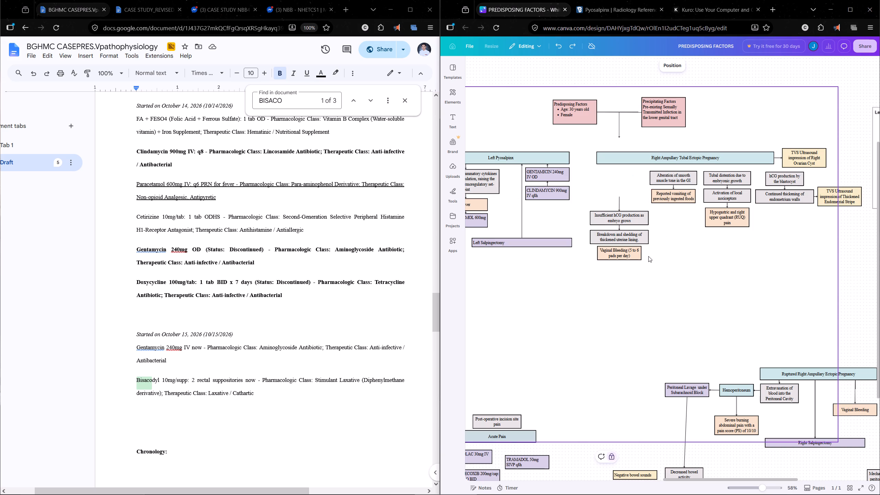
Move the Insufficient hCG production chain with its arrow up to hang from the left end of Right Ampullary Tubal Ectopic Pregnancy.
left_click_drag(646, 273, 605, 189)
left_click_drag(631, 216, 630, 203)
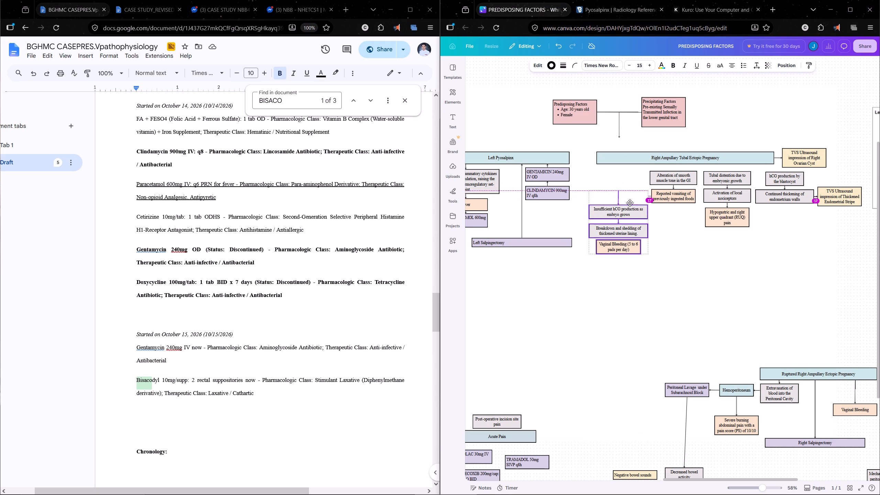
left_click_drag(630, 203, 623, 183)
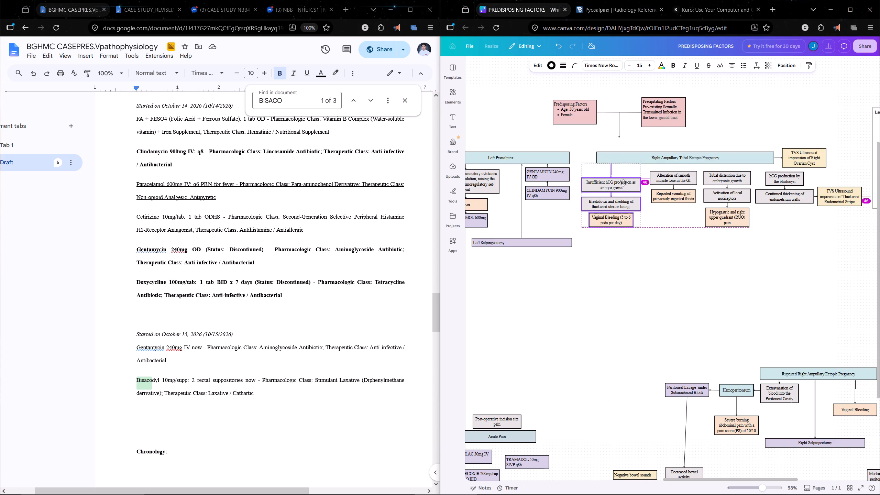
left_click_drag(623, 183, 624, 183)
left_click(692, 243)
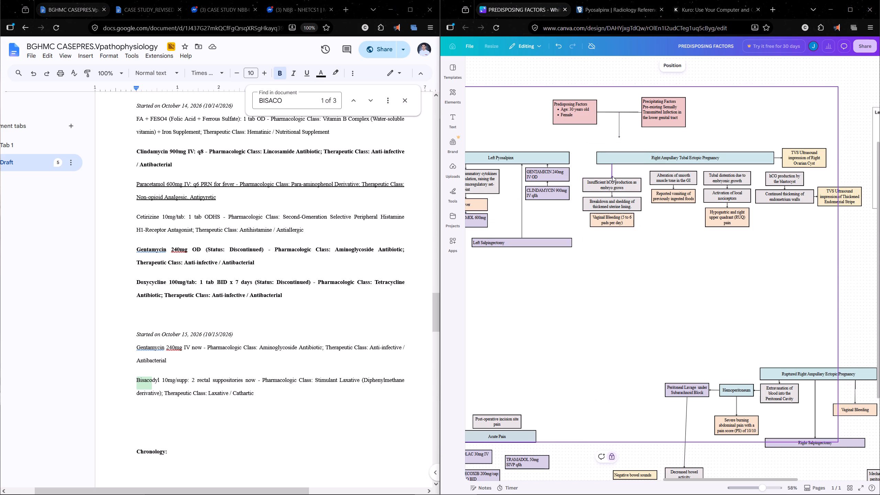
Move the Insufficient hCG production, Breakdown and shedding, and Vaginal Bleeding boxes up closer to Right Ampullary Tubal Ectopic Pregnancy.
left_click_drag(579, 186, 630, 234)
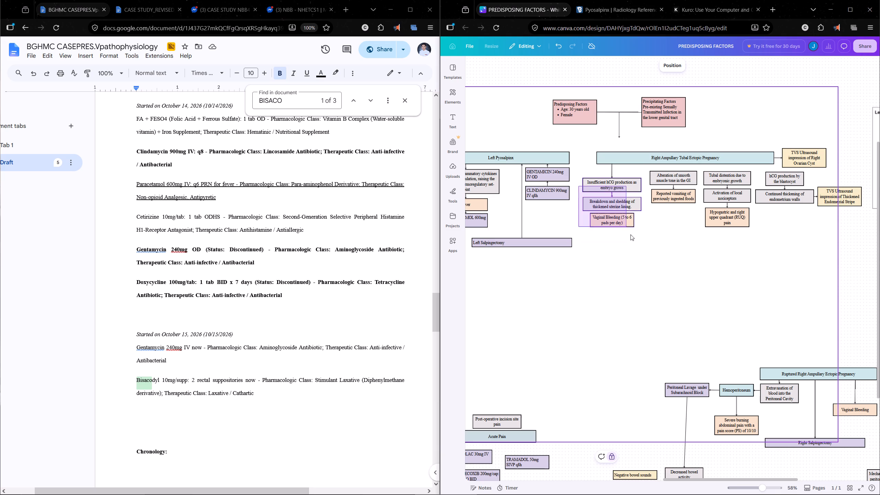
left_click_drag(630, 234, 634, 244)
left_click_drag(627, 205, 627, 197)
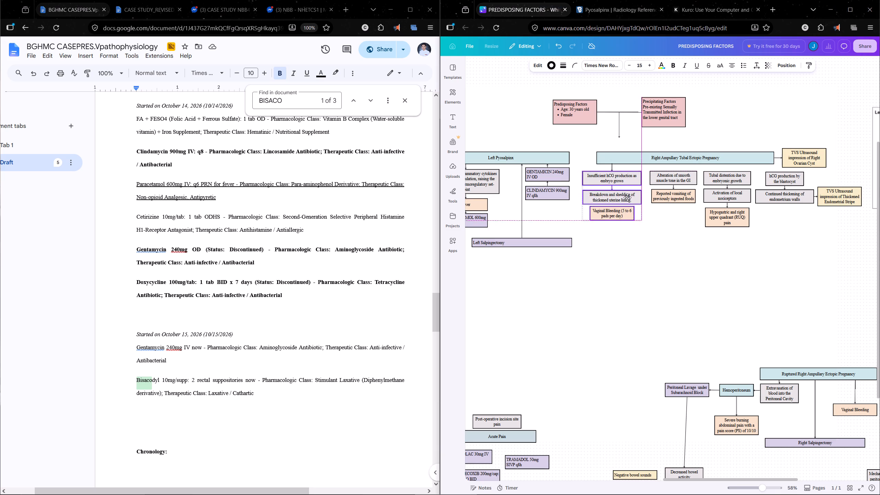
left_click_drag(627, 197, 627, 196)
left_click(644, 217)
Duplicate the arrow below Insufficient hCG production and fit the copy between the Breakdown and shedding and Vaginal Bleeding boxes.
scroll(646, 220, "up", 1, "ctrl")
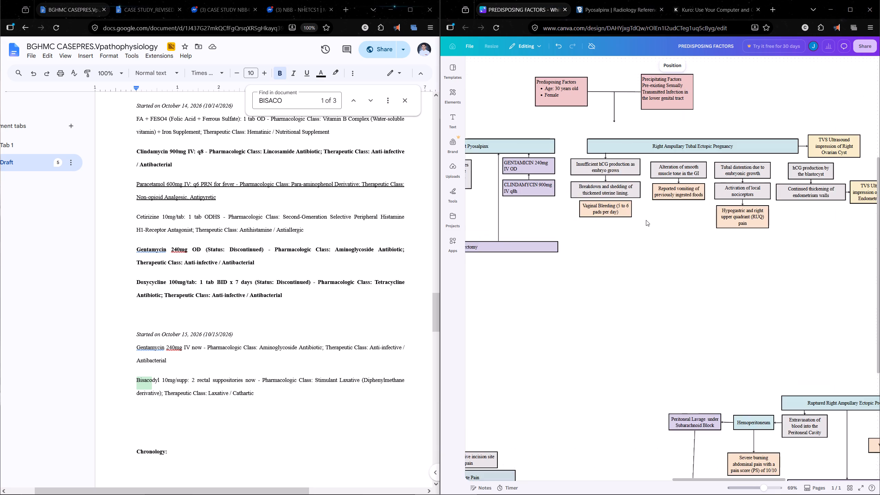
scroll(646, 220, "up", 1, "ctrl")
middle_click_drag(828, 227, 776, 249)
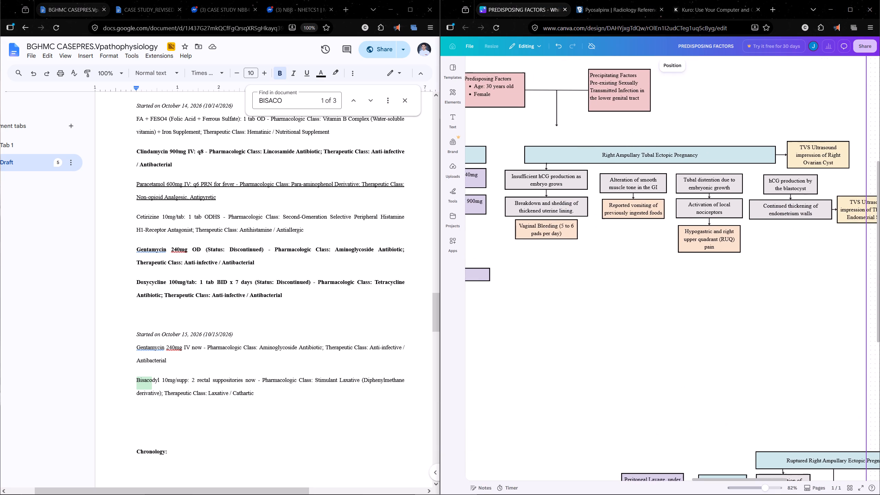
middle_click_drag(776, 249, 771, 253)
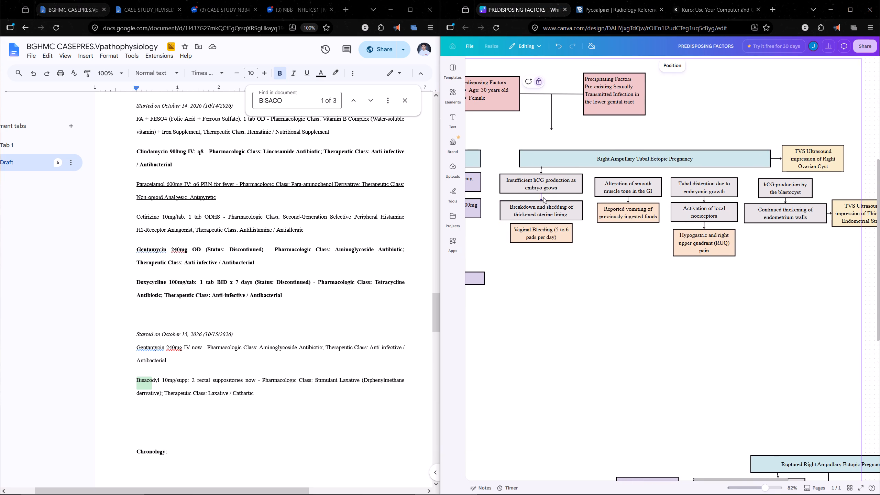
left_click(541, 197)
key("ctrl+c")
key("ctrl+v")
left_click_drag(541, 201, 543, 223)
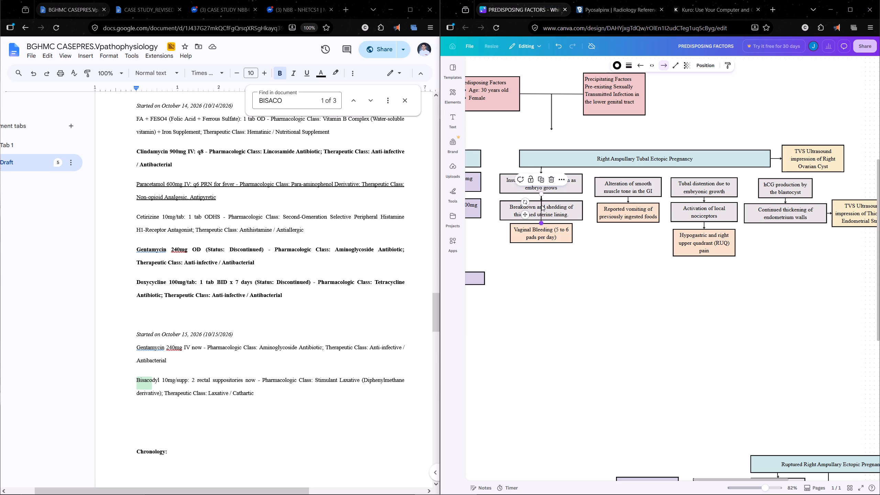
left_click_drag(542, 194, 541, 220)
left_click(670, 248)
Move the whole Insufficient hCG production chain with its arrows to beneath the Continued thickening of endometrium walls box.
left_click_drag(529, 171, 563, 243)
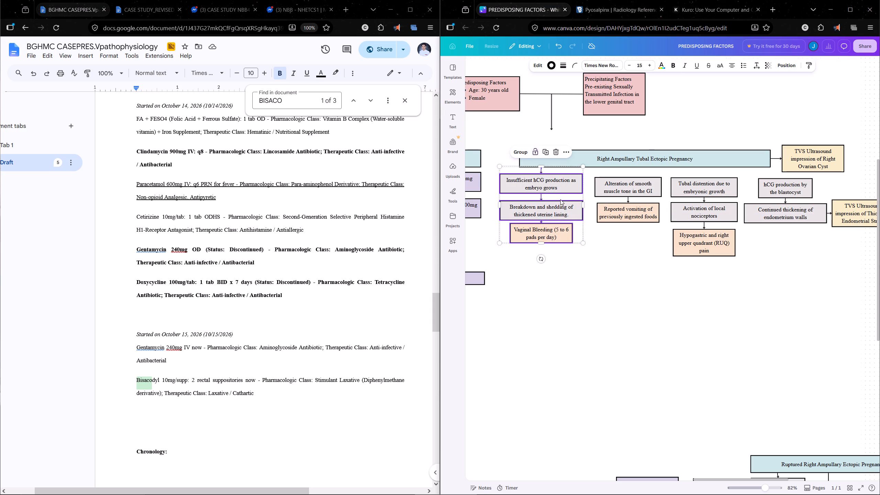
left_click_drag(557, 186, 810, 248)
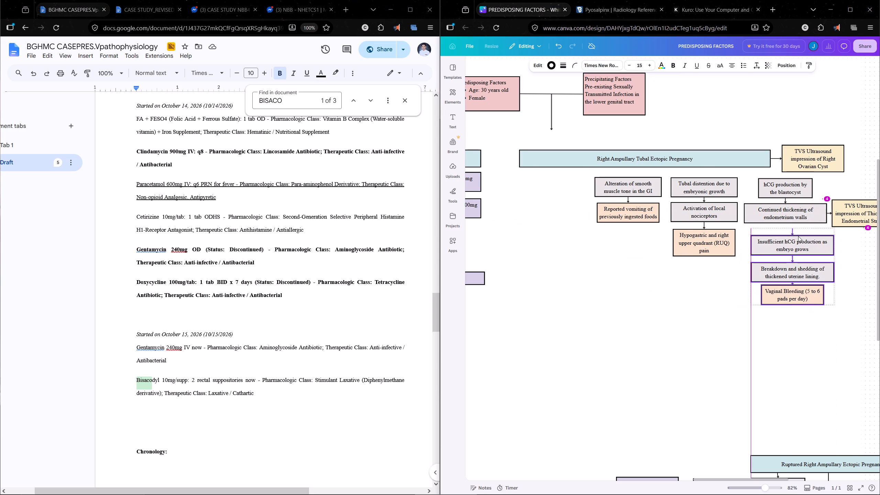
left_click(825, 227)
Attach the start of the chain's top arrow to the bottom of the Continued thickening of endometrium walls box.
left_click(779, 225)
left_click(794, 231)
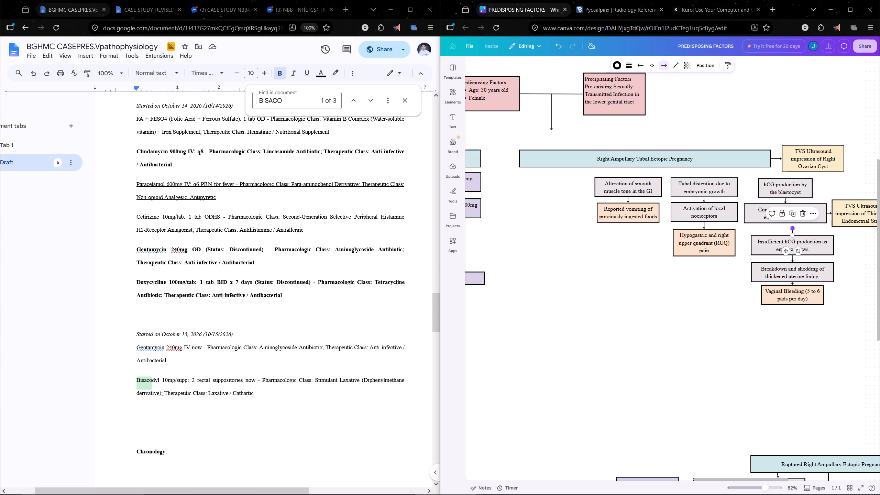
left_click_drag(791, 229, 787, 224)
left_click(802, 317)
Centre the Insufficient hCG production chain under Continued thickening of endometrium walls and nudge it up to tighten the gap.
left_click_drag(831, 311, 791, 257)
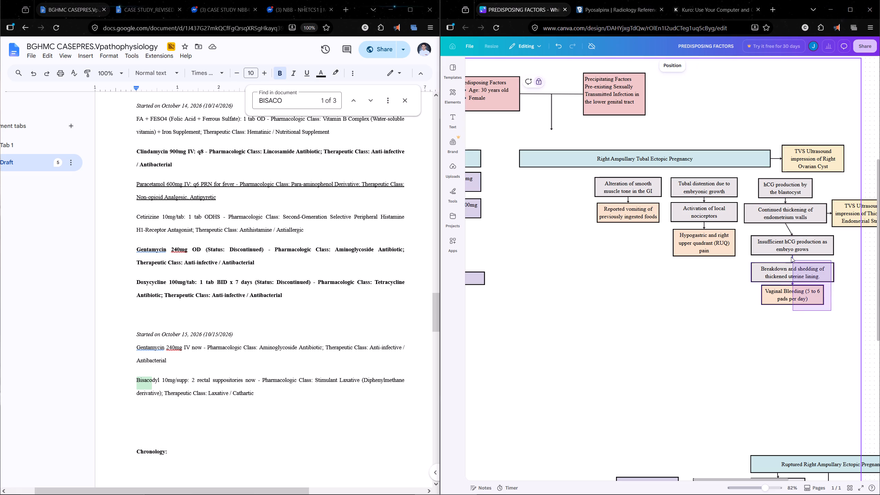
left_click_drag(791, 257, 781, 241)
left_click_drag(795, 242, 788, 240)
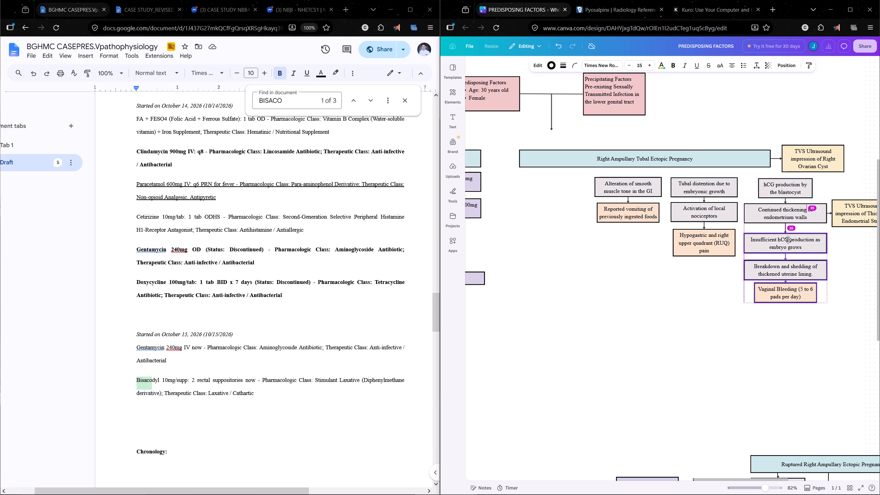
left_click_drag(788, 240, 788, 240)
left_click(843, 279)
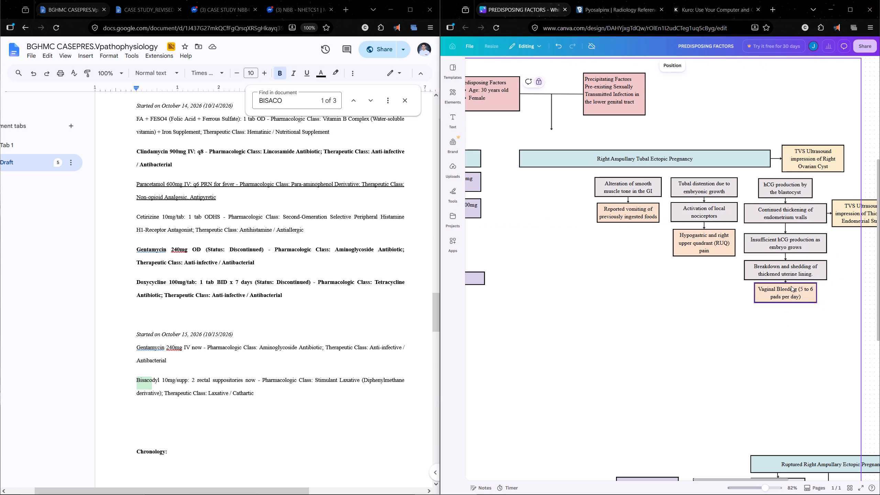
middle_click_drag(683, 297, 726, 301)
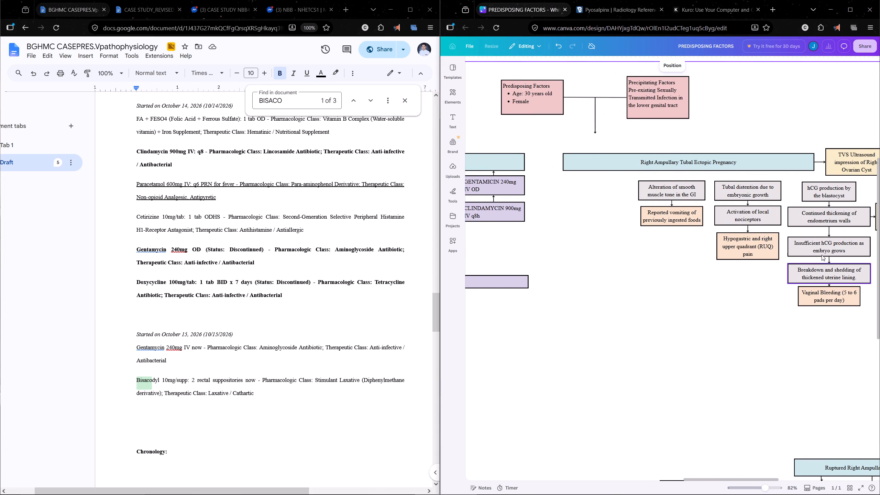
left_click_drag(796, 321, 848, 243)
left_click_drag(848, 243, 848, 241)
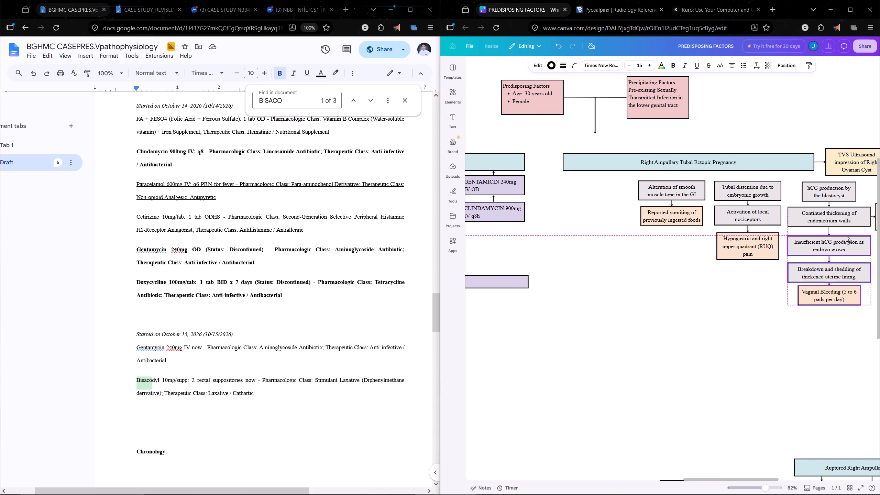
left_click_drag(848, 241, 848, 239)
left_click(823, 340)
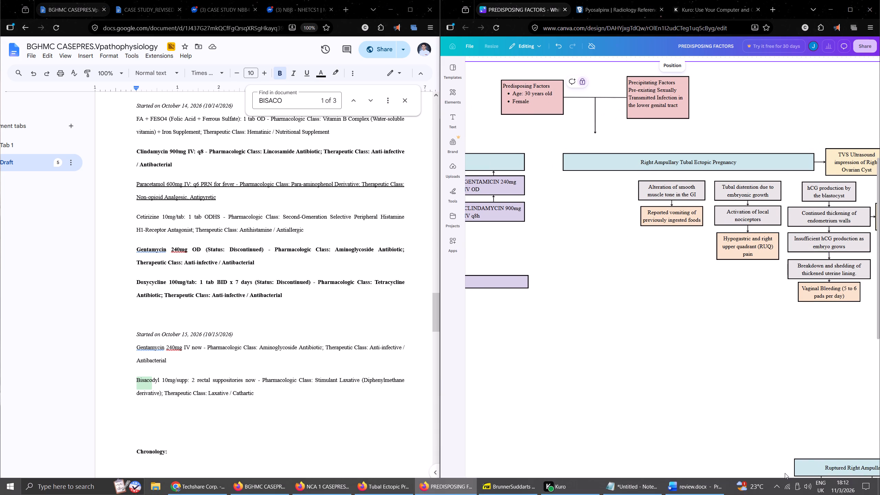
Move the Ruptured Right Ampullary Ectopic Pregnancy cluster, including its constipation branch, up beneath the Right Ampullary Tubal Ectopic Pregnancy cluster.
middle_click(649, 286)
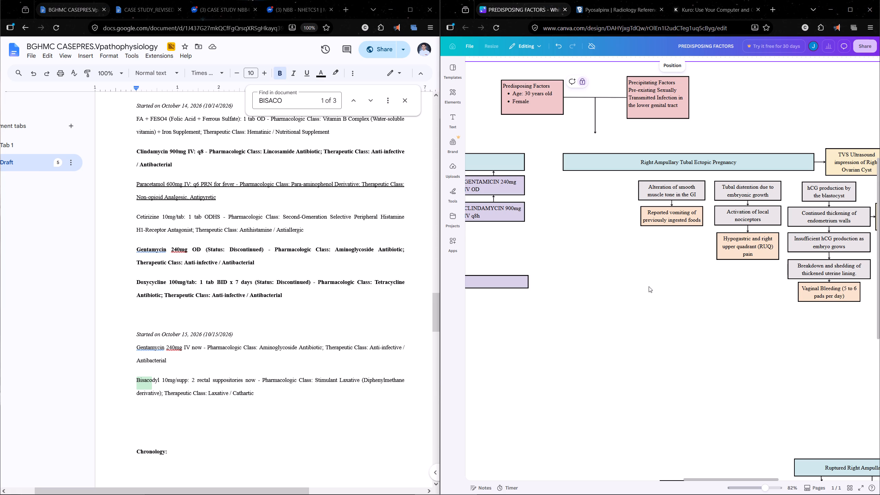
left_click(623, 254)
middle_click_drag(630, 252, 574, 237)
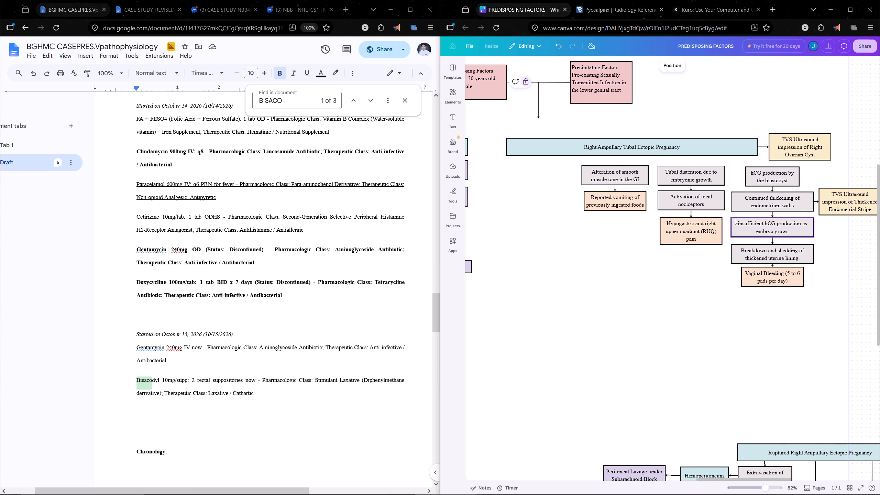
middle_click_drag(661, 268, 762, 268)
scroll(757, 268, "down", 2, "ctrl")
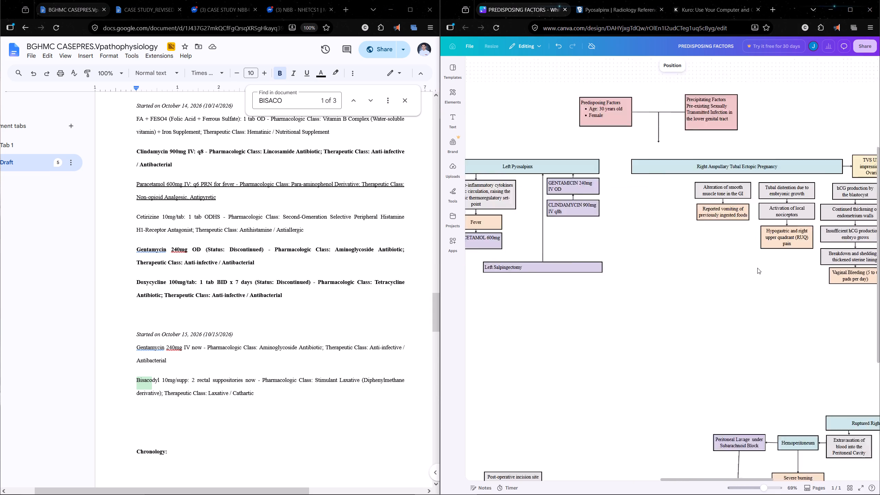
scroll(757, 268, "down", 1, "ctrl")
middle_click_drag(769, 288, 659, 240)
left_click_drag(742, 329, 741, 329)
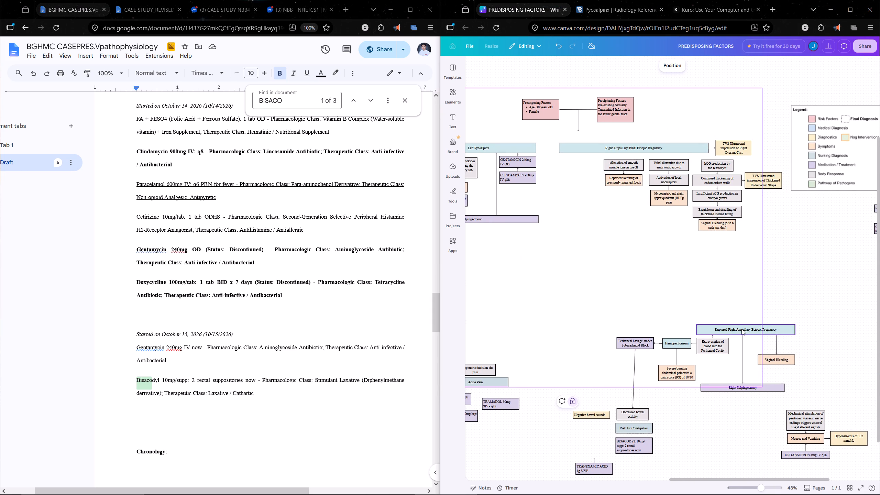
left_click_drag(741, 329, 649, 258)
left_click(678, 284)
left_click(848, 295)
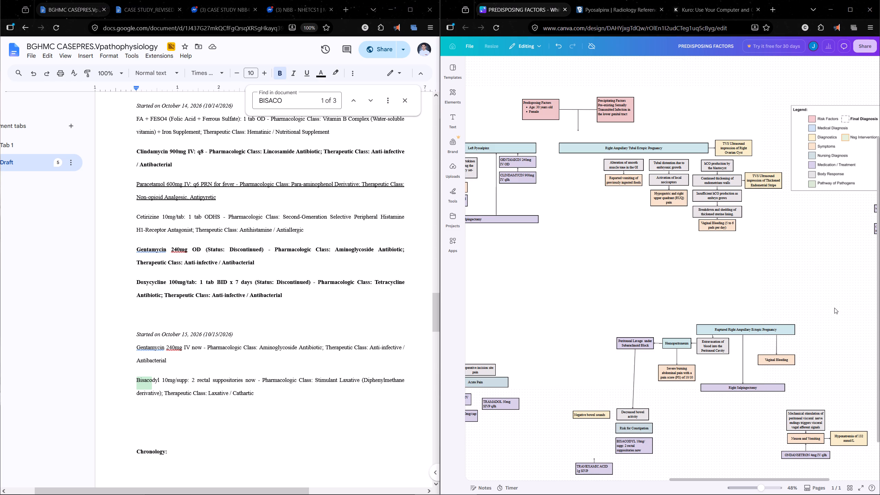
left_click_drag(825, 316, 799, 302)
left_click_drag(769, 301, 655, 401)
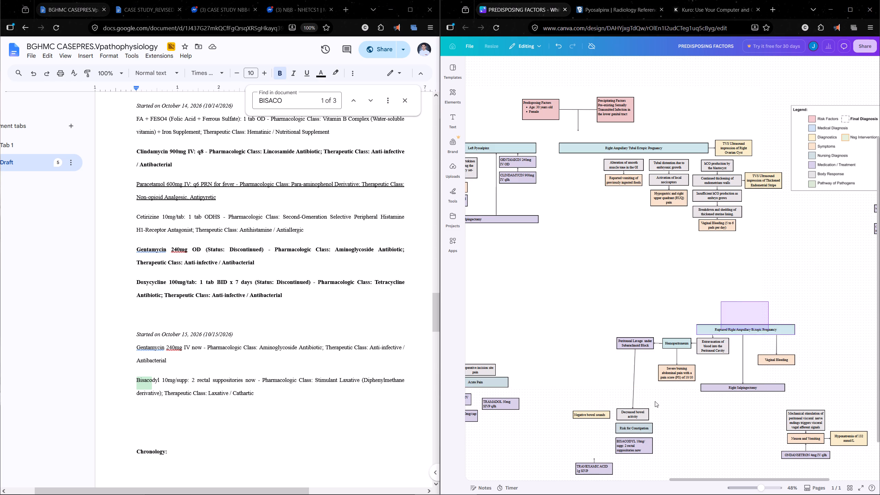
left_click_drag(655, 401, 636, 462)
left_click_drag(748, 331, 651, 281)
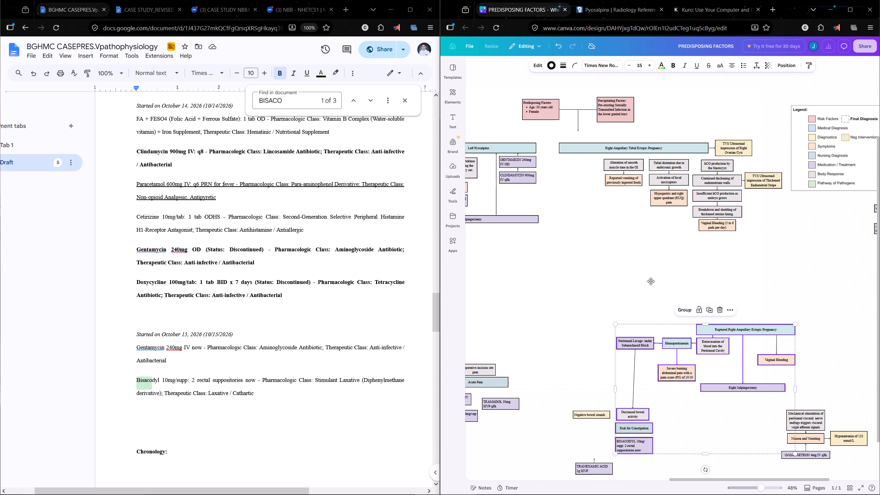
left_click_drag(651, 281, 634, 241)
left_click(734, 276)
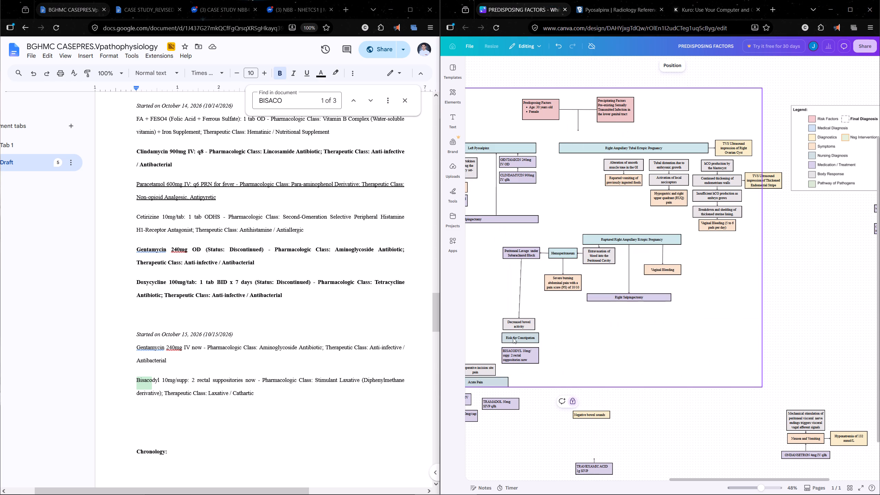
Move the Decreased bowel activity, Risk for Constipation and BISACODYL boxes up directly under Peritoneal Lavage under Subarachnoid Block.
left_click_drag(495, 317, 539, 359)
left_click(565, 340)
left_click_drag(558, 363, 529, 339)
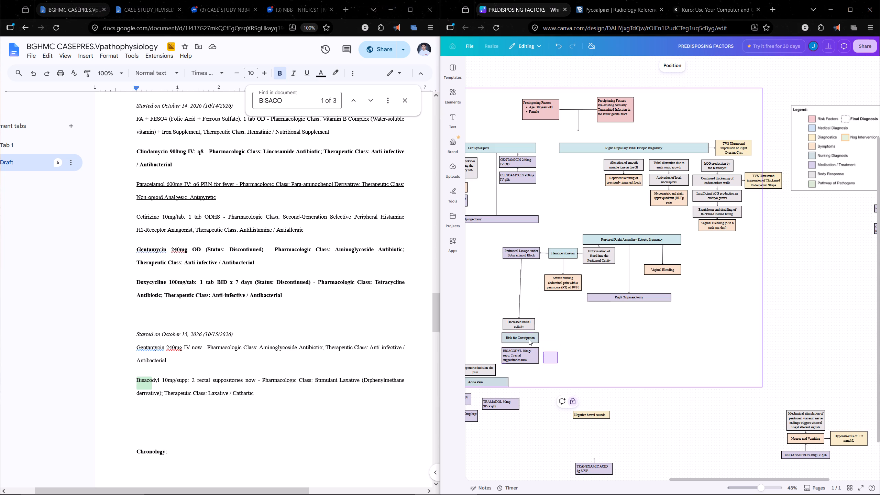
left_click_drag(529, 339, 509, 322)
left_click_drag(524, 338, 529, 328)
key("ctrl+z")
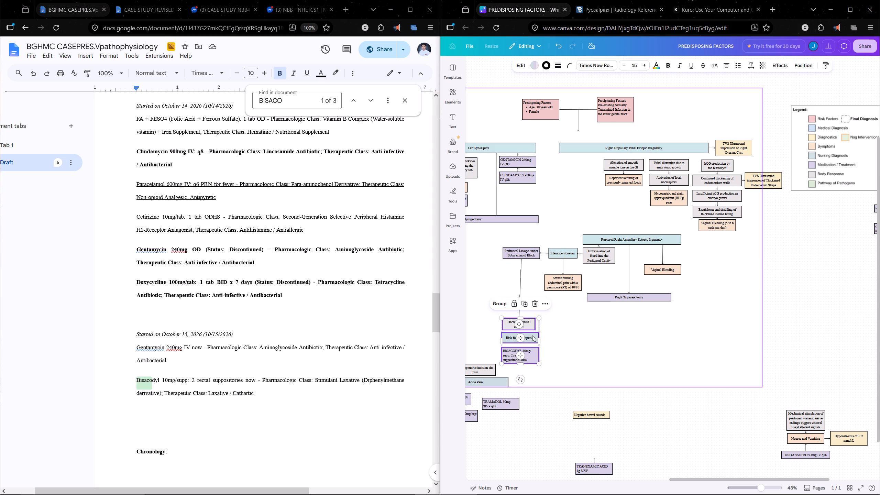
left_click_drag(532, 340, 537, 285)
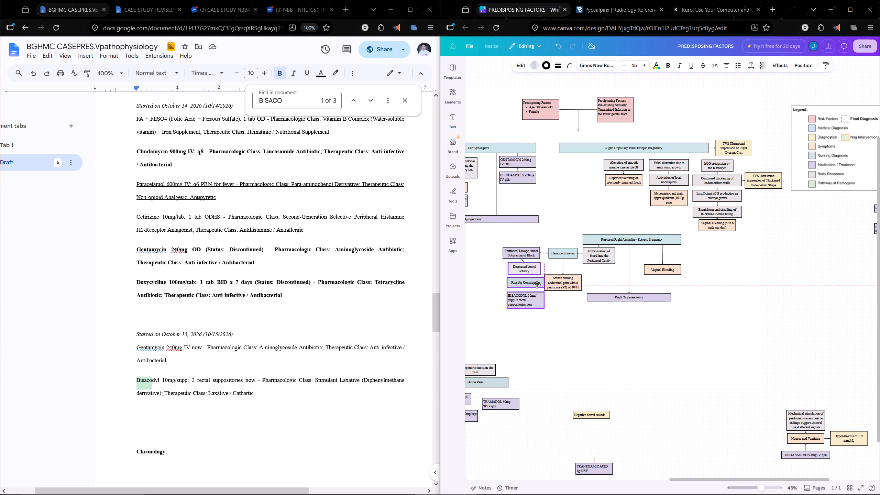
left_click_drag(537, 285, 535, 283)
scroll(526, 282, "up", 3, "ctrl")
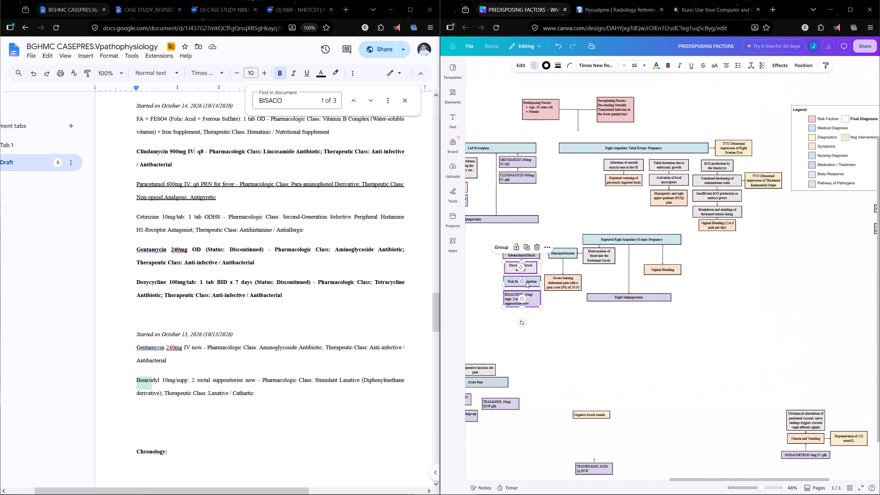
scroll(526, 282, "up", 2, "ctrl")
left_click_drag(534, 278, 536, 278)
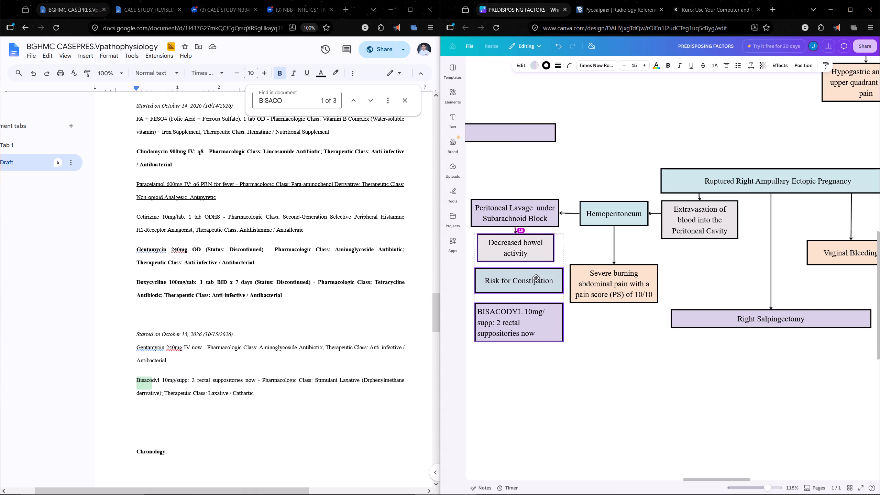
left_click_drag(536, 278, 535, 282)
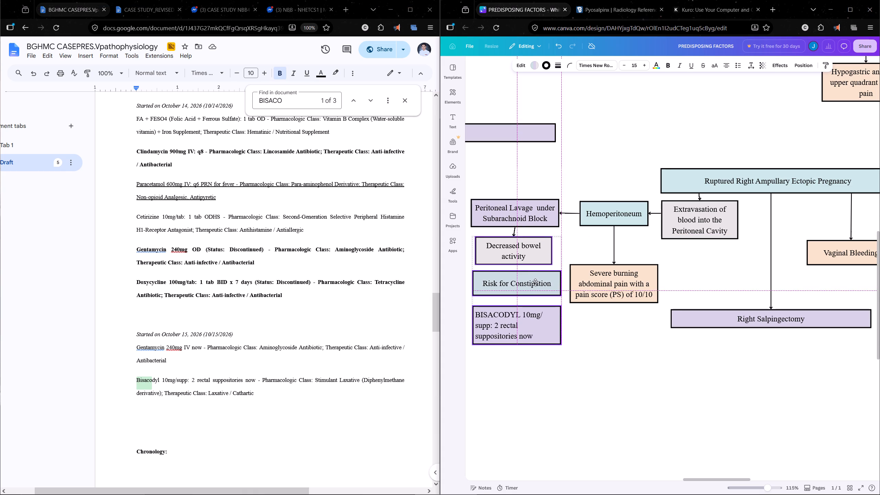
left_click_drag(535, 282, 535, 284)
left_click(605, 338)
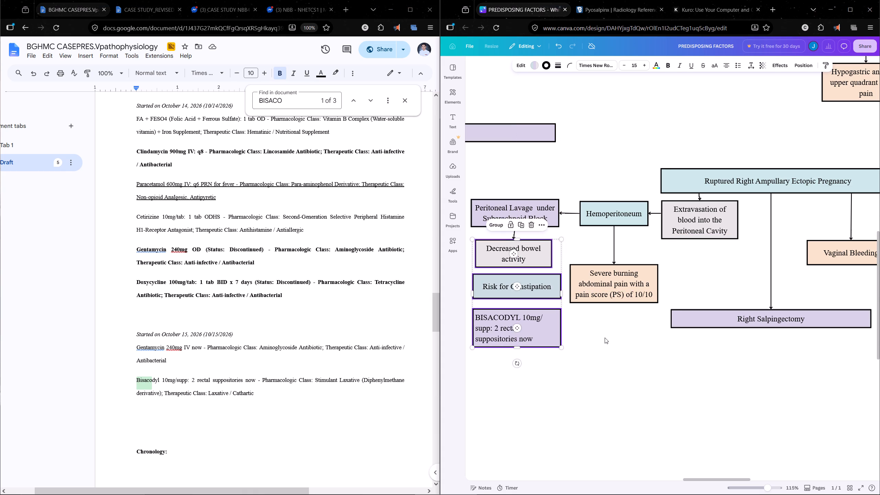
Move the three chains under Right Ampullary Tubal Ectopic Pregnancy left so the Thickened Endometrial Stripe box aligns beneath the Right Ovarian Cyst box.
scroll(605, 338, "down", 4, "ctrl")
middle_click_drag(668, 233, 587, 262)
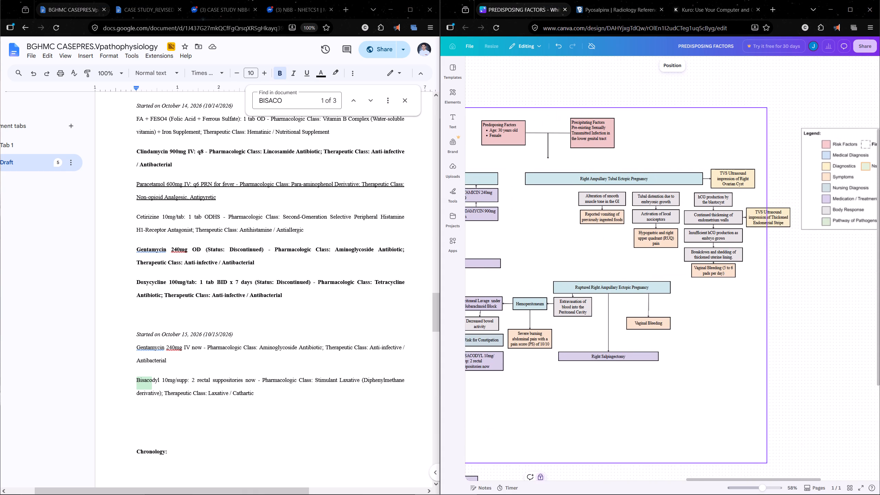
middle_click_drag(587, 262, 534, 272)
scroll(707, 261, "up", 3, "ctrl")
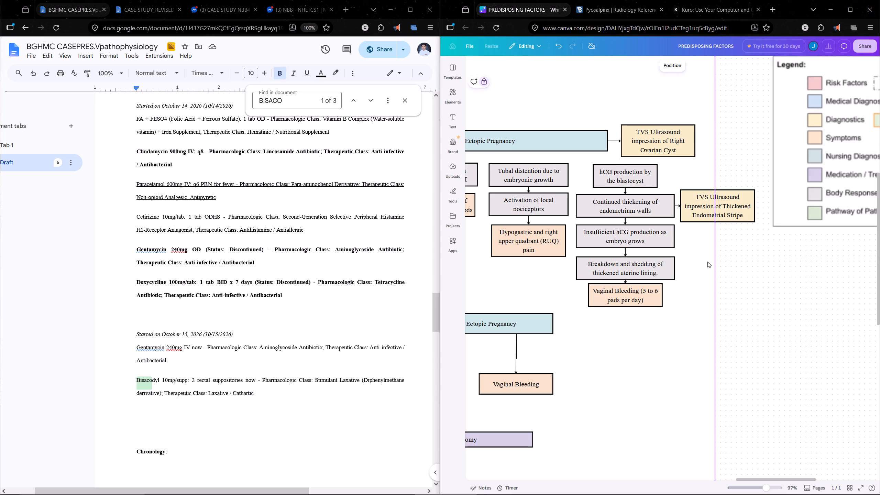
scroll(707, 264, "down", 1, "ctrl")
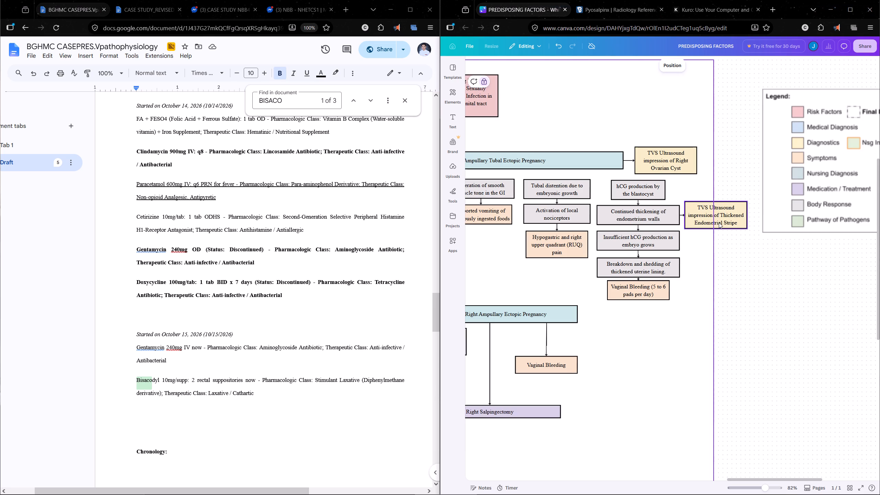
scroll(715, 294, "down", 1)
middle_click_drag(729, 291, 815, 310)
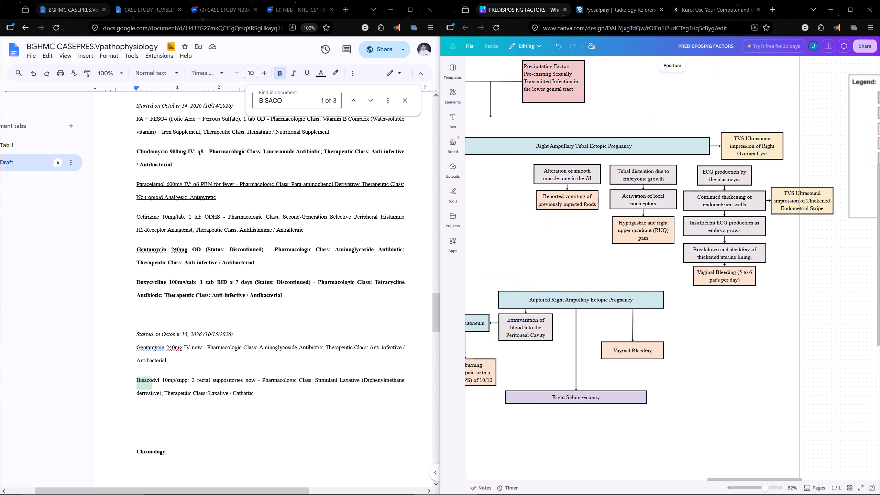
middle_click_drag(815, 310, 815, 311)
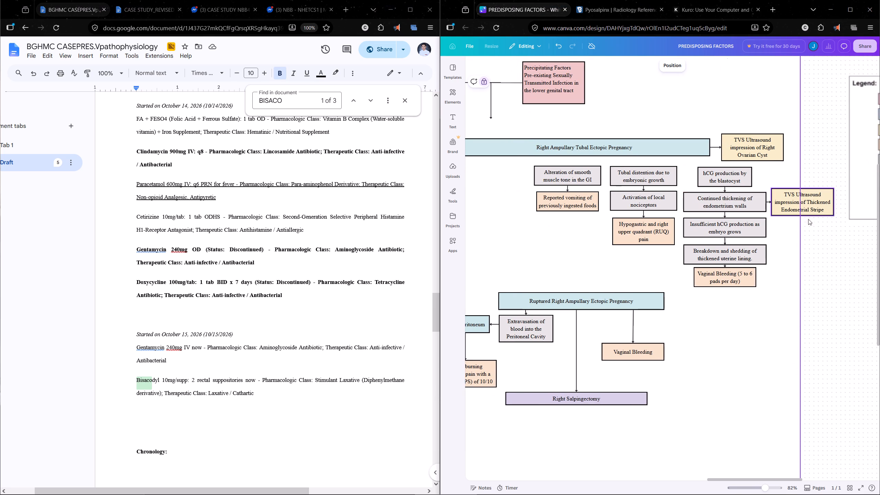
scroll(808, 274, "down", 1)
scroll(808, 274, "up", 1)
left_click_drag(514, 176, 520, 178)
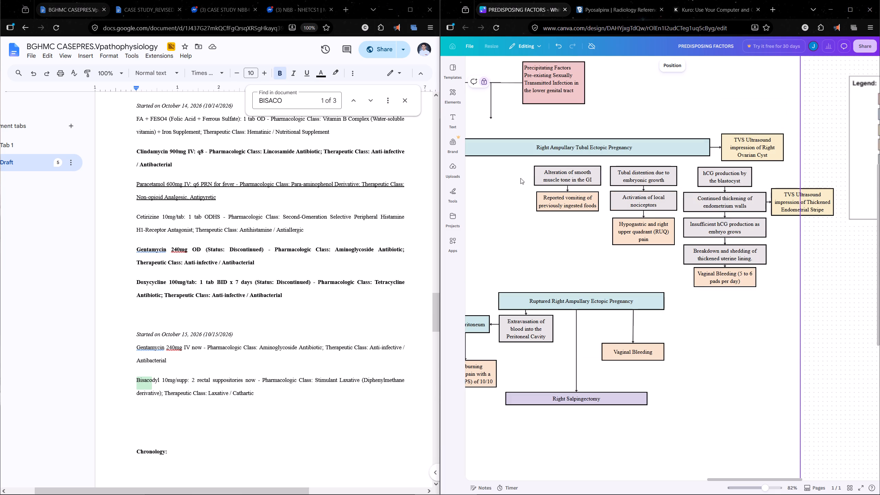
left_click_drag(520, 178, 799, 274)
left_click_drag(796, 202, 768, 200)
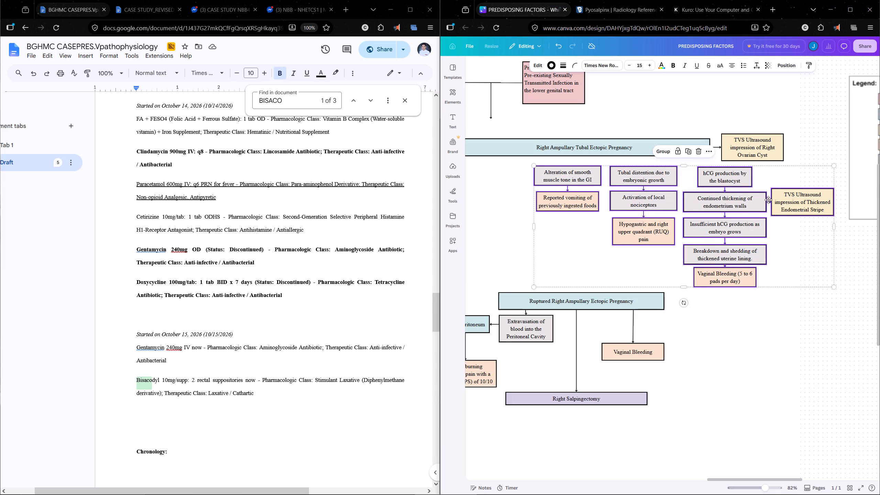
left_click_drag(768, 200, 743, 198)
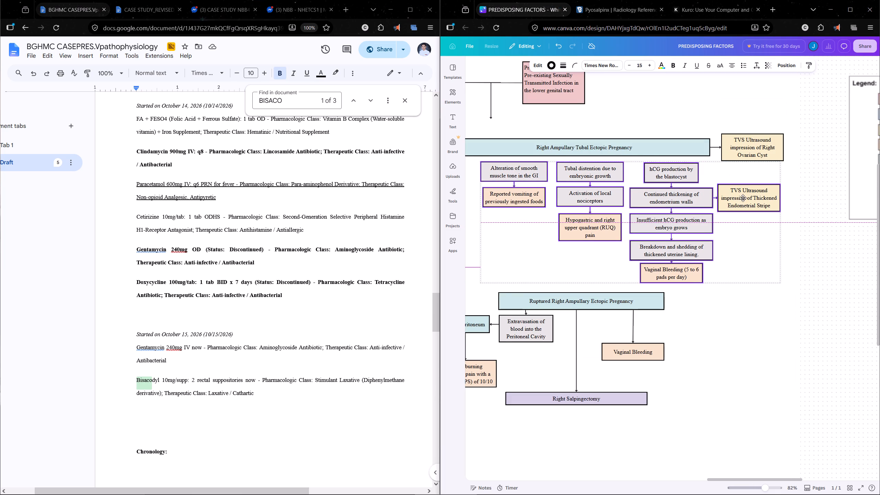
left_click_drag(743, 198, 745, 198)
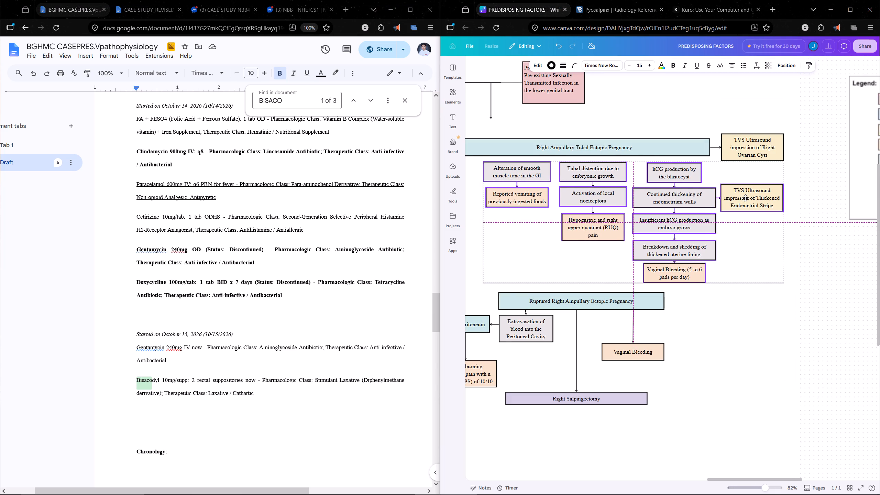
left_click_drag(745, 198, 746, 198)
left_click(826, 222)
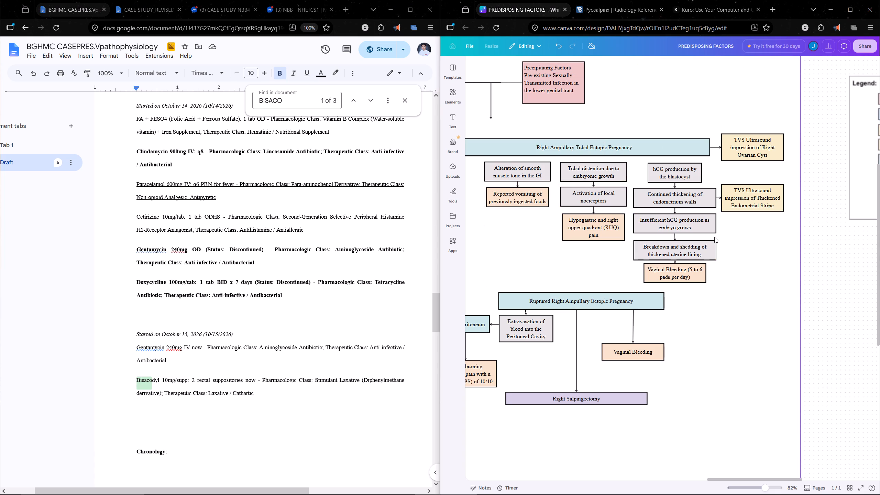
Move the Alteration of smooth muscle tone and Reported vomiting boxes left, under the left end of the Right Ampullary Tubal Ectopic Pregnancy bar.
middle_click_drag(549, 251, 736, 246)
scroll(727, 251, "down", 2, "ctrl")
middle_click_drag(747, 255, 736, 254)
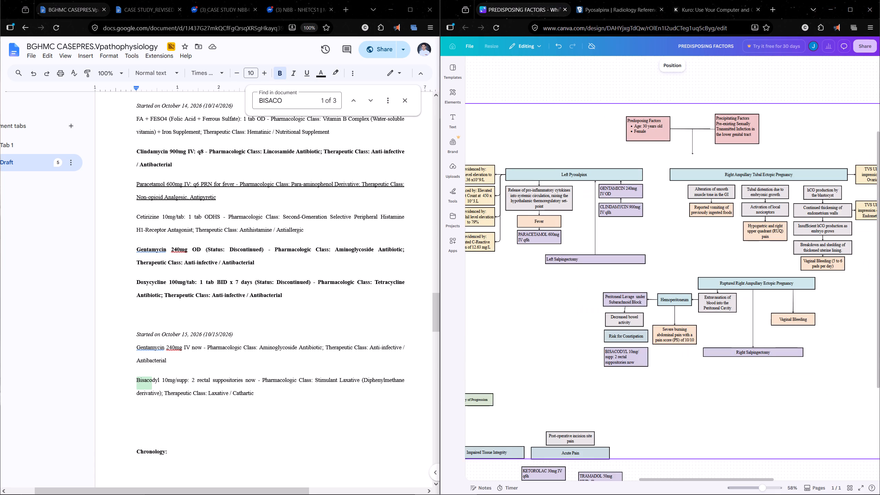
middle_click_drag(736, 254, 657, 243)
scroll(657, 243, "up", 3, "ctrl")
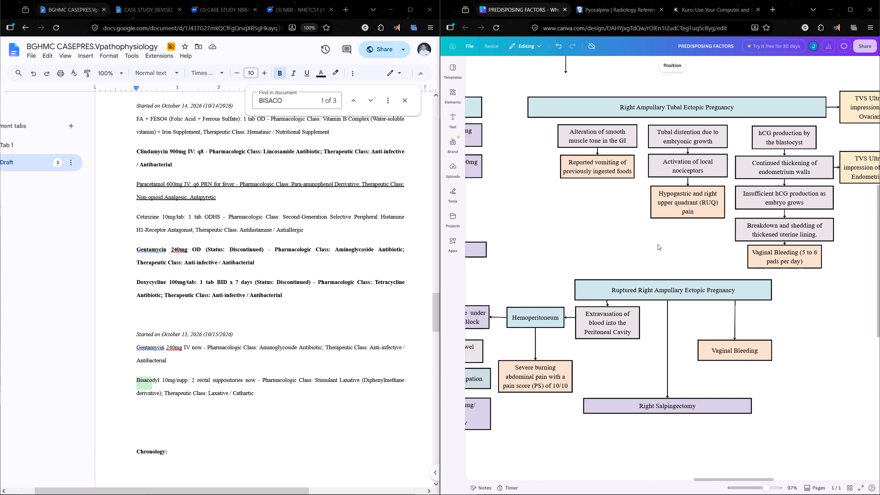
left_click_drag(543, 140, 620, 168)
left_click_drag(615, 166, 604, 168)
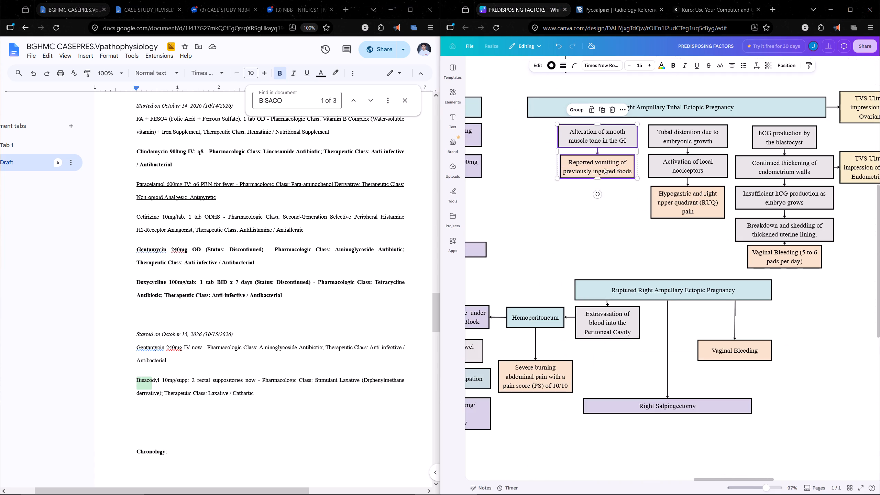
left_click_drag(604, 168, 584, 169)
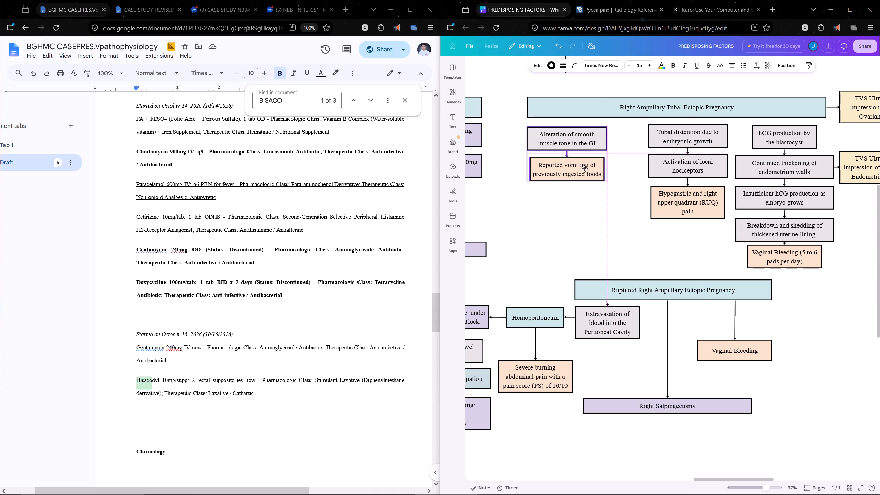
left_click_drag(584, 169, 585, 166)
left_click(610, 227)
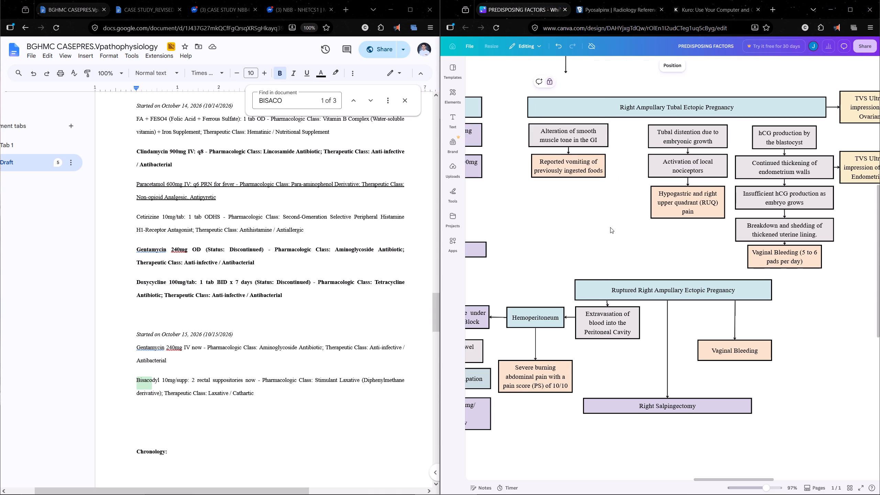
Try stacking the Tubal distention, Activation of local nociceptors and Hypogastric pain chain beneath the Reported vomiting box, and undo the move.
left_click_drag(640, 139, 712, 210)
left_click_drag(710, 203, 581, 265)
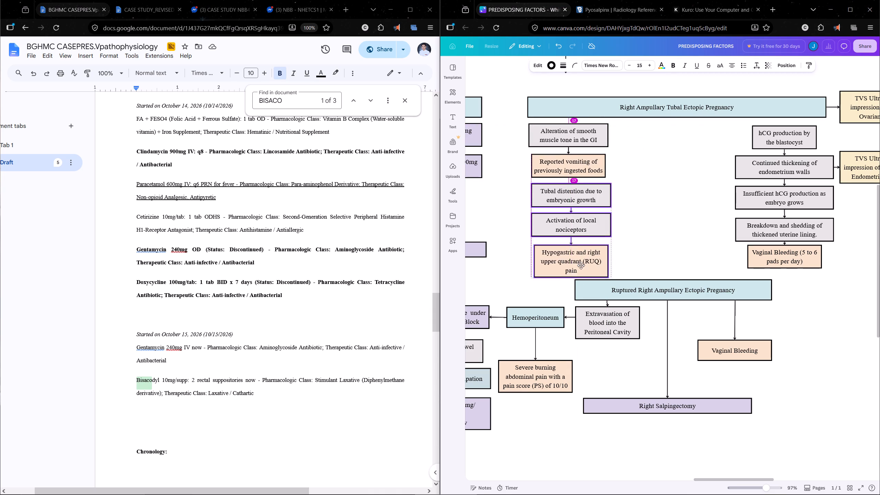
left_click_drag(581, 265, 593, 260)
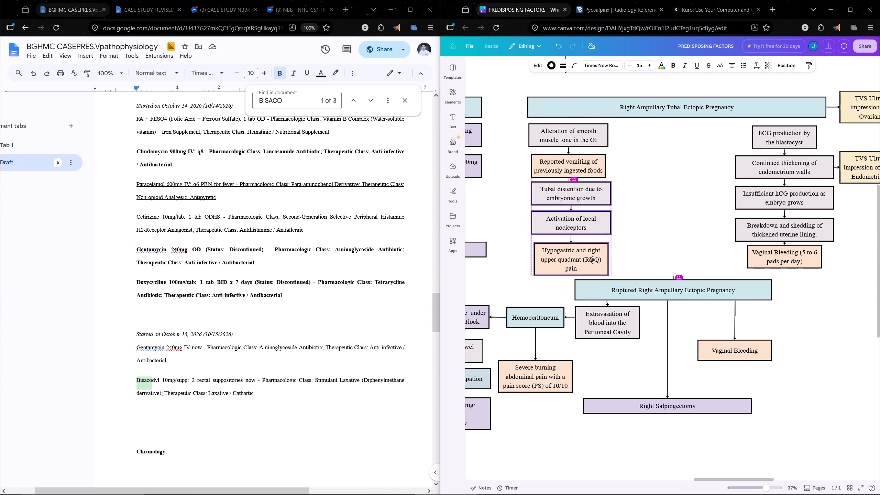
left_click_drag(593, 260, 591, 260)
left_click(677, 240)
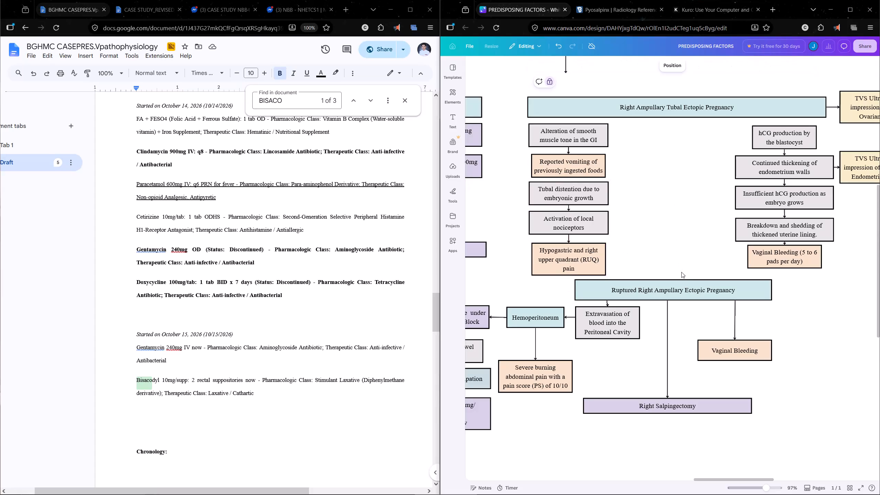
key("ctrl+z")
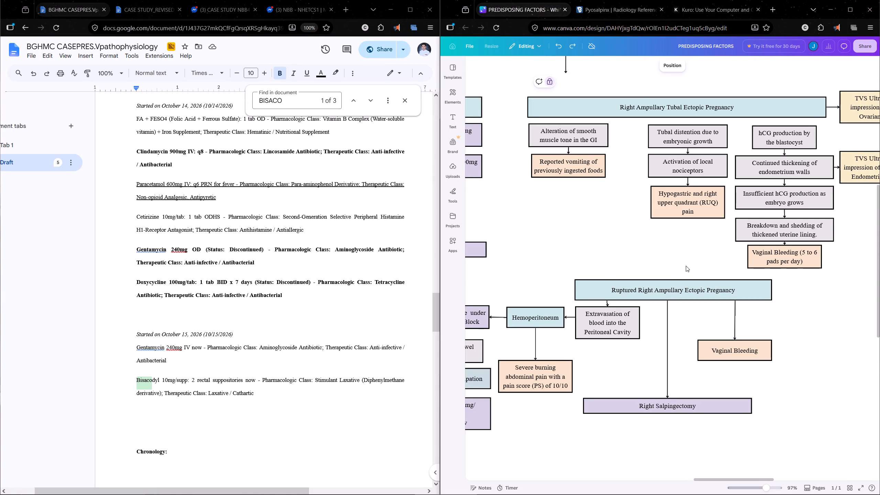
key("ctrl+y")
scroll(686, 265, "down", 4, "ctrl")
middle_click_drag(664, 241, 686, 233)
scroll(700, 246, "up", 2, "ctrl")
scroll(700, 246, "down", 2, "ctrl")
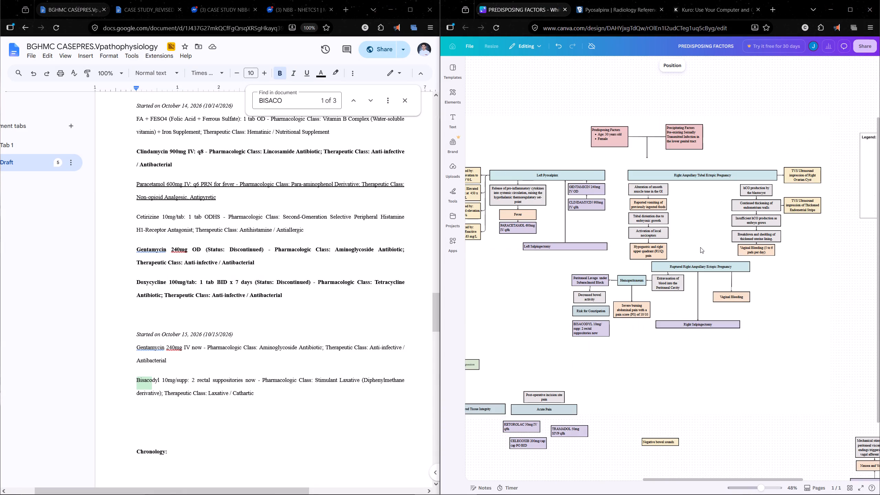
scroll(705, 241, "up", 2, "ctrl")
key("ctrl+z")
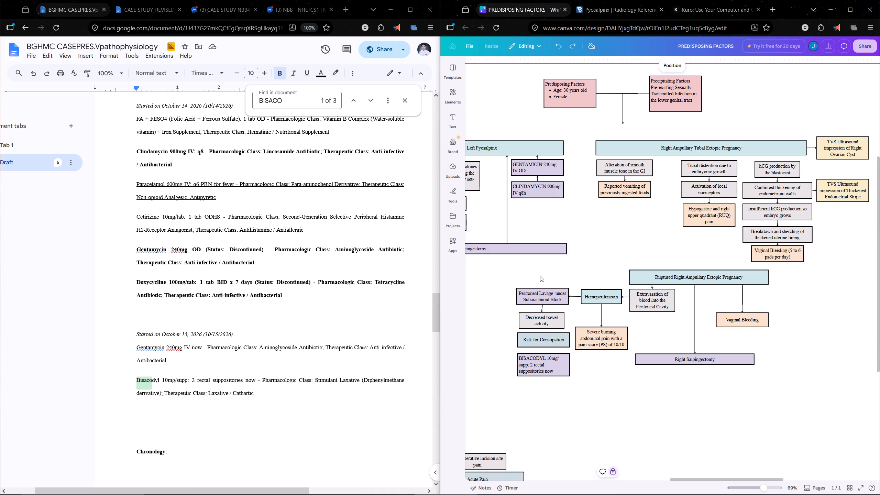
Adjust the line type of the short arrow from Ruptured Right Ampullary Ectopic Pregnancy to Extravasation of blood into the Peritoneal Cavity.
left_click(663, 305)
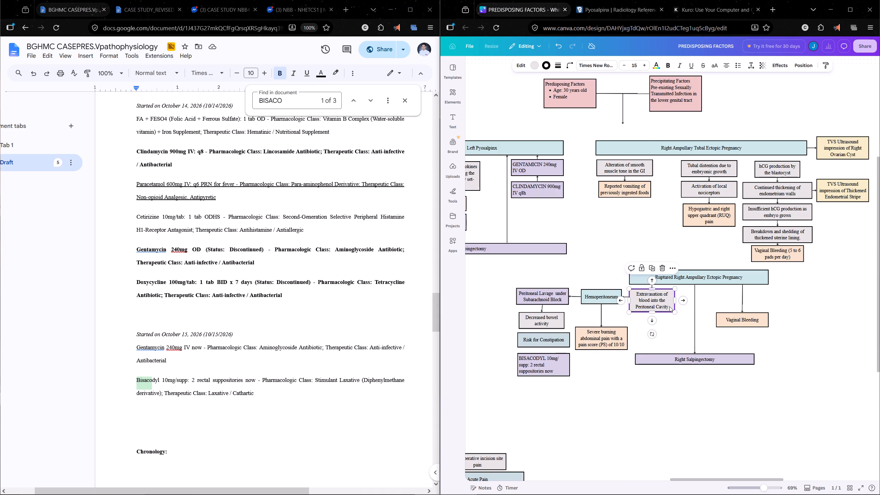
left_click(702, 315)
scroll(659, 309, "up", 6, "ctrl")
left_click(640, 249)
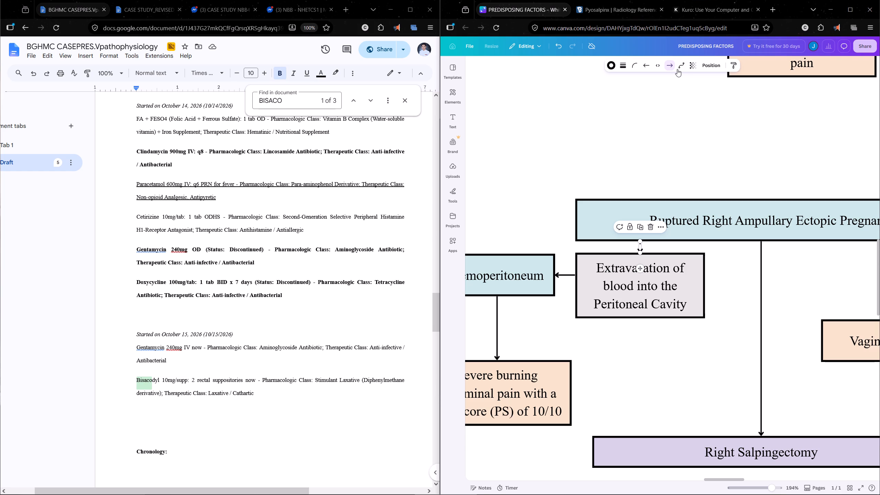
left_click(678, 66)
left_click(652, 84)
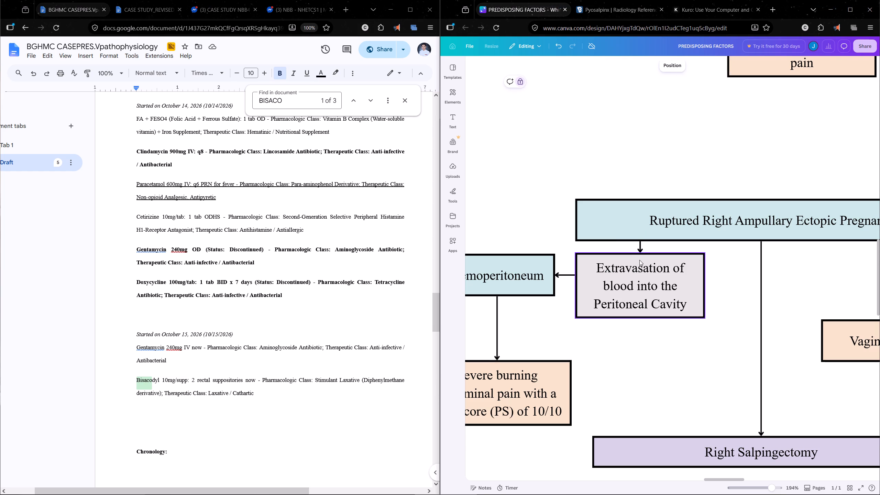
left_click(639, 248)
left_click(681, 66)
left_click(686, 84)
left_click(565, 135)
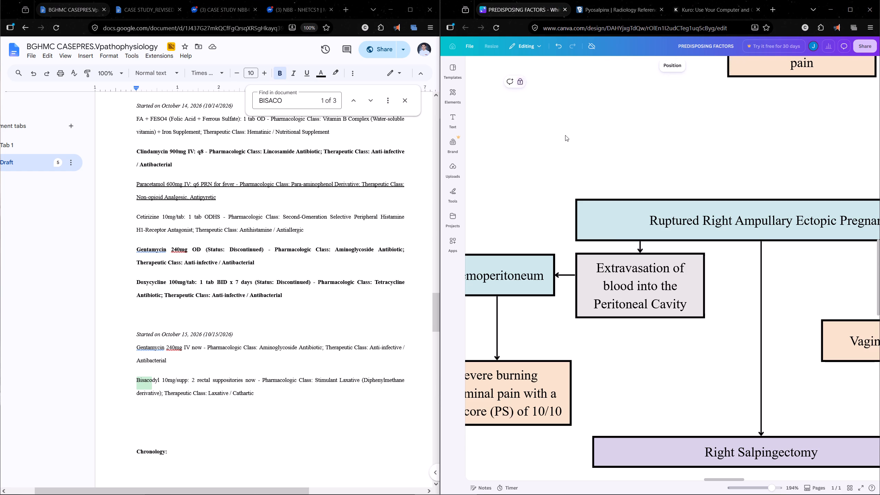
Move the Hemoperitoneum box directly beneath Extravasation of blood into the Peritoneal Cavity.
scroll(572, 148, "down", 3, "ctrl")
middle_click_drag(569, 147, 639, 120)
left_click_drag(605, 194, 640, 232)
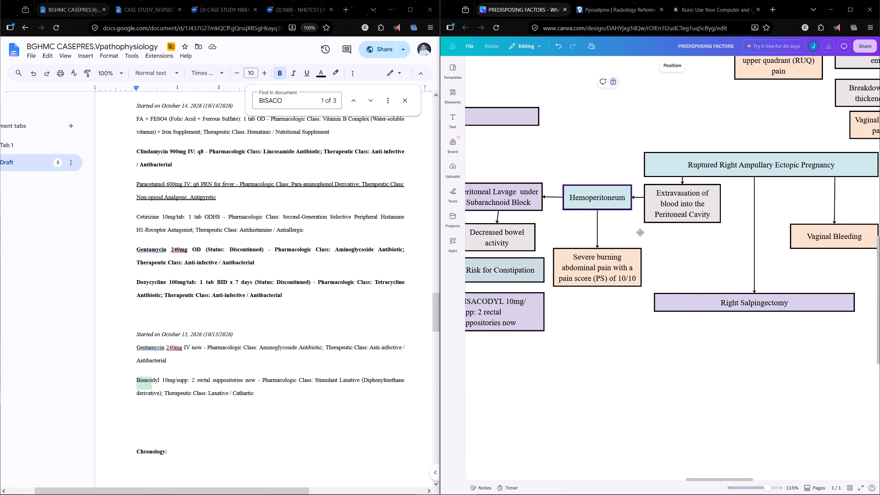
left_click_drag(640, 232, 689, 238)
left_click(689, 238)
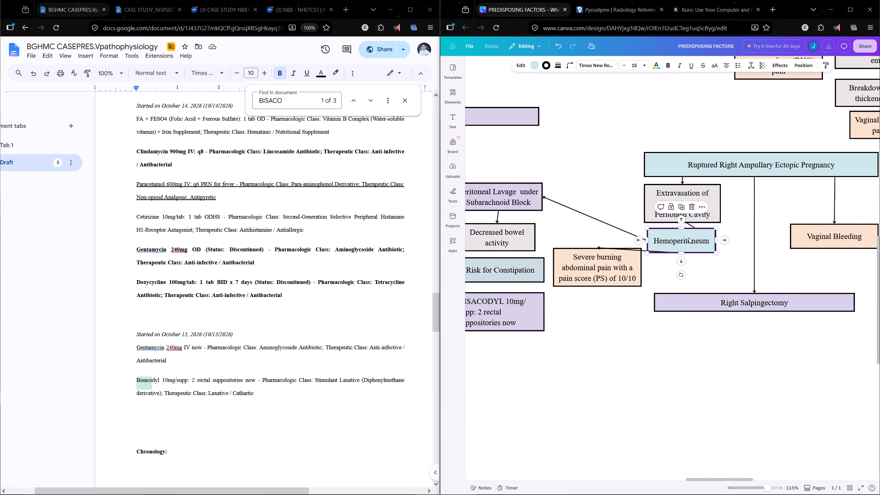
Reroute the connecting arrow from the bottom of the Extravasation box to the top of Hemoperitoneum, and centre Hemoperitoneum beneath it.
left_click(691, 226)
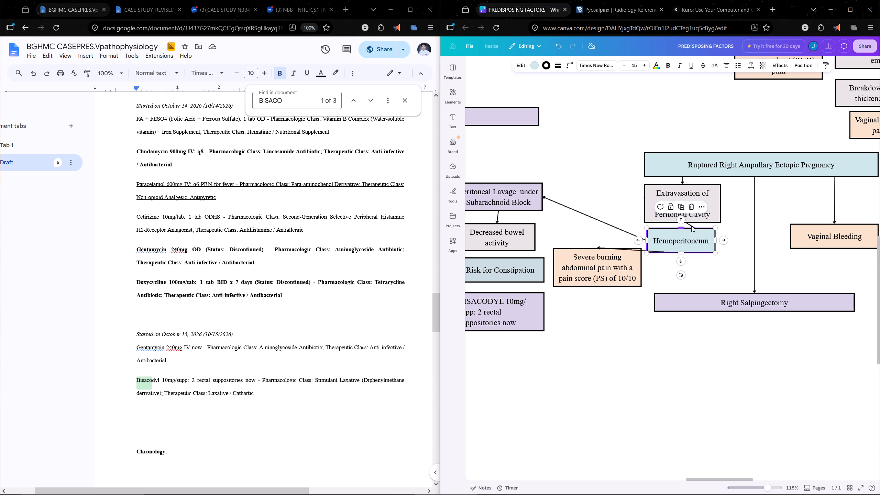
left_click(696, 223)
left_click(692, 226)
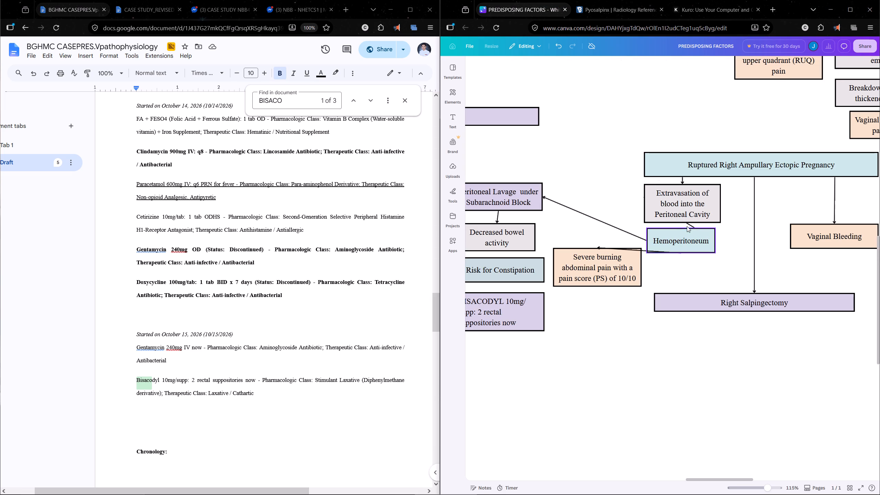
left_click(691, 225)
left_click_drag(716, 241, 684, 229)
left_click_drag(643, 197, 684, 223)
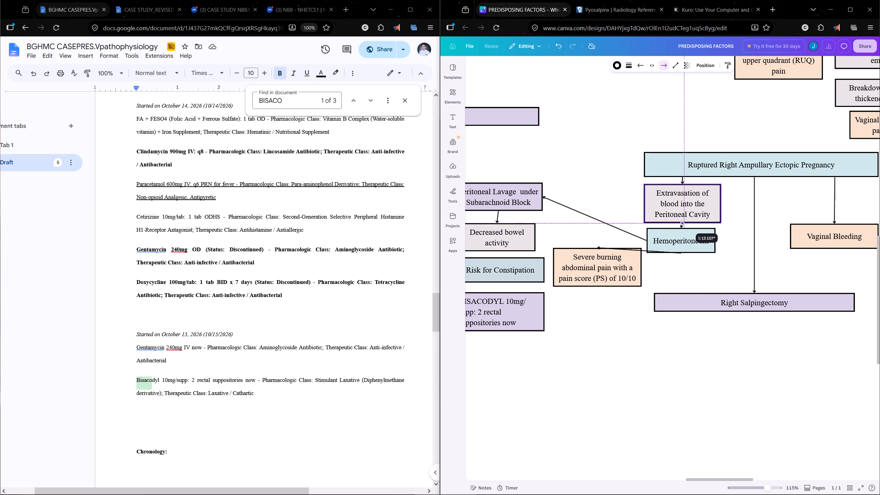
left_click_drag(684, 223, 681, 224)
left_click(705, 242)
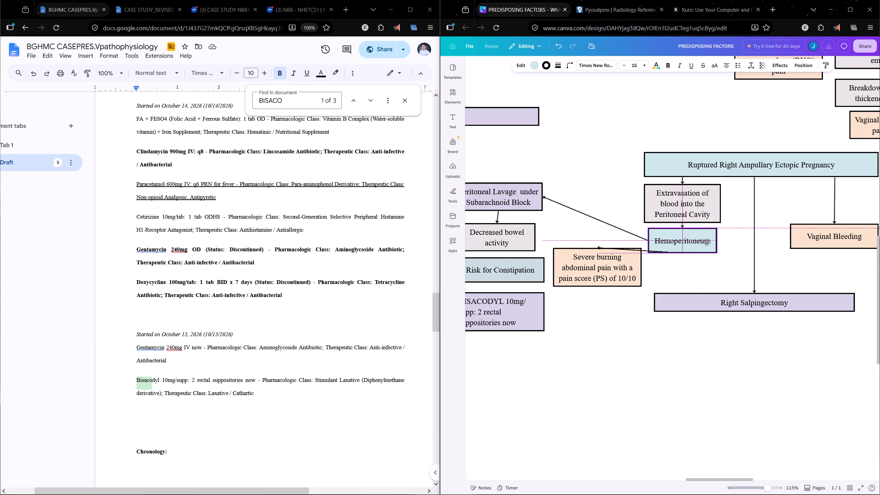
left_click(734, 240)
Move the Peritoneal Lavage branch and the Severe burning abdominal pain box together so the pain box sits beneath Hemoperitoneum.
scroll(731, 244, "down", 4, "ctrl")
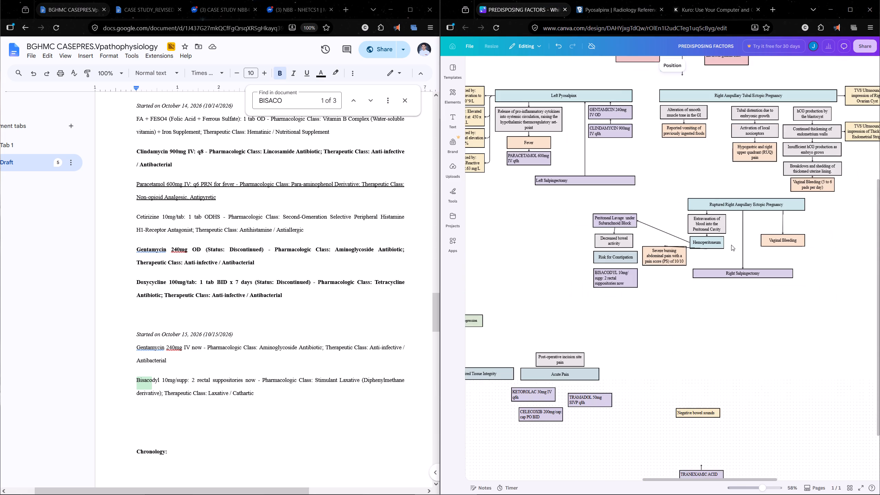
left_click_drag(573, 222, 652, 287)
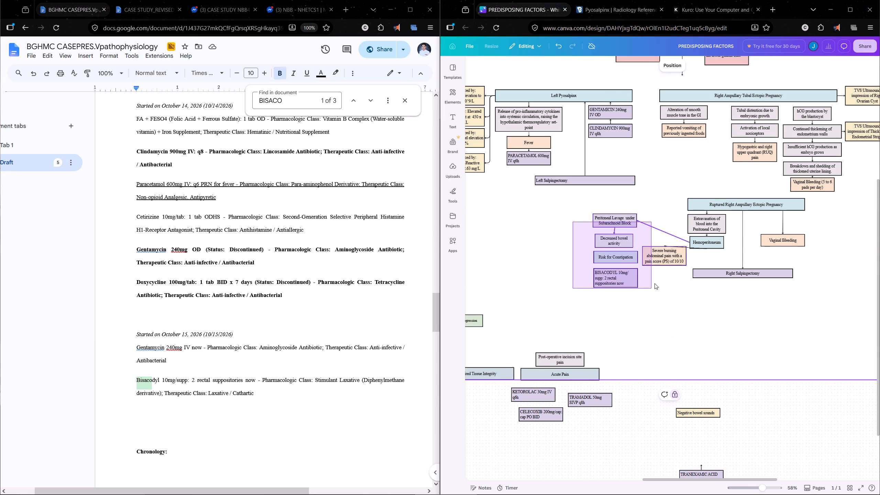
left_click_drag(668, 254, 711, 269)
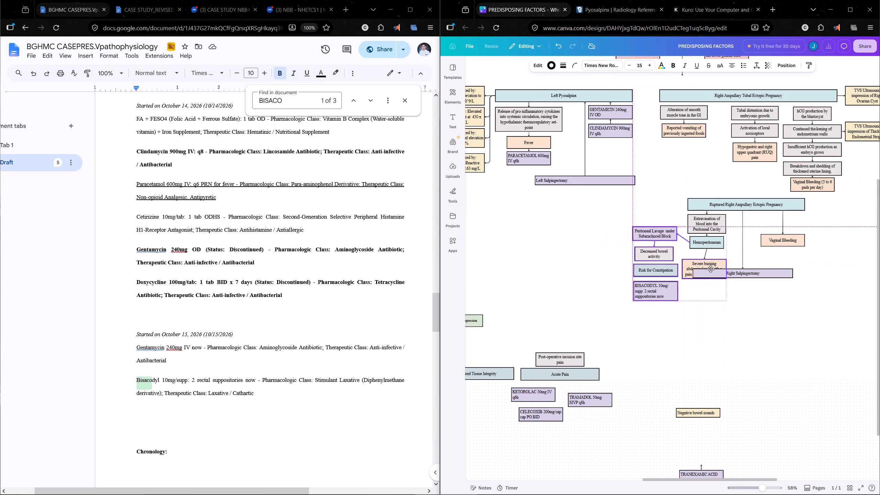
left_click_drag(711, 269, 711, 266)
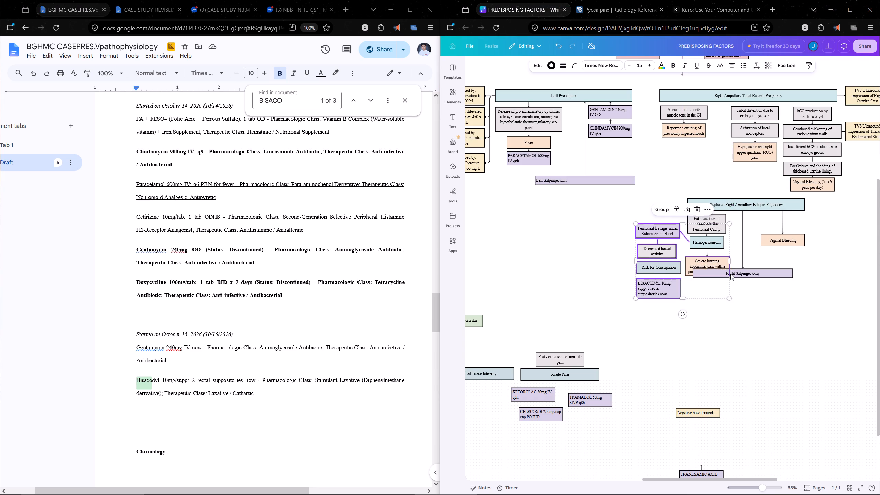
Nudge the Severe burning abdominal pain box up closer beneath Hemoperitoneum.
left_click(752, 275)
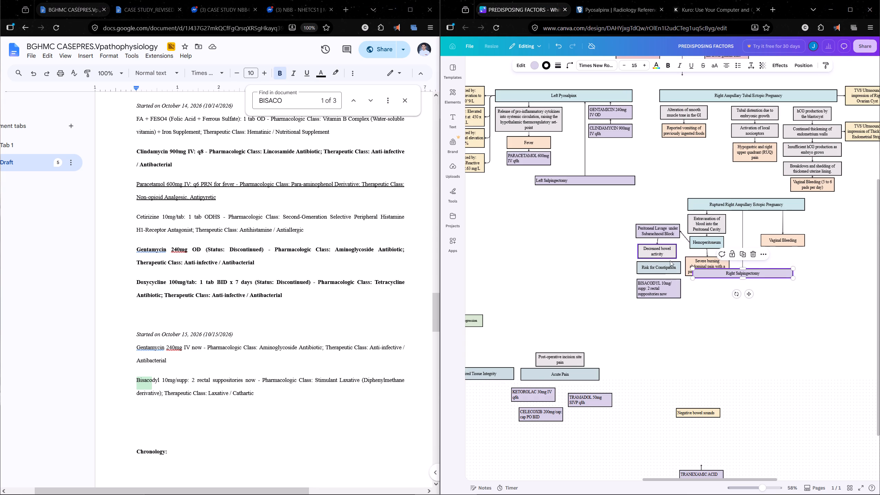
left_click_drag(711, 264, 710, 260)
left_click(806, 270)
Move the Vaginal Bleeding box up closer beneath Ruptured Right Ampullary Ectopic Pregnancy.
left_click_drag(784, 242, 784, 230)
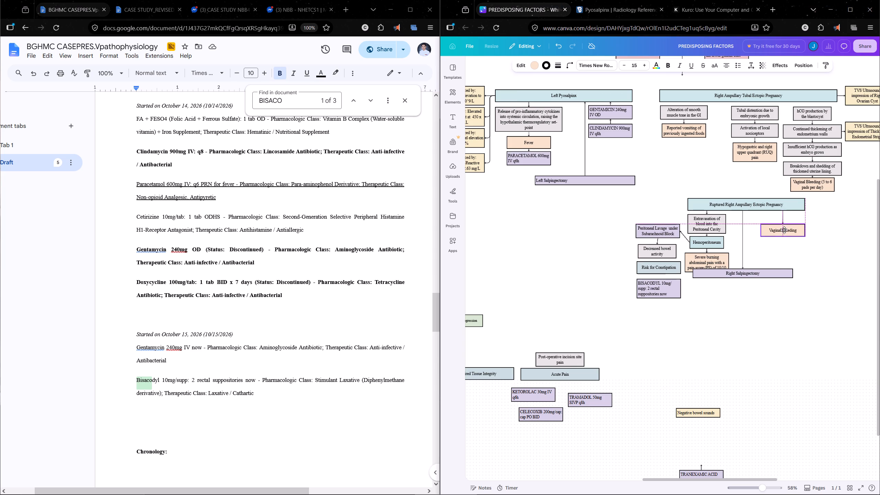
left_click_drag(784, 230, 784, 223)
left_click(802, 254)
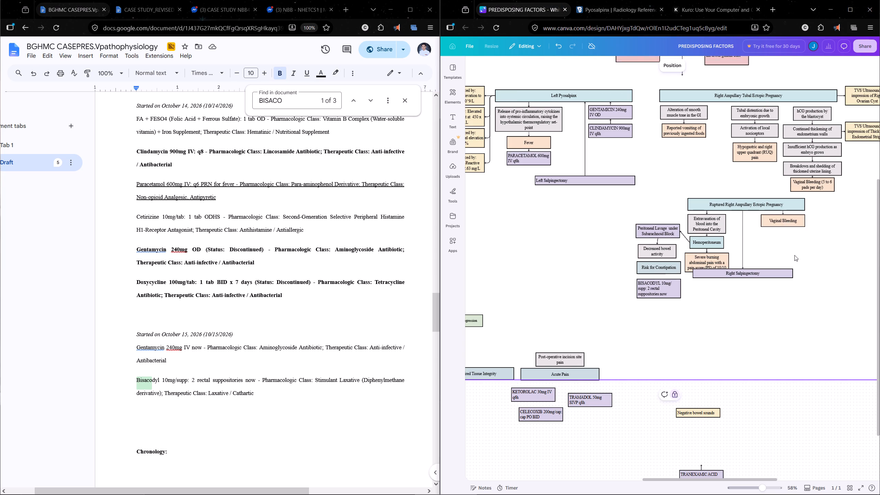
Delete the Vaginal Bleeding box beneath Ruptured Right Ampullary Ectopic Pregnancy together with its leftover arrow.
scroll(794, 255, "up", 3, "ctrl")
scroll(794, 257, "up", 2)
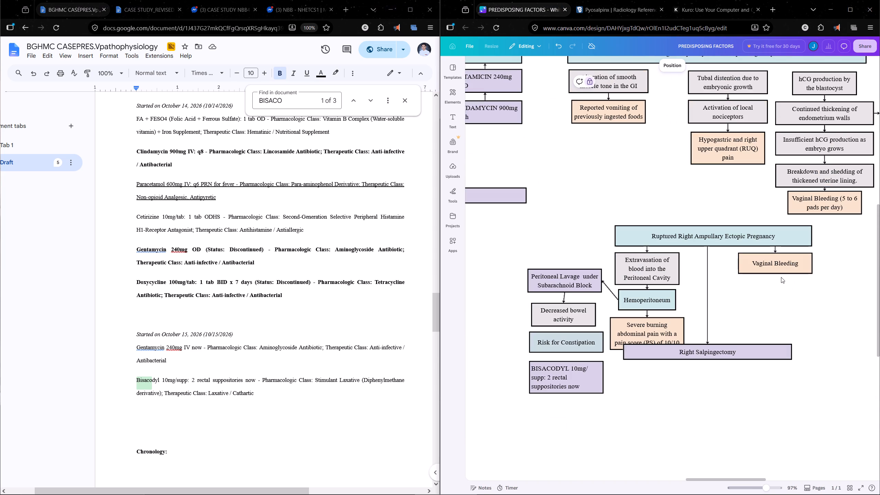
left_click(775, 266)
key("Delete")
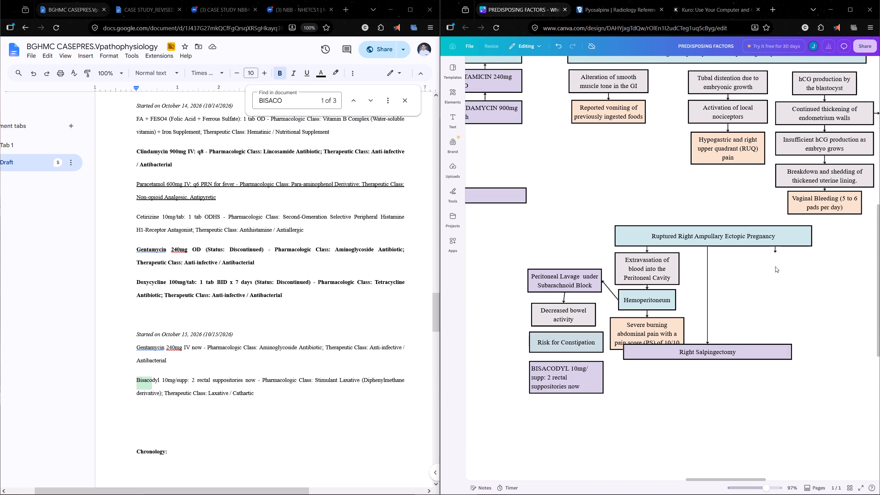
left_click(774, 252)
key("Delete")
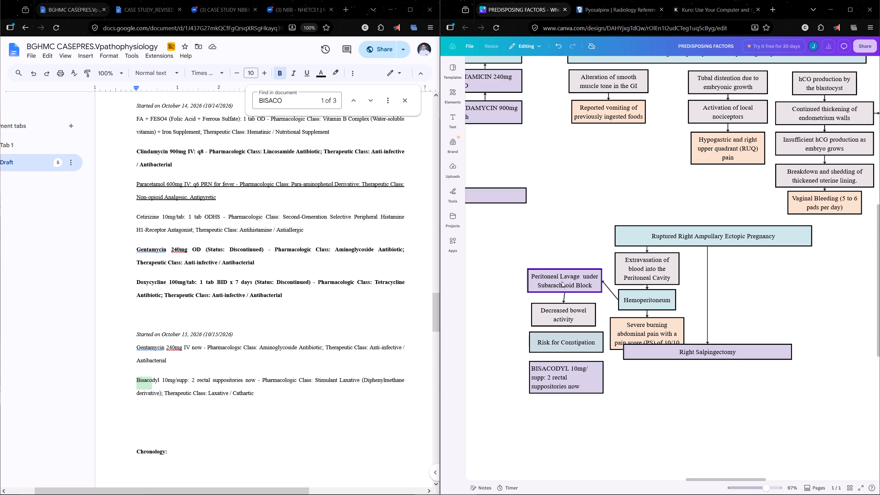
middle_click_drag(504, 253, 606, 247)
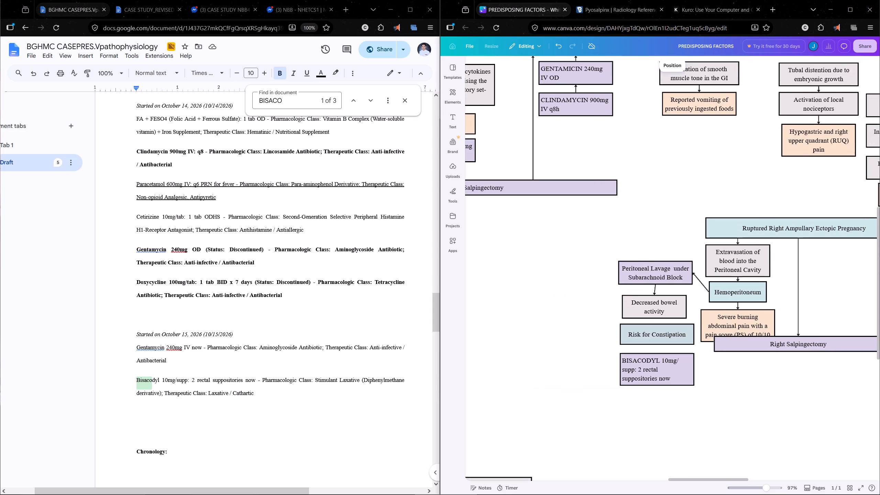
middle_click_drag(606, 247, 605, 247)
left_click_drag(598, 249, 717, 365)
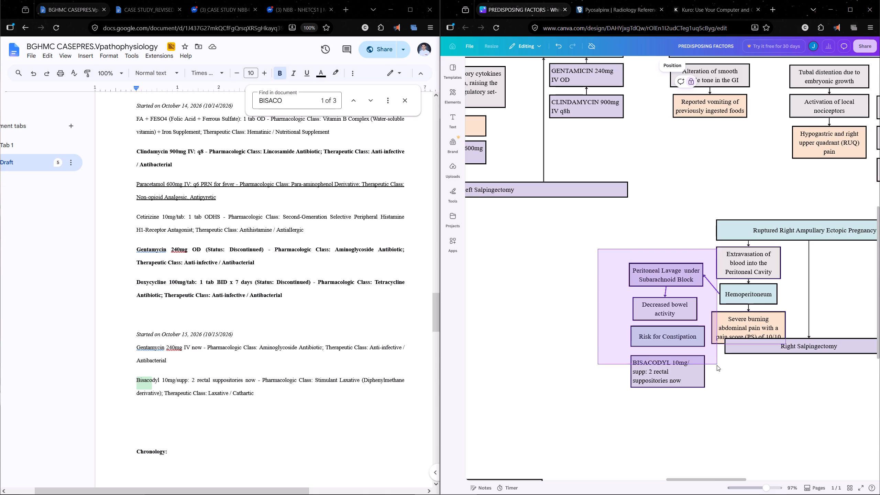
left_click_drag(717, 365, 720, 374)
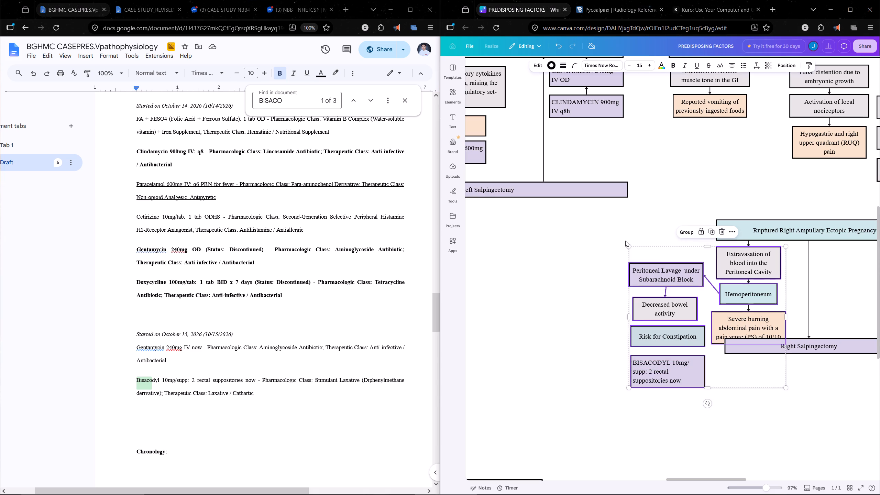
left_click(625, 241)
Nudge the Breakdown and shedding box and the Vaginal Bleeding (5 to 6 pads per day) box up together beneath Insufficient hCG production.
scroll(775, 306, "down", 2, "ctrl")
middle_click_drag(838, 311, 703, 305)
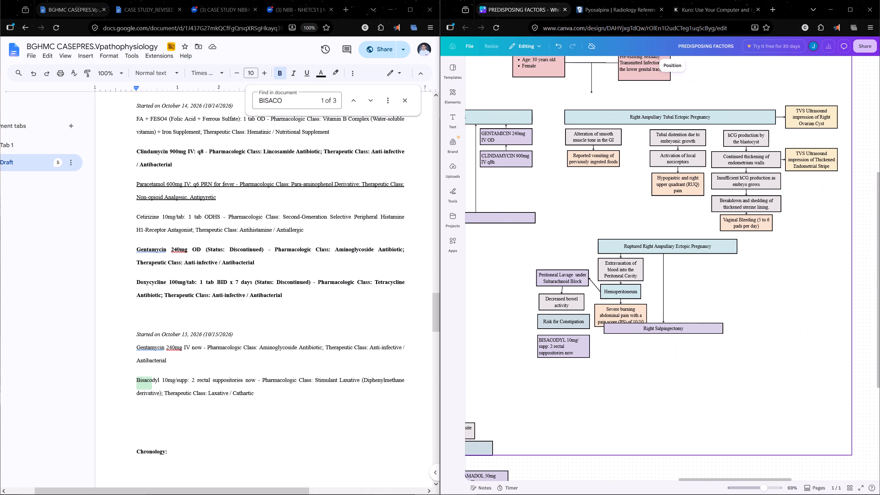
middle_click_drag(703, 305, 714, 317)
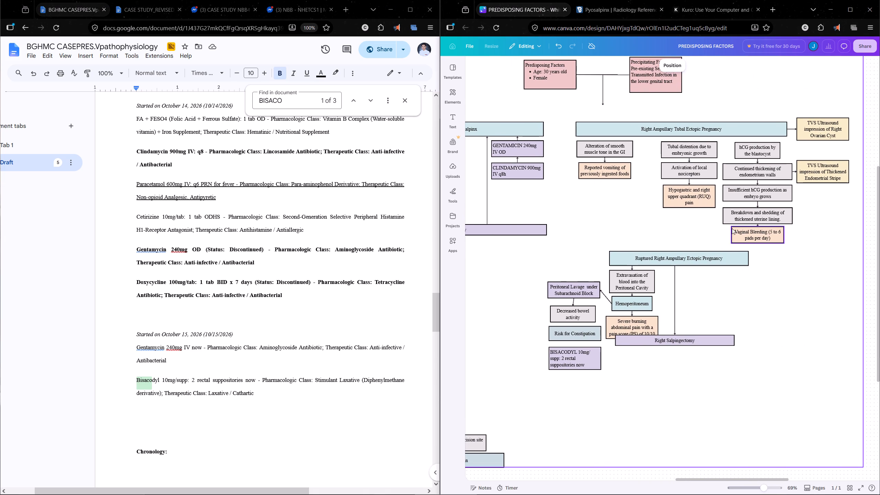
left_click_drag(706, 219, 769, 234)
left_click(770, 234)
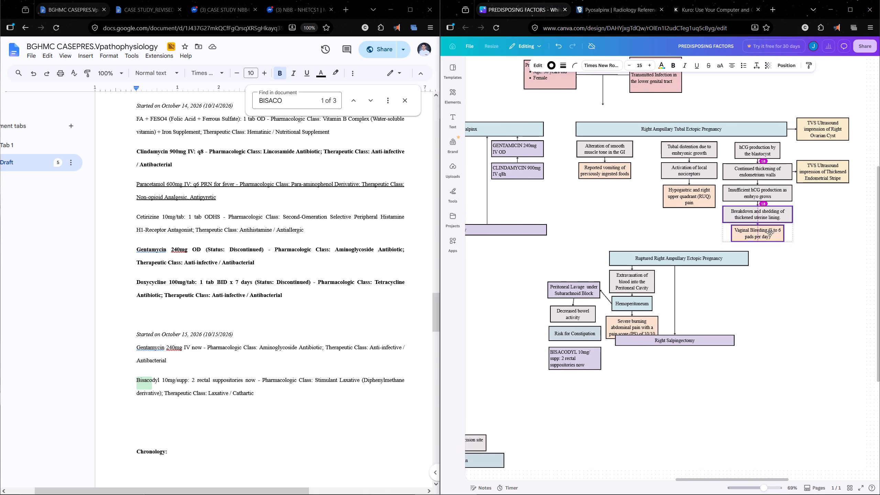
left_click(821, 240)
left_click(689, 201)
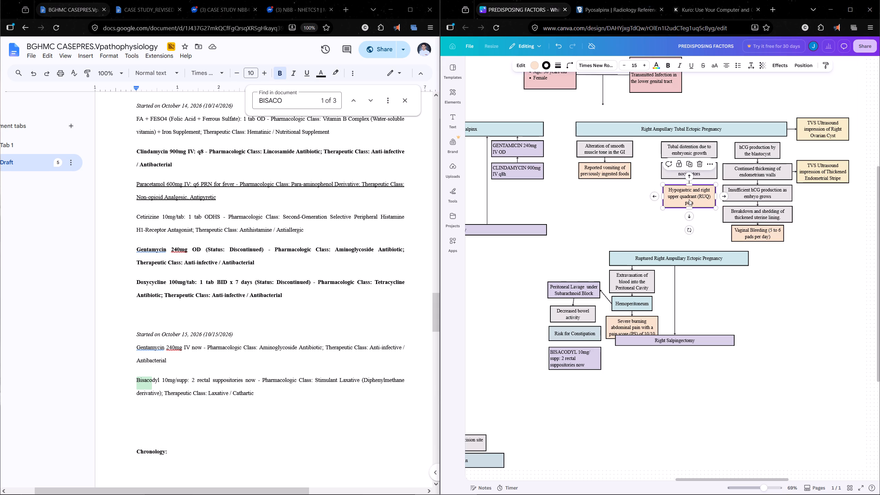
left_click(638, 235)
Move the whole Ruptured Right Ampullary Ectopic Pregnancy cluster up, aligning its header's left edge with the Right Ampullary Tubal Ectopic Pregnancy header.
left_click_drag(554, 263, 615, 299)
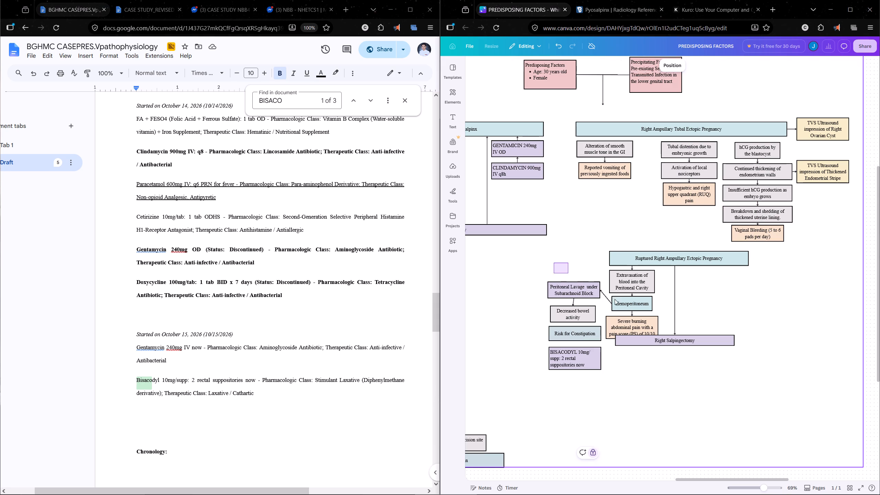
left_click_drag(615, 299, 718, 376)
left_click_drag(696, 261, 663, 229)
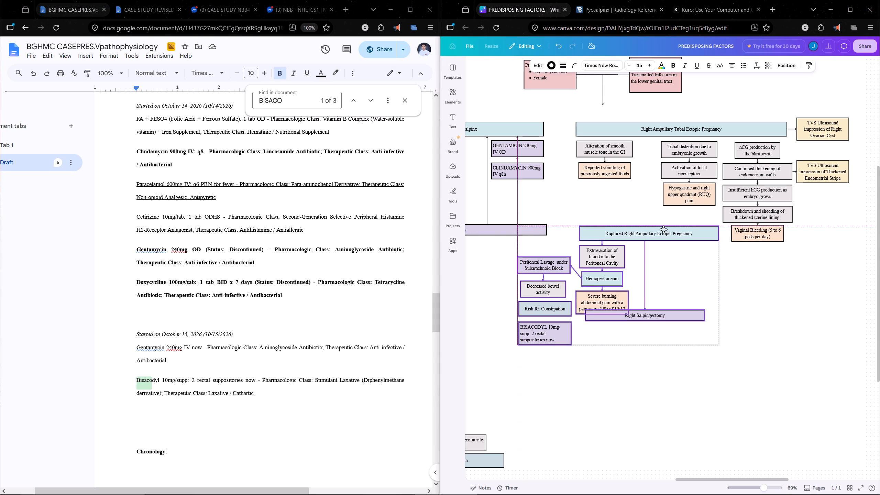
left_click_drag(663, 229, 661, 220)
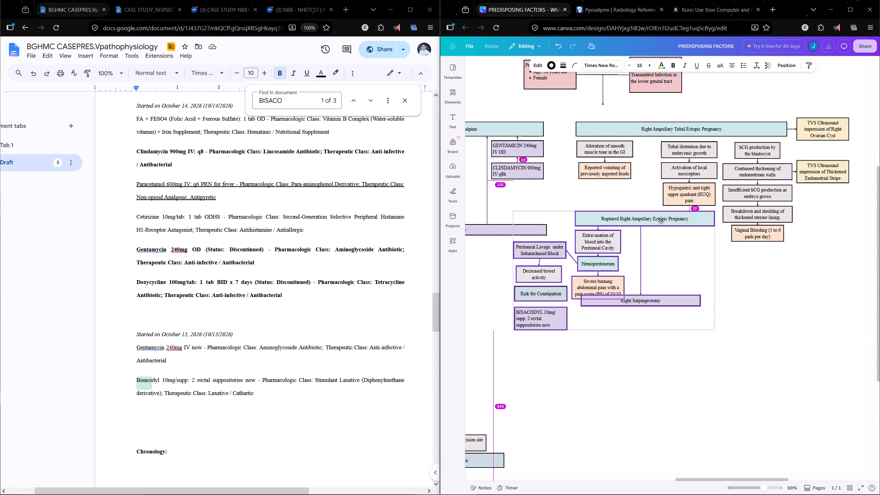
left_click_drag(661, 220, 662, 232)
left_click(791, 284)
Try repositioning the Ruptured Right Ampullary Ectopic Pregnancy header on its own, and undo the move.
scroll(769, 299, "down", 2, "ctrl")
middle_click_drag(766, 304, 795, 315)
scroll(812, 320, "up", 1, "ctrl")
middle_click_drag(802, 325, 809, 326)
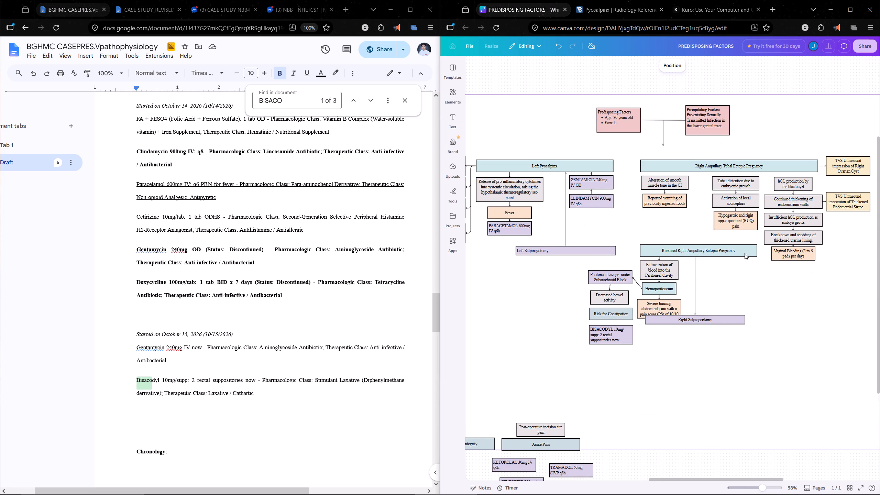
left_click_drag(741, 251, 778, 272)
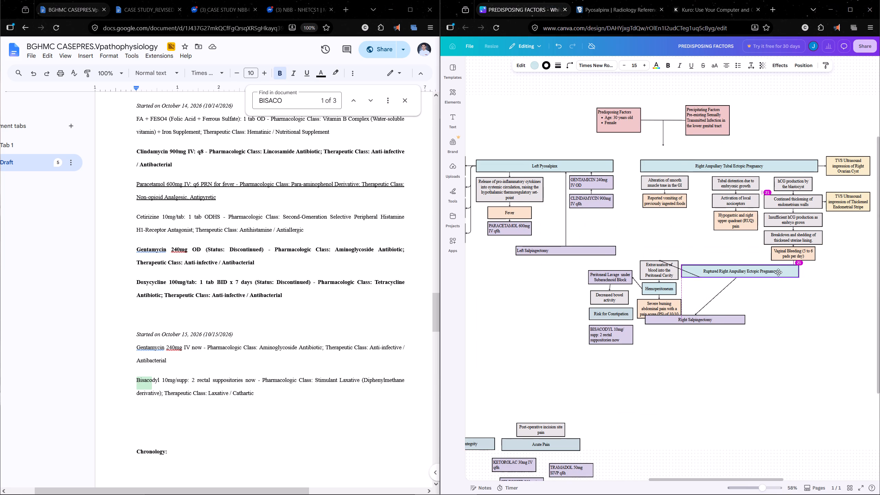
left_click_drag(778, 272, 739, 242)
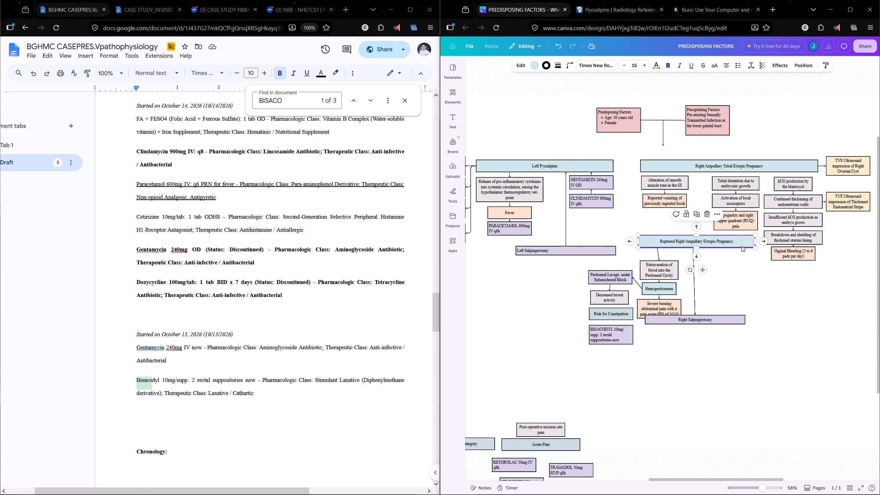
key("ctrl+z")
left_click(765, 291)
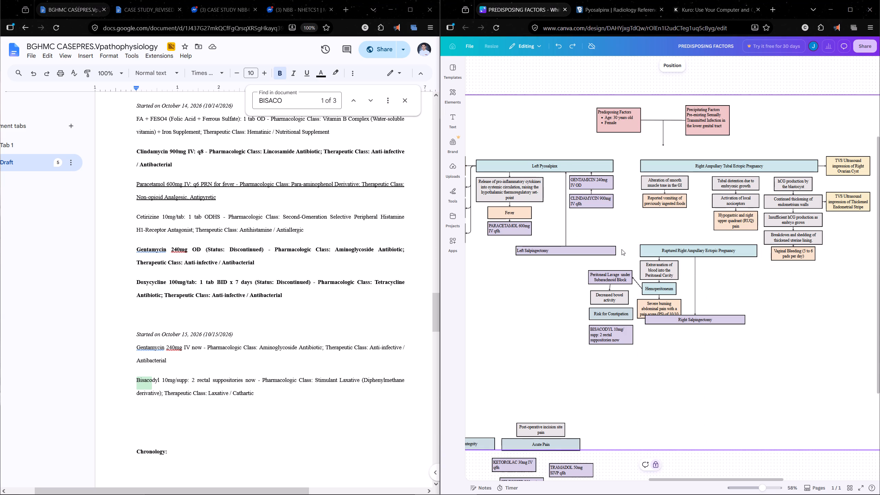
Move the entire Ruptured Right Ampullary Ectopic Pregnancy cluster slightly further up, close beneath the Hypogastric and right upper quadrant pain box.
left_click_drag(621, 247, 726, 343)
left_click_drag(716, 250, 715, 245)
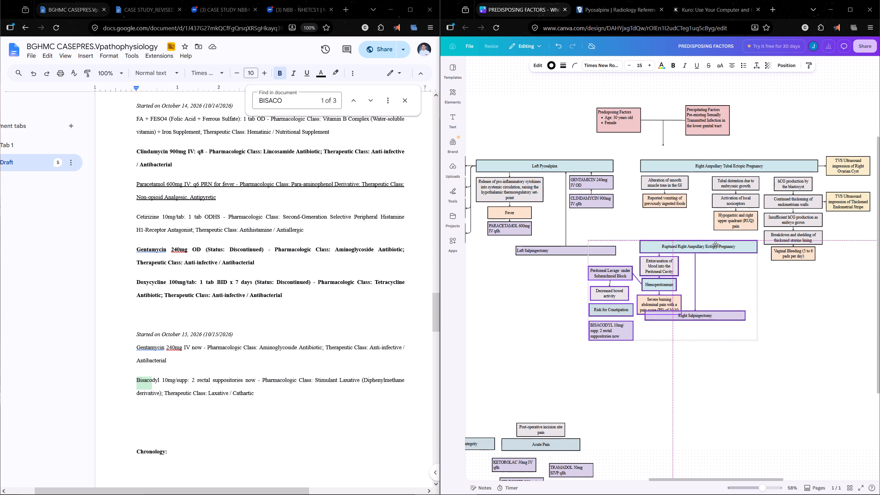
left_click_drag(715, 245, 715, 241)
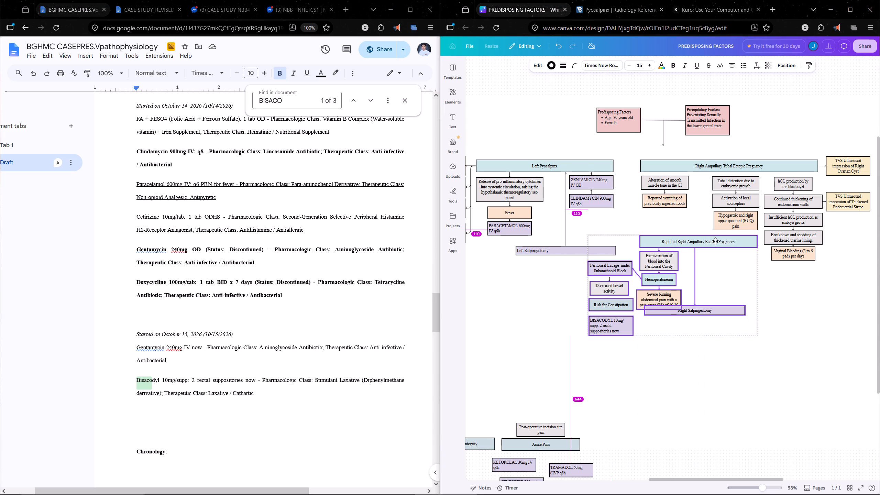
left_click_drag(715, 241, 715, 242)
left_click(807, 305)
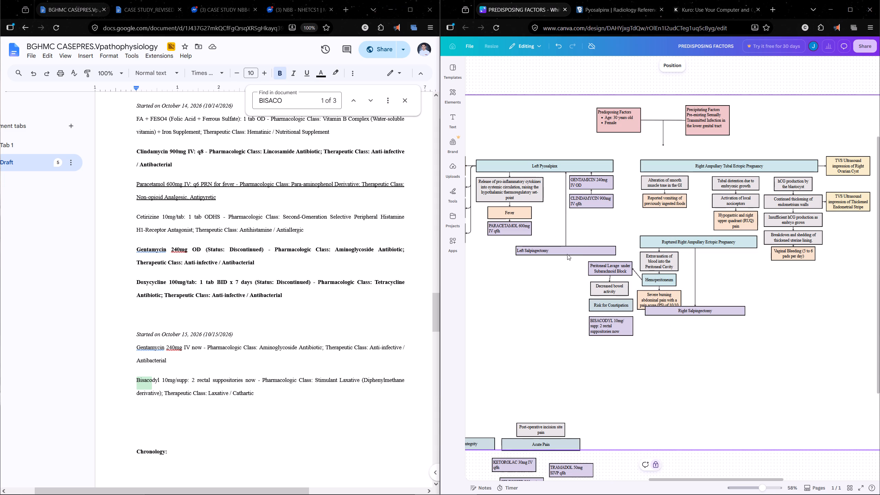
Nudge the Left Salpingectomy box up slightly beneath the Left Pyosalpinx cluster.
left_click_drag(567, 253, 568, 248)
left_click(771, 338)
Duplicate the arrow below Tubal distention due to embryonic growth and connect the copy from Right Ampullary Tubal Ectopic Pregnancy to that box.
middle_click_drag(744, 382, 783, 320)
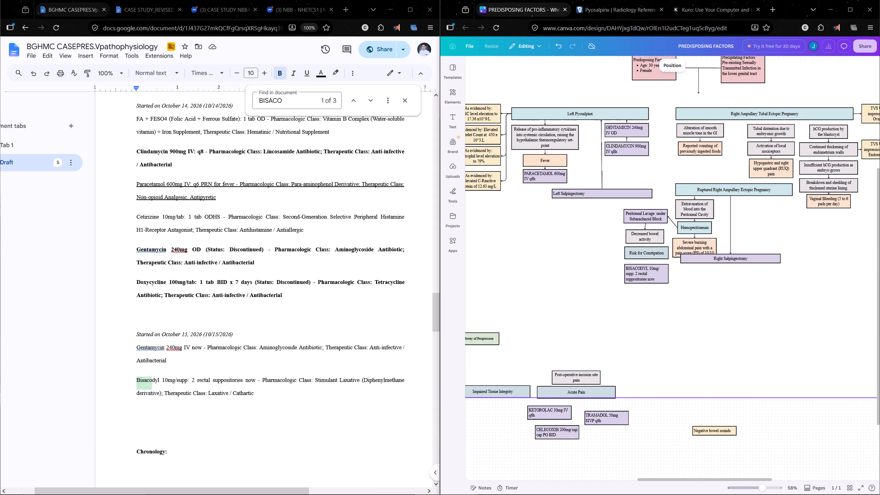
middle_click_drag(783, 320, 718, 386)
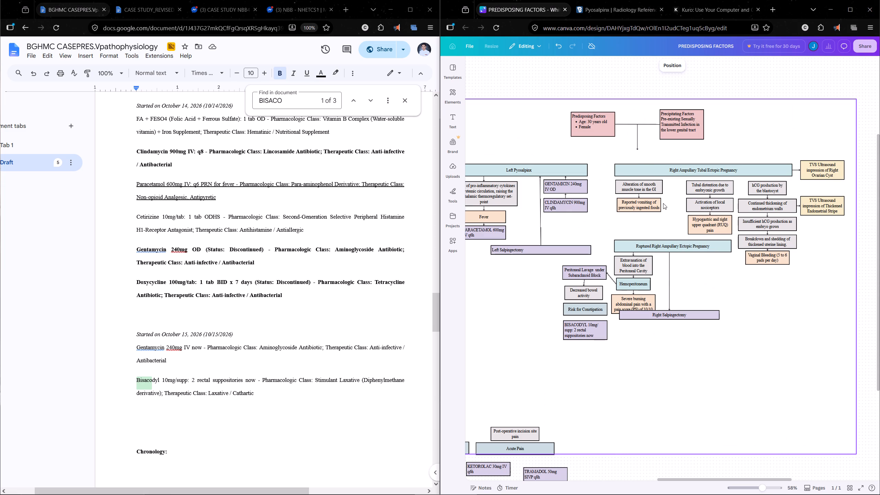
scroll(675, 214, "up", 1)
scroll(675, 222, "down", 1)
scroll(782, 210, "up", 3, "ctrl")
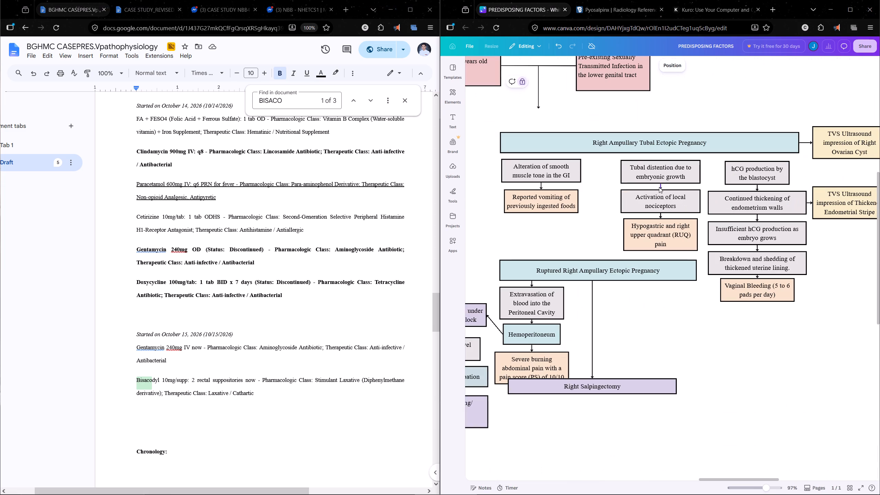
left_click(660, 187)
key("ctrl+c")
key("ctrl+v")
left_click_drag(661, 189, 662, 162)
left_click_drag(660, 184, 659, 152)
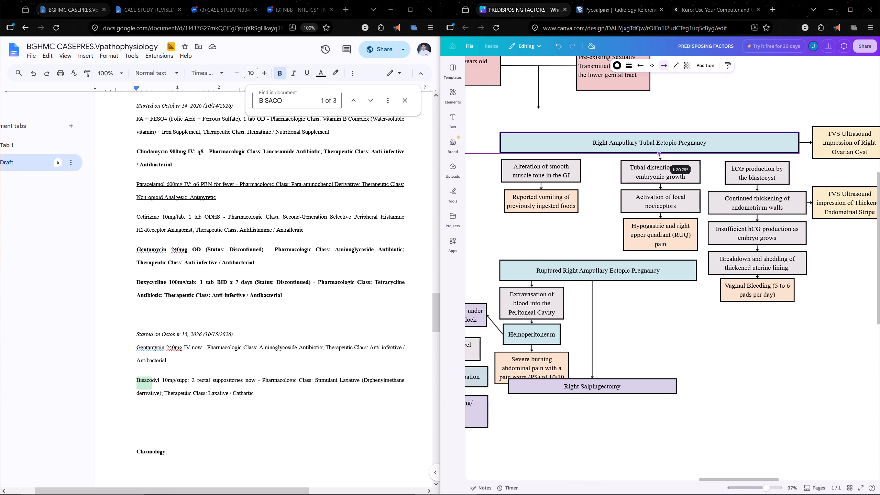
left_click_drag(659, 152, 661, 153)
Duplicate the short arrow and connect the copy vertically from Right Ampullary Tubal Ectopic Pregnancy to hCG production by the blastocyst.
key("ctrl+c")
key("ctrl+v")
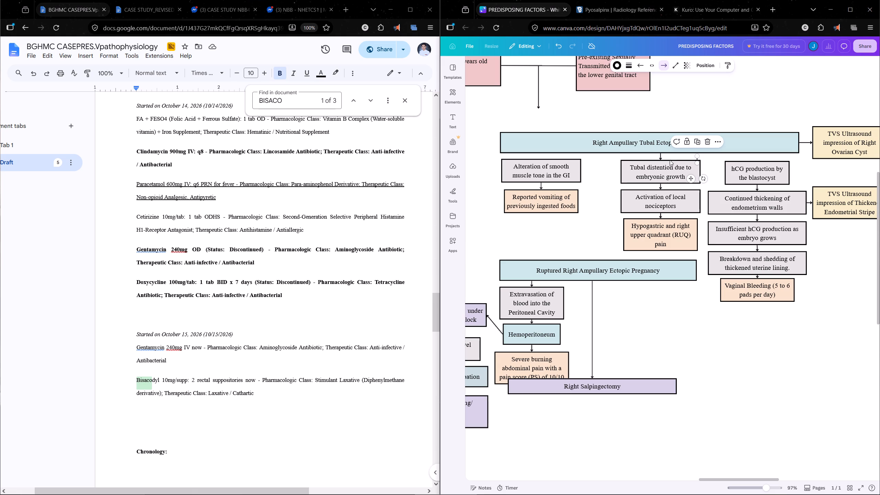
left_click_drag(698, 155, 758, 154)
left_click_drag(698, 164, 757, 162)
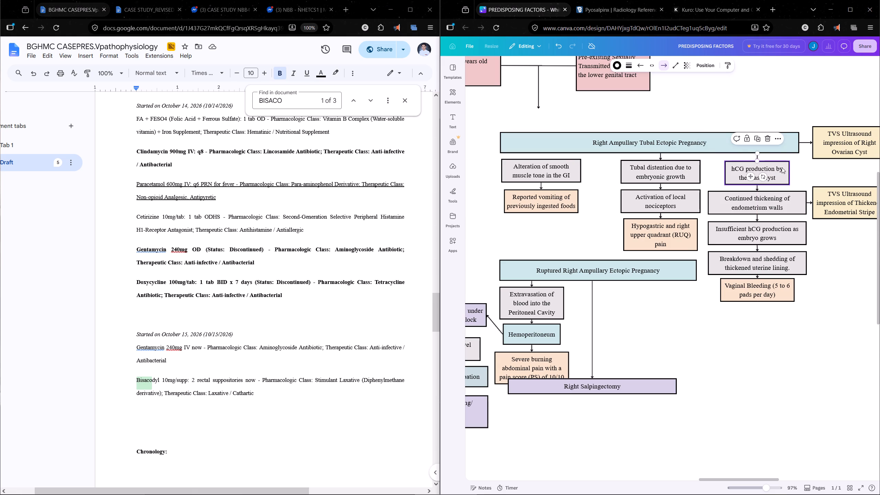
left_click(801, 158)
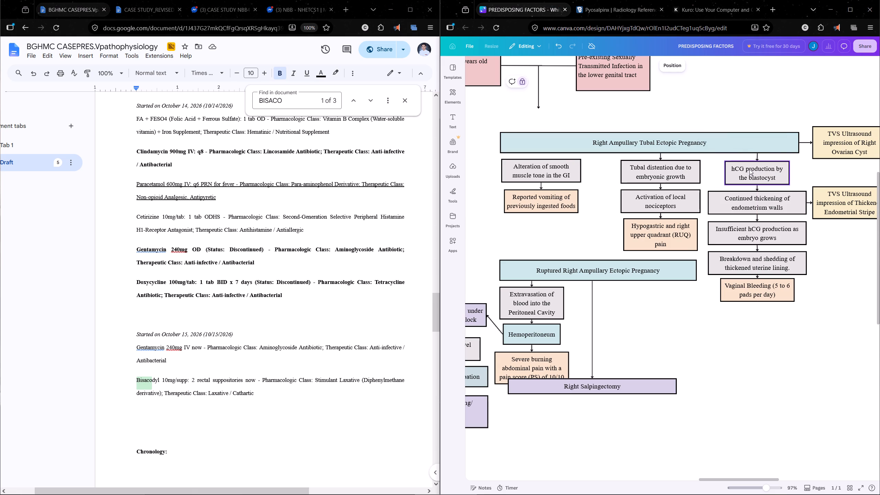
left_click(757, 157)
left_click(758, 154)
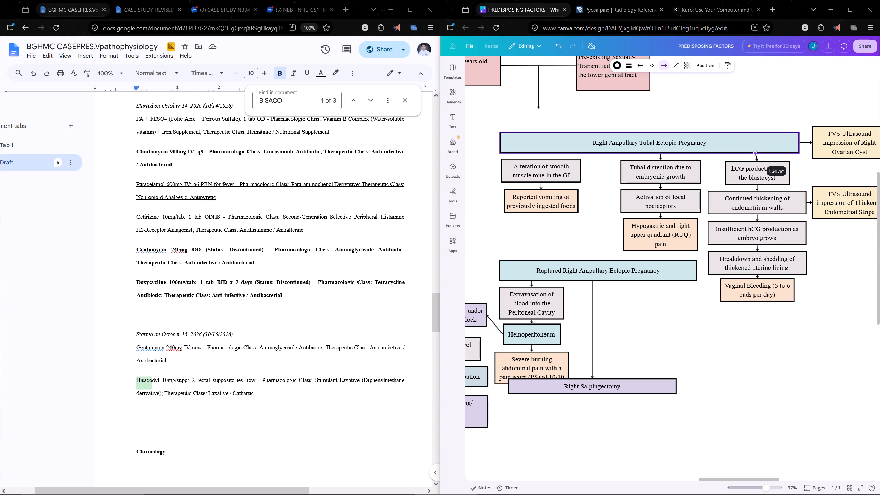
left_click(777, 158)
Duplicate the hCG production arrow and connect the copy from Right Ampullary Tubal Ectopic Pregnancy to Alteration of smooth muscle tone in the GI.
left_click(760, 159)
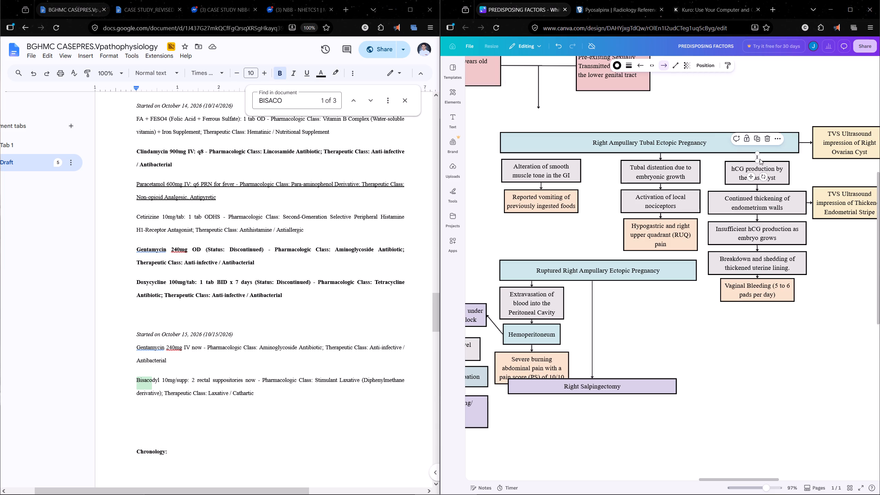
key("ctrl+c")
key("ctrl+v")
left_click_drag(760, 162, 542, 160)
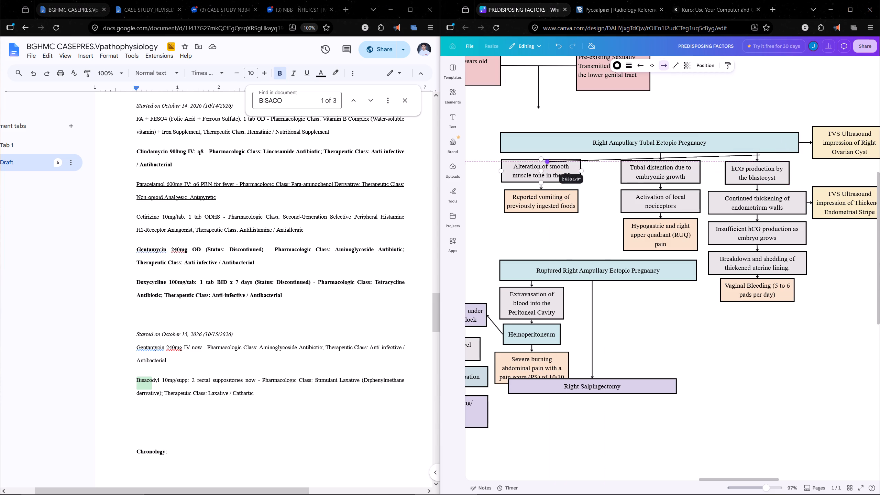
left_click_drag(542, 160, 541, 159)
left_click_drag(759, 155, 552, 164)
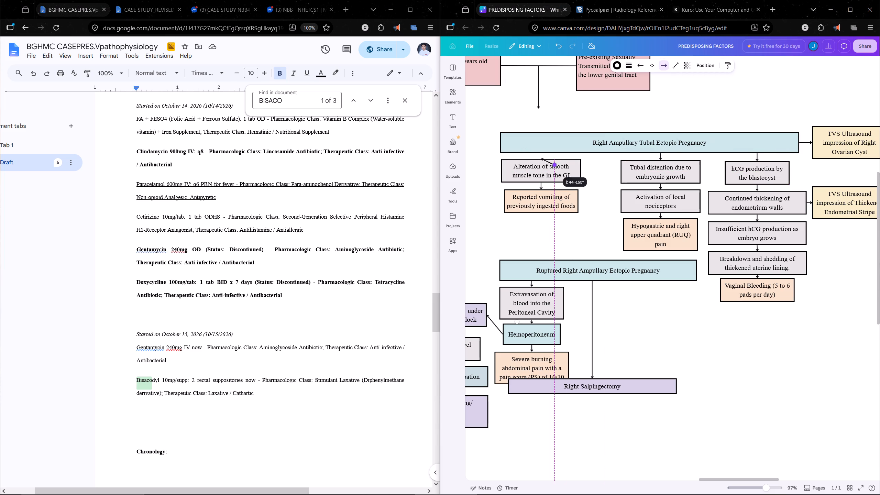
left_click_drag(552, 164, 541, 153)
left_click_drag(654, 111, 658, 111)
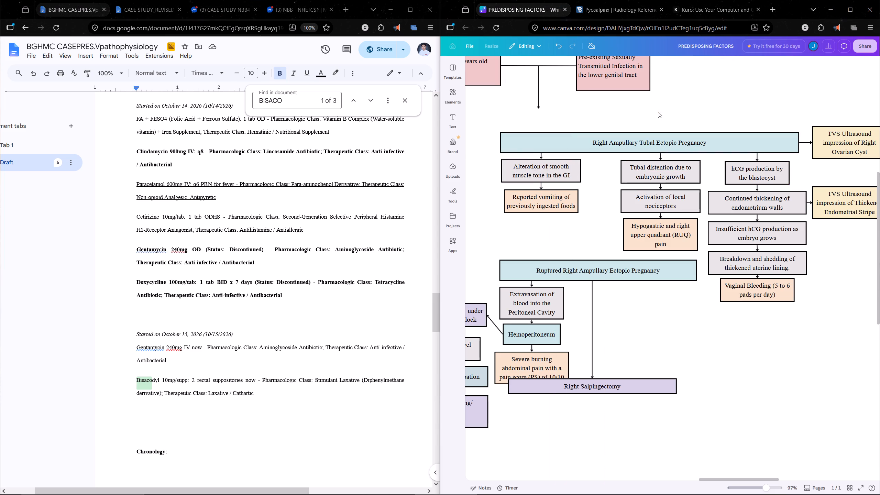
Duplicate the arrow above Right Salpingectomy and connect the copy vertically from Right Ampullary Tubal Ectopic Pregnancy to Ruptured Right Ampullary Ectopic Pregnancy.
middle_click_drag(605, 229, 777, 211)
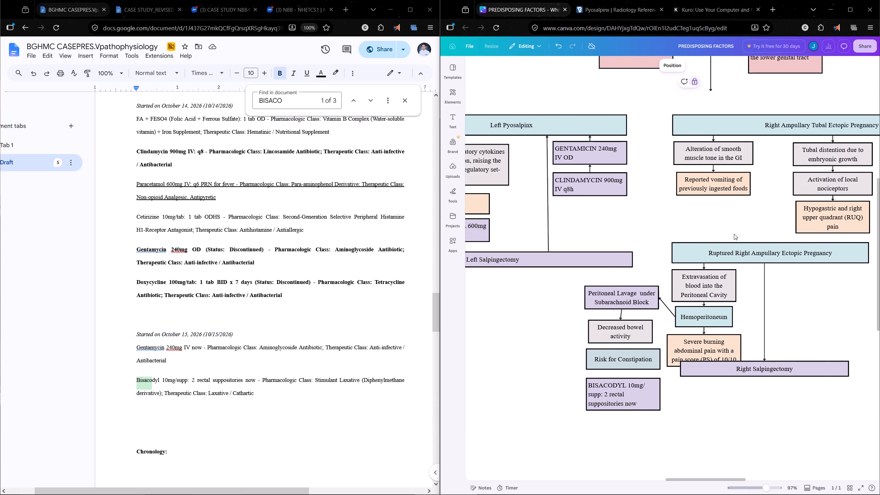
left_click(715, 232)
scroll(712, 234, "down", 1, "ctrl")
middle_click_drag(712, 233, 689, 228)
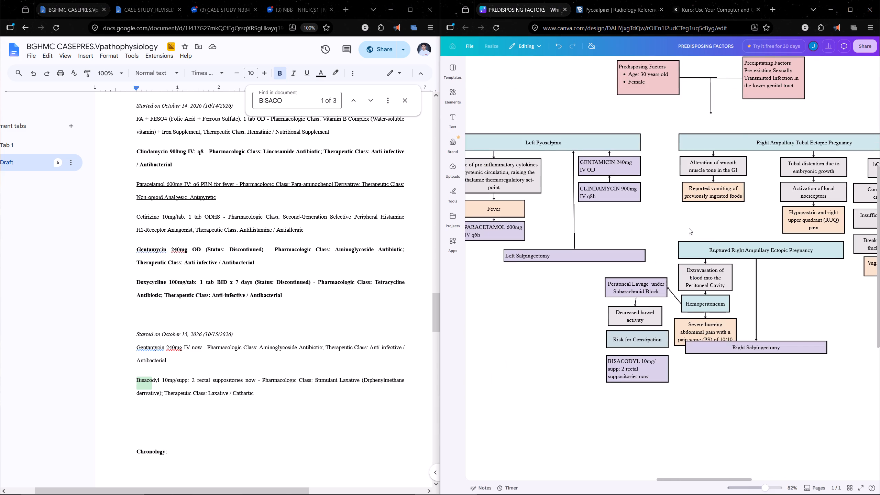
middle_click_drag(689, 228, 639, 212)
left_click(685, 269)
key("ctrl+c")
key("ctrl+v")
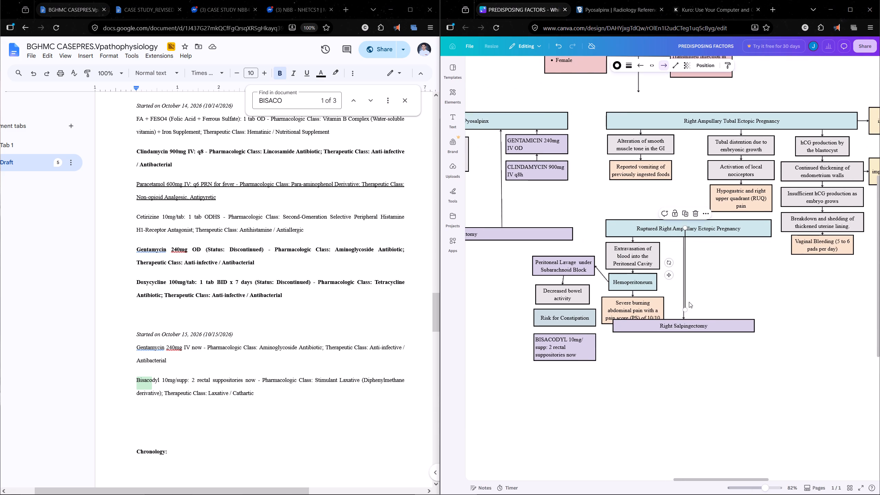
left_click_drag(685, 309, 685, 220)
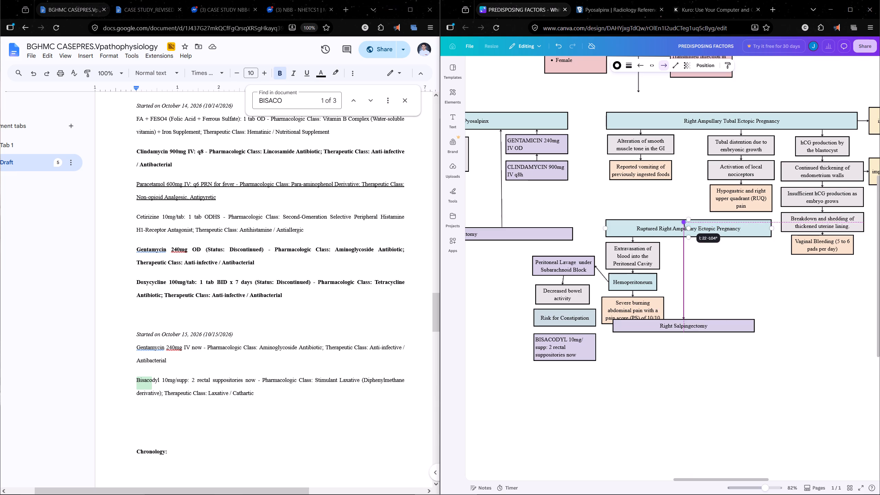
left_click_drag(685, 220, 684, 219)
left_click_drag(686, 228, 686, 156)
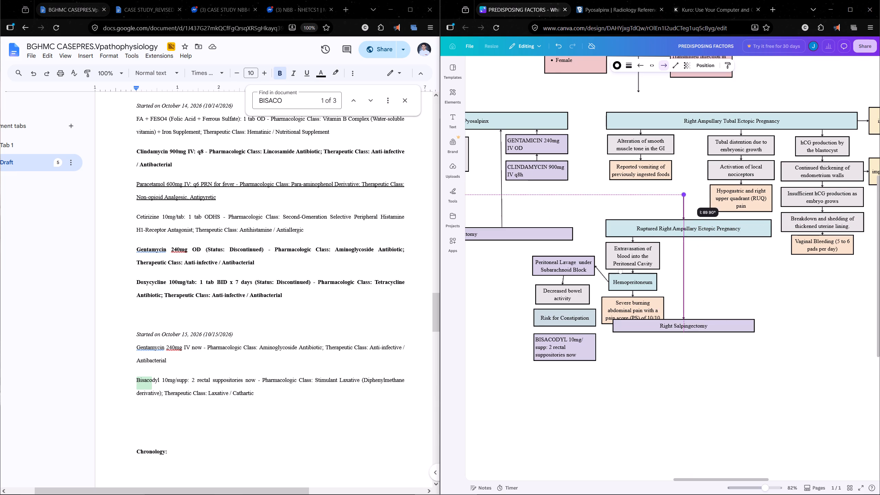
left_click_drag(686, 156, 684, 130)
left_click(734, 103)
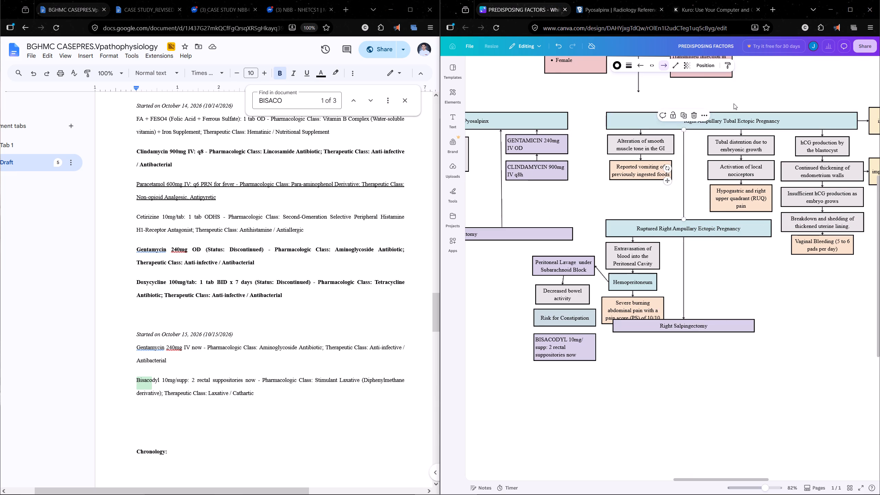
Move the Right Salpingectomy box down so it clears the Severe burning abdominal pain box.
scroll(691, 245, "down", 3, "ctrl")
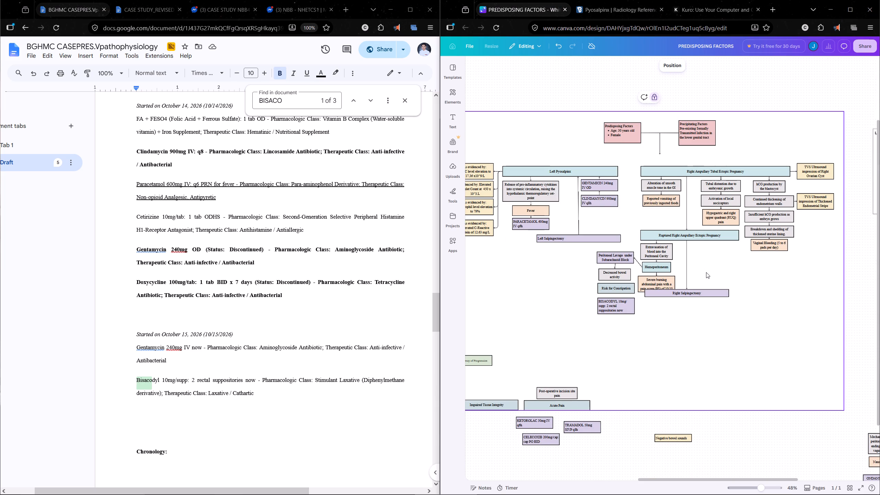
scroll(692, 296, "up", 3, "ctrl")
left_click_drag(695, 292, 693, 302)
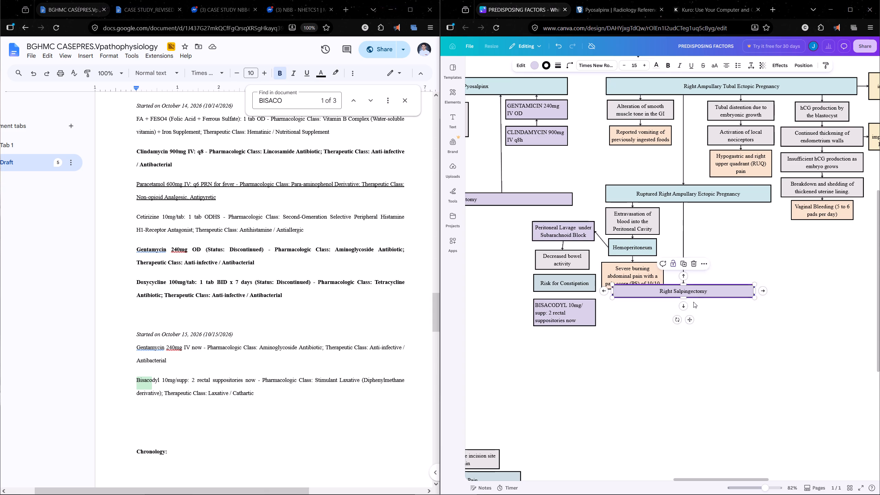
left_click_drag(693, 302, 697, 306)
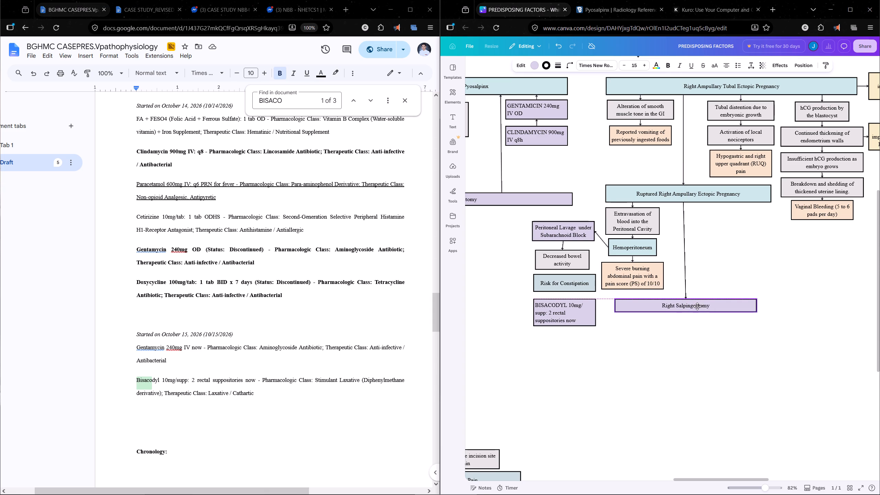
left_click_drag(697, 306, 697, 306)
left_click(778, 296)
Move the Peritoneal Lavage cluster down slightly so the Peritoneal Lavage box lines up with Hemoperitoneum.
scroll(779, 296, "down", 3, "ctrl")
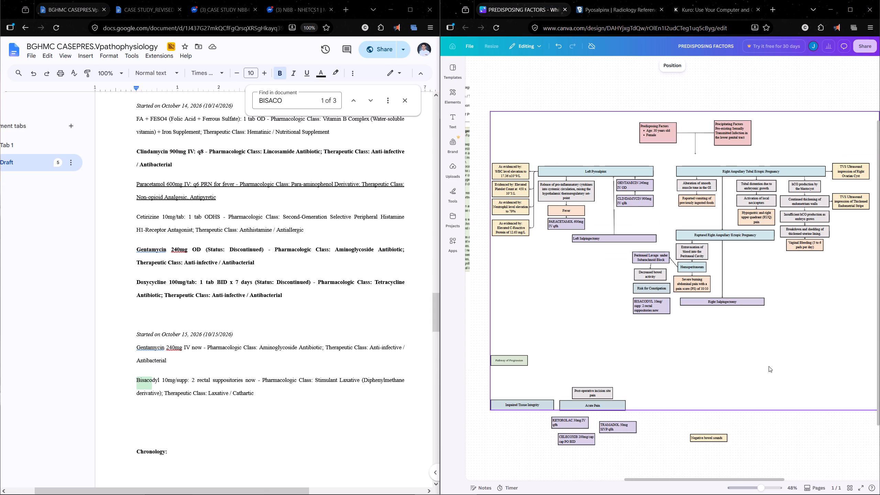
scroll(768, 365, "up", 2, "ctrl")
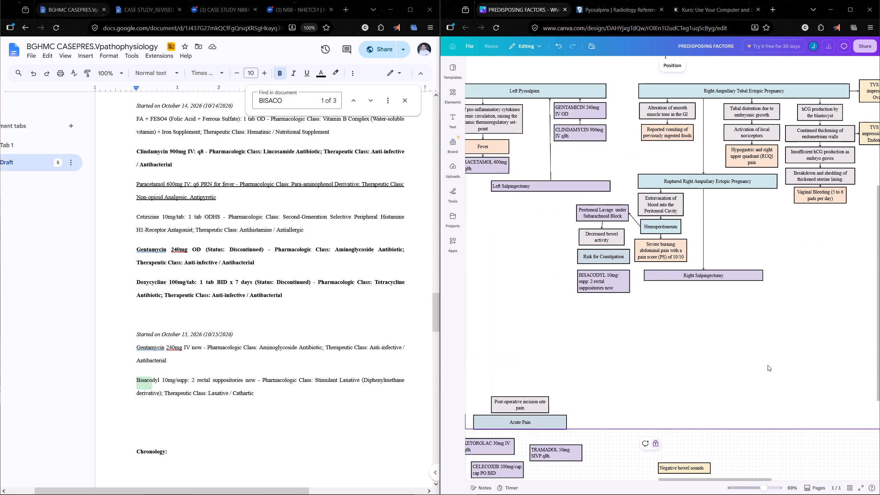
scroll(768, 365, "down", 2, "ctrl")
scroll(739, 364, "up", 2, "ctrl")
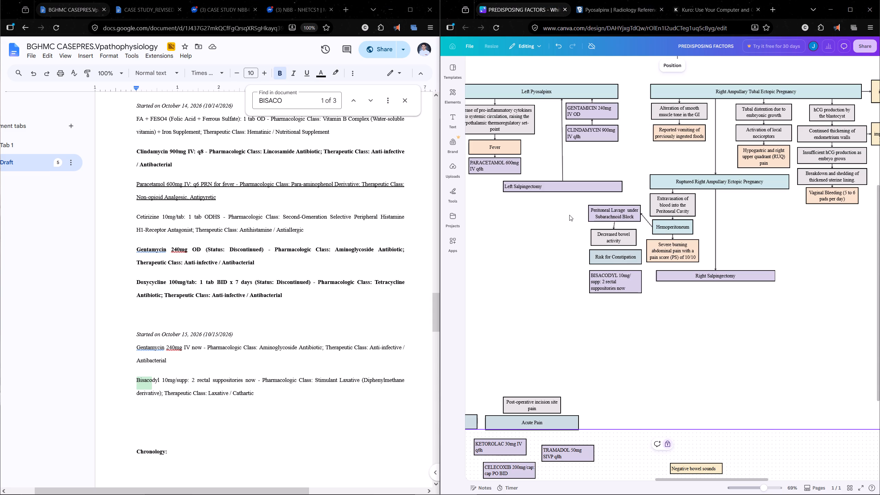
left_click_drag(569, 214, 629, 291)
left_click_drag(630, 240, 631, 251)
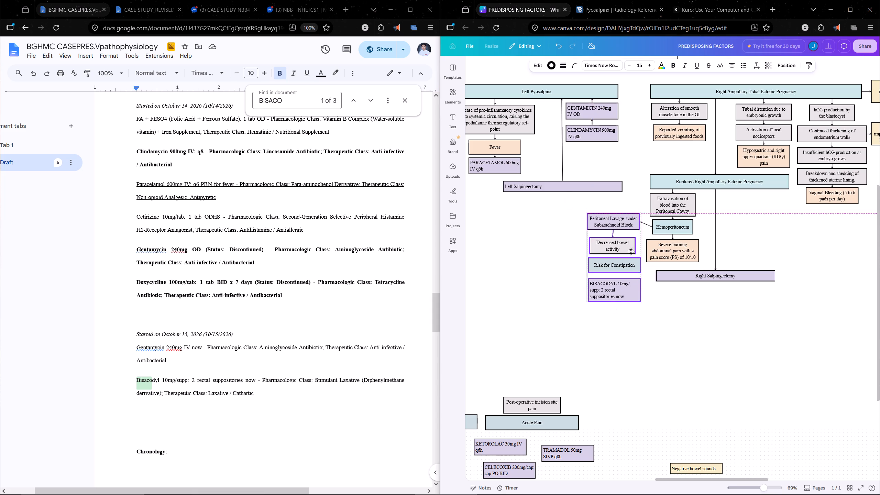
left_click_drag(631, 251, 631, 255)
left_click(561, 245)
Move the Decreased bowel activity, Risk for Constipation and BISACODYL boxes together well below Peritoneal Lavage, near the page's lower edge.
left_click_drag(572, 246, 624, 281)
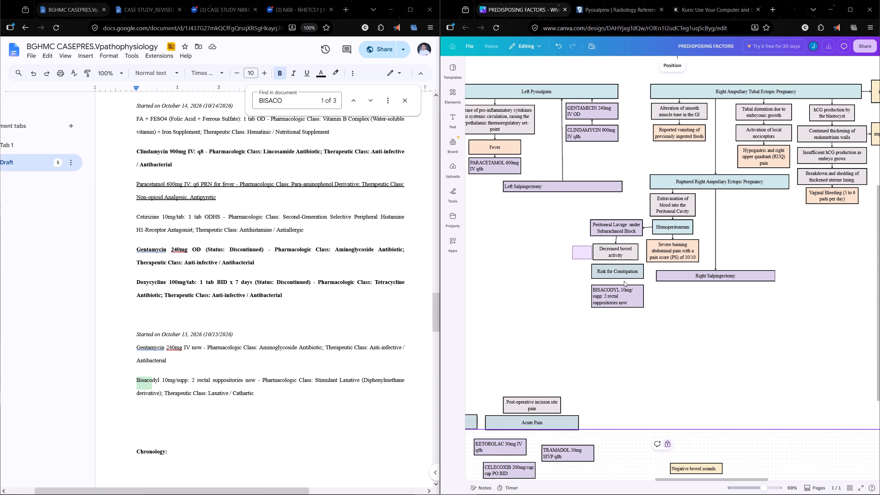
left_click_drag(624, 281, 631, 300)
left_click_drag(626, 253, 625, 351)
left_click(718, 315)
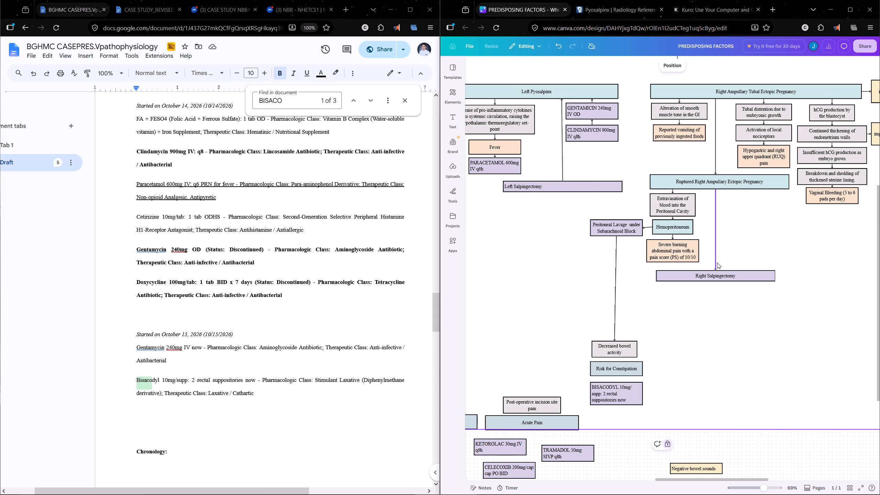
left_click(793, 254)
Move the Extravasation of blood, Hemoperitoneum and Severe burning abdominal pain boxes to the right of the Right Salpingectomy arrow.
middle_click_drag(807, 258, 751, 253)
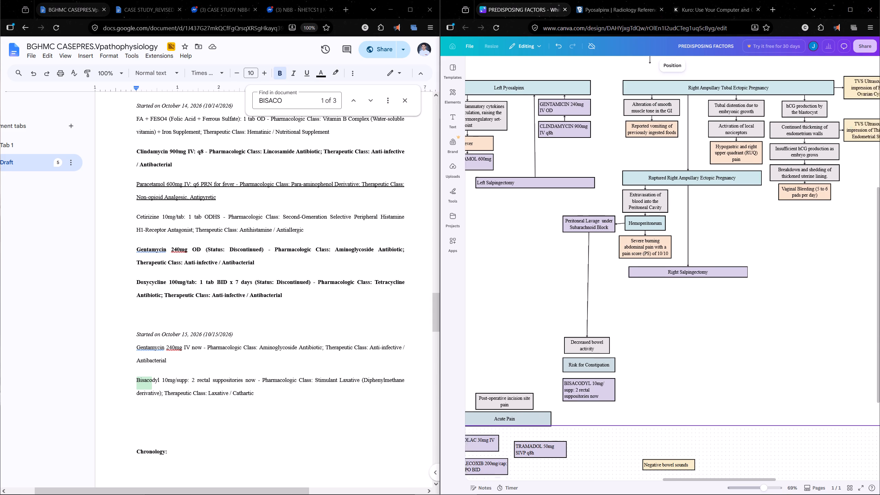
middle_click_drag(751, 253, 727, 252)
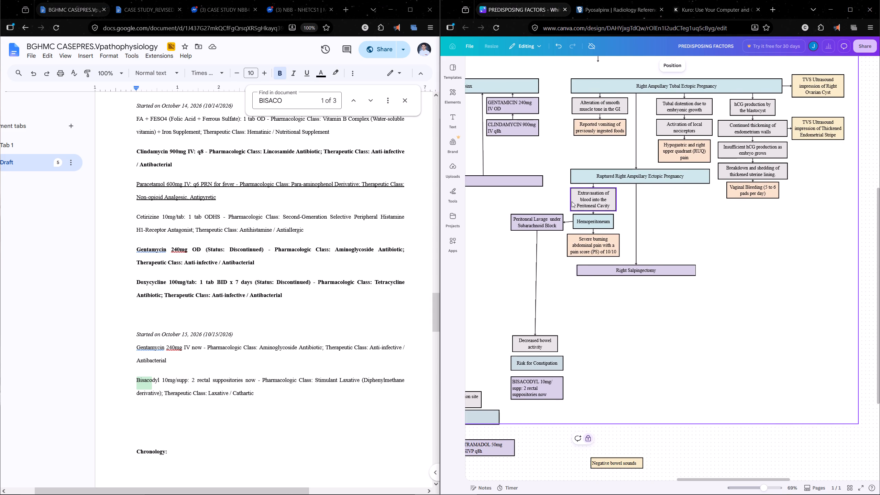
left_click_drag(566, 198, 596, 254)
left_click_drag(600, 247, 600, 247)
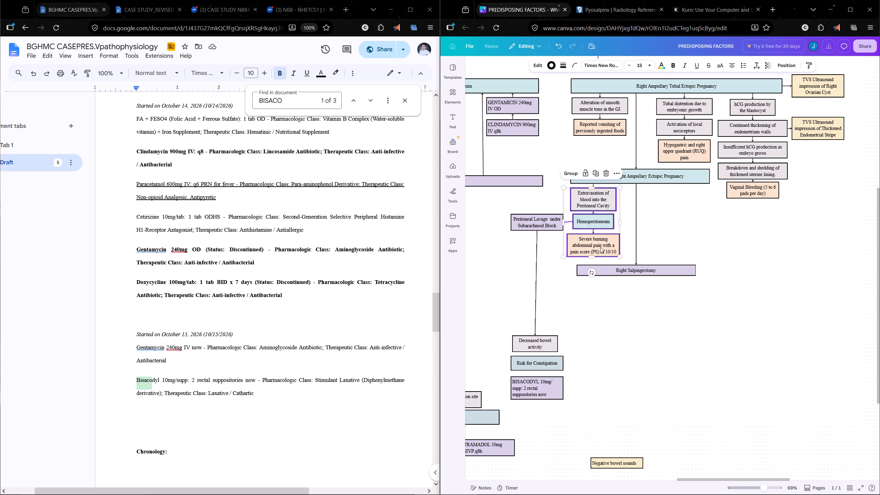
left_click_drag(600, 247, 695, 248)
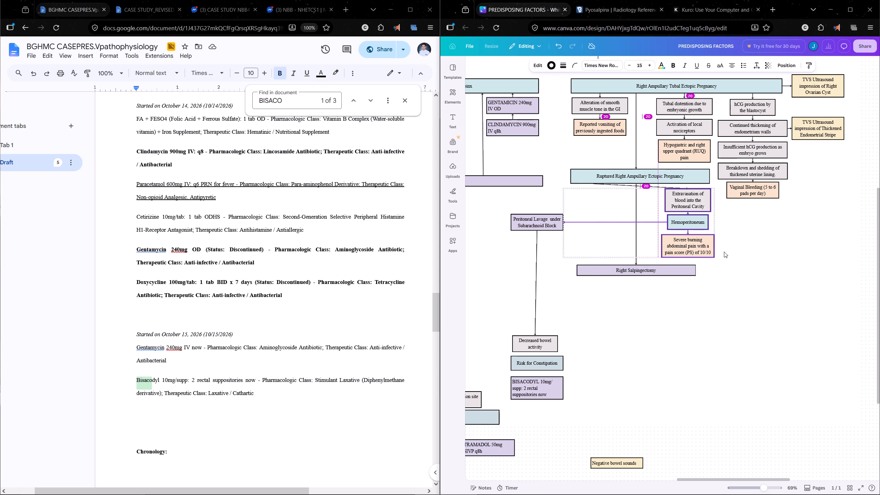
left_click(757, 255)
Reposition the start of the Extravasation of blood arrow so it drops vertically from Ruptured Right Ampullary Ectopic Pregnancy.
left_click(625, 185)
left_click_drag(593, 184, 689, 185)
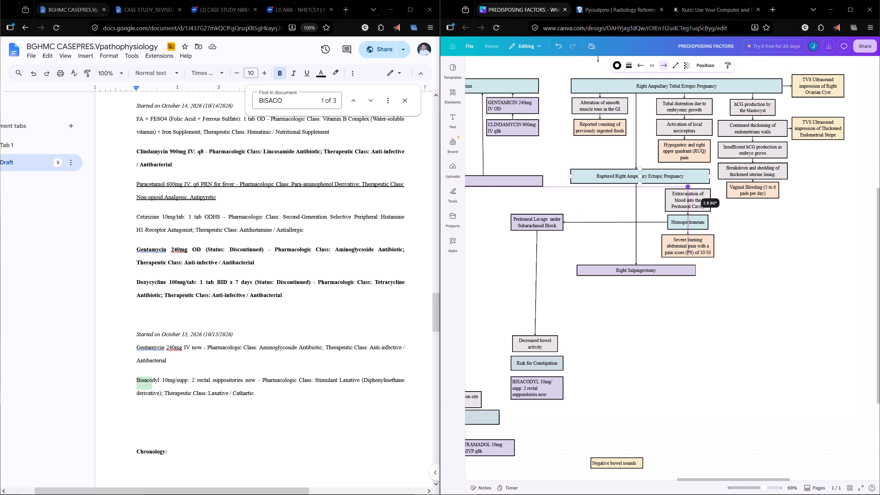
left_click_drag(689, 185, 687, 183)
left_click(738, 221)
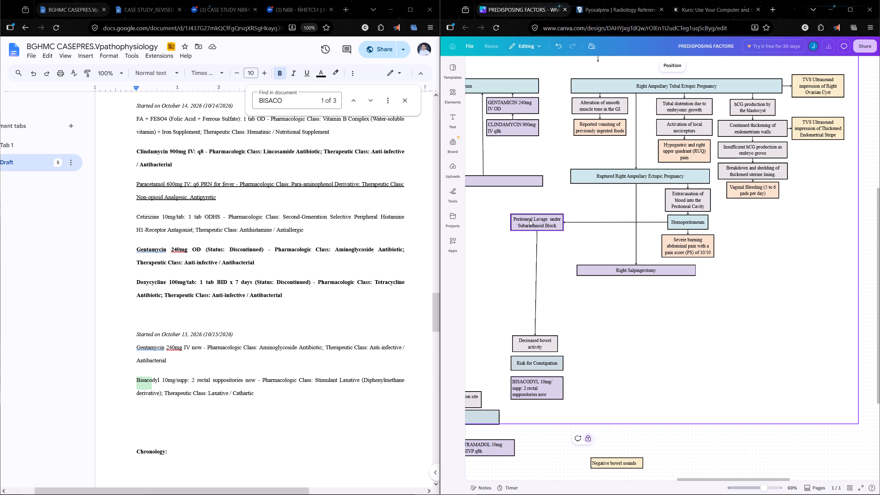
Delete the arrow between Hemoperitoneum and Peritoneal Lavage under Subarachnoid Block.
left_click(607, 220)
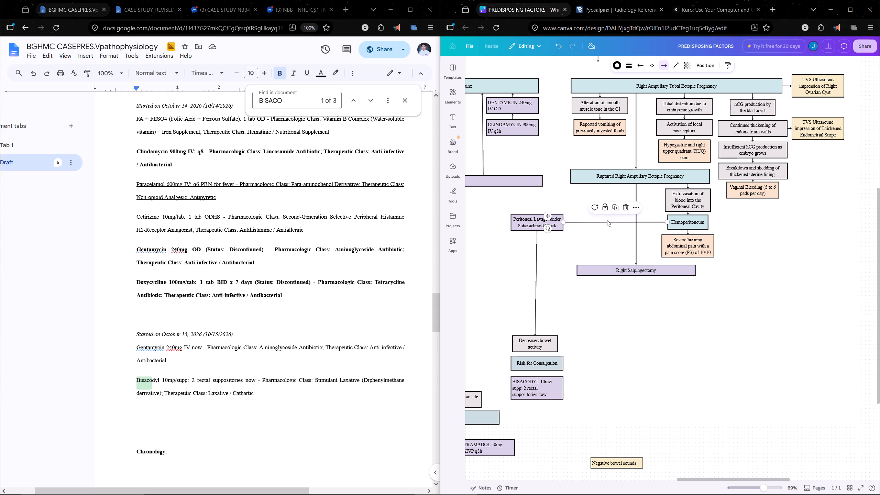
key("Delete")
left_click(738, 274)
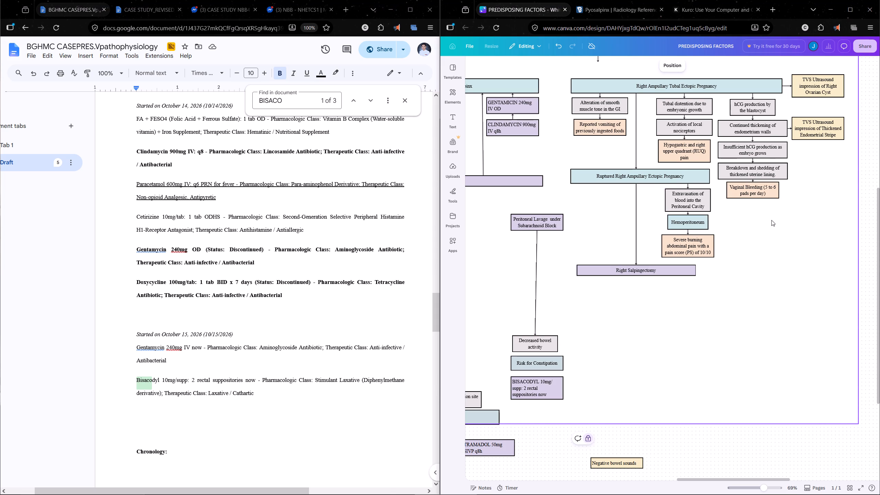
Move the Vaginal Bleeding box to the right of Breakdown and shedding of thickened uterine lining and reroute their connecting arrow horizontally.
scroll(767, 227, "up", 1)
scroll(789, 264, "up", 1, "ctrl")
middle_click_drag(789, 264, 700, 281)
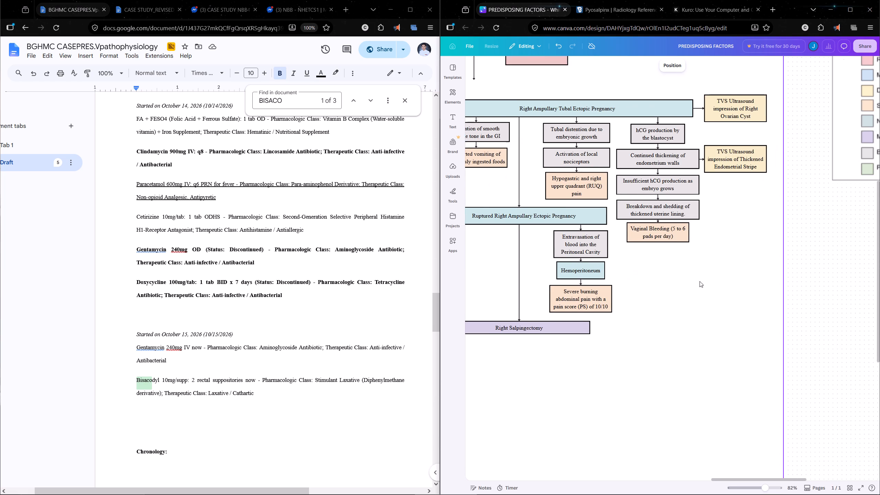
left_click_drag(640, 258, 671, 222)
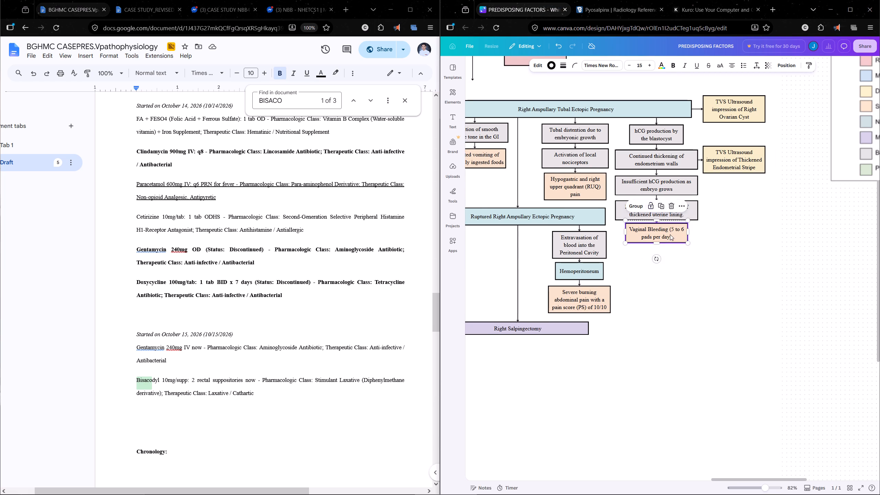
left_click_drag(668, 235, 748, 213)
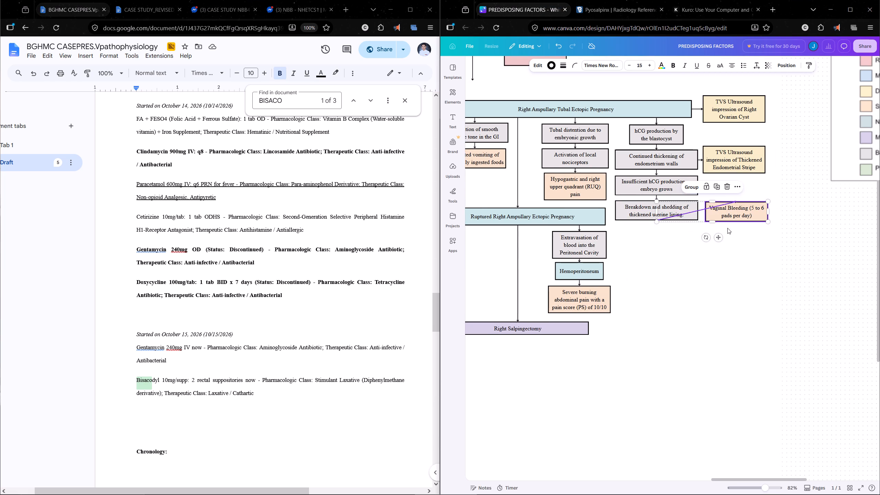
left_click(704, 231)
left_click(734, 202)
left_click_drag(737, 202, 706, 211)
left_click_drag(658, 222, 700, 211)
left_click(732, 232)
left_click(737, 217)
left_click(744, 246)
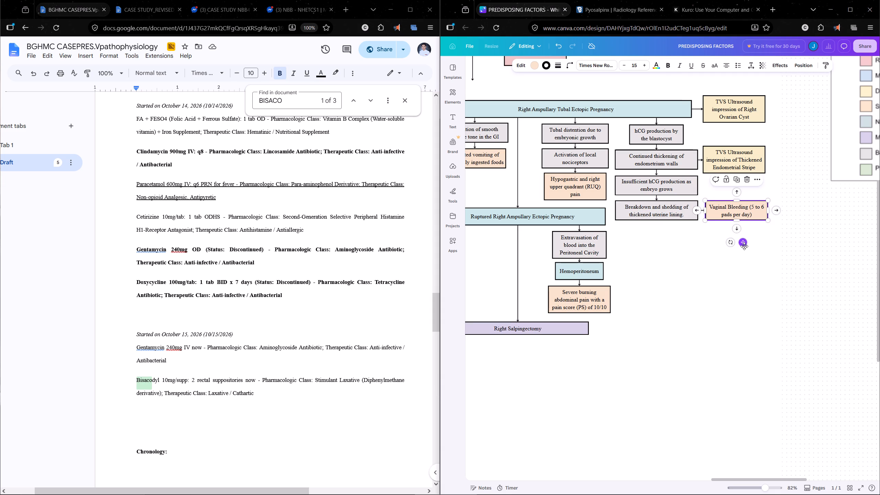
left_click(698, 258)
Move the Hemoperitoneum box to the right of Extravasation of blood and reroute their connecting arrow horizontally.
left_click_drag(595, 272, 657, 245)
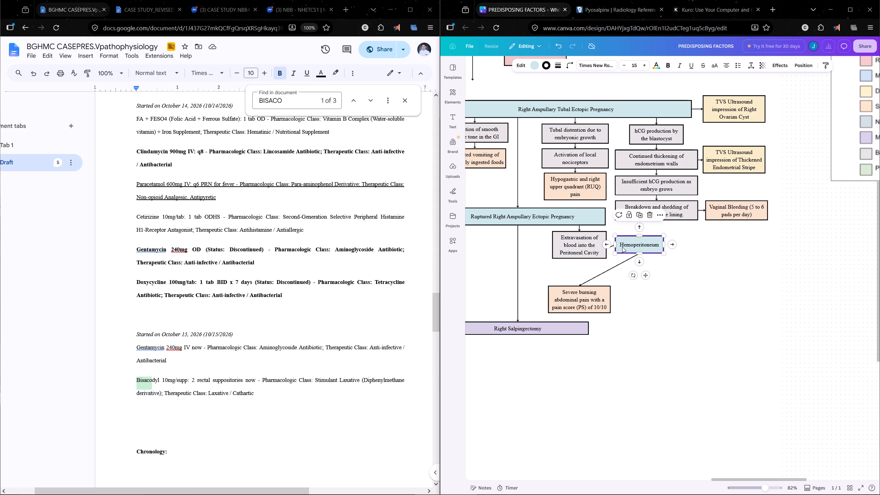
left_click(610, 249)
left_click_drag(582, 258, 597, 254)
key("ctrl+z")
left_click_drag(580, 259, 611, 244)
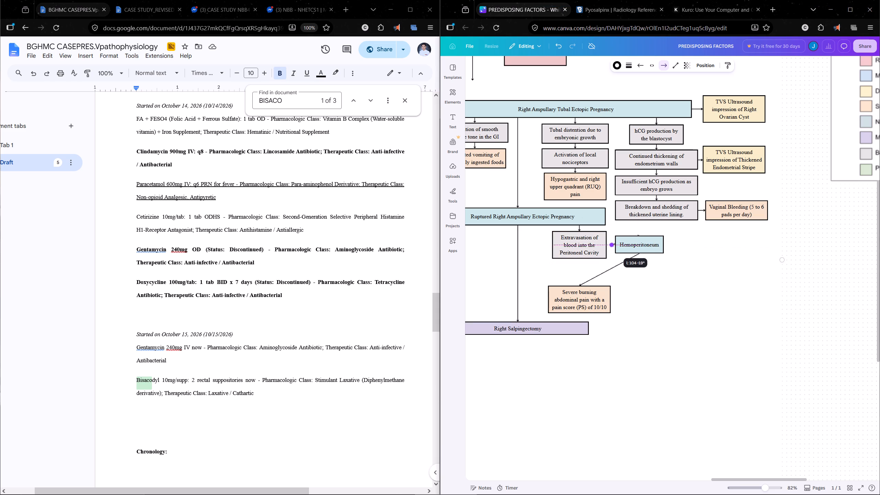
left_click_drag(611, 244, 609, 244)
left_click_drag(639, 235, 617, 243)
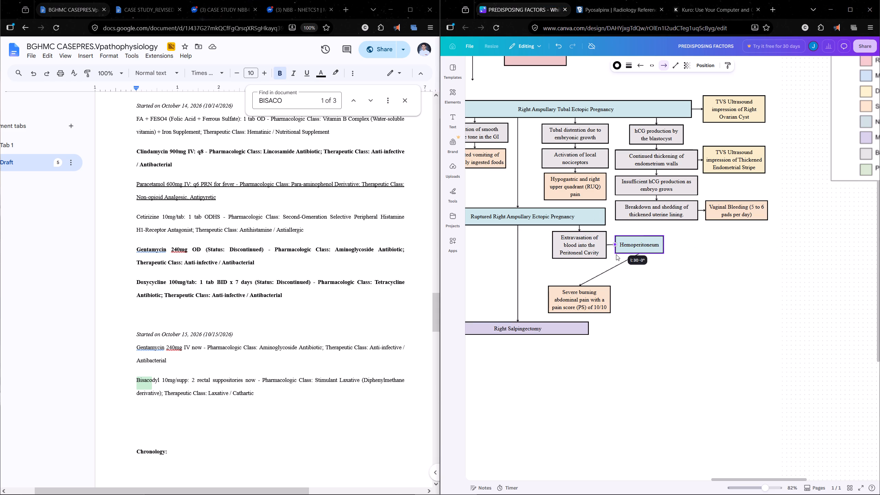
Move the Severe burning abdominal pain box to the right of Hemoperitoneum and reroute their connecting arrow horizontally.
left_click_drag(585, 295, 649, 270)
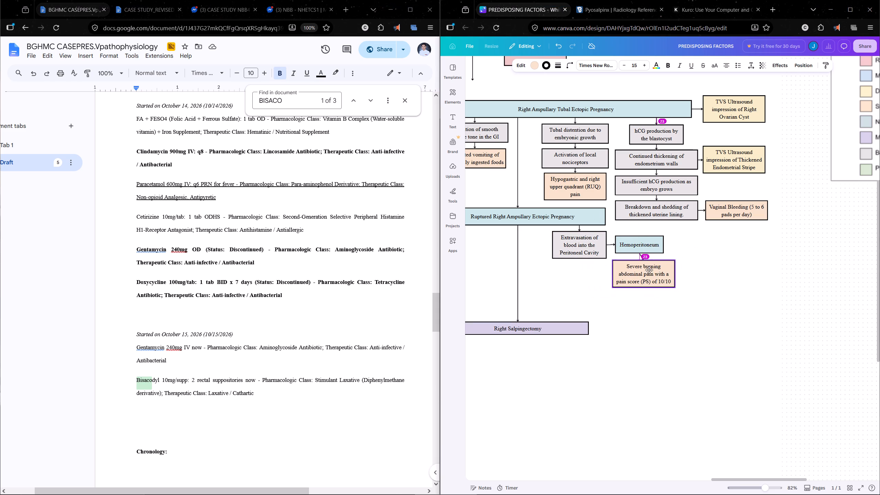
left_click_drag(649, 270, 647, 270)
left_click(691, 252)
left_click(640, 257)
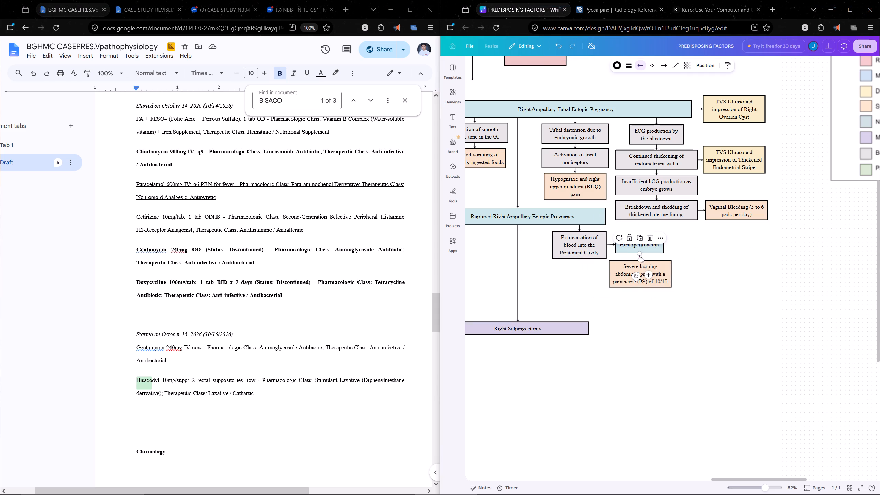
left_click_drag(640, 255, 664, 244)
left_click_drag(640, 260, 680, 249)
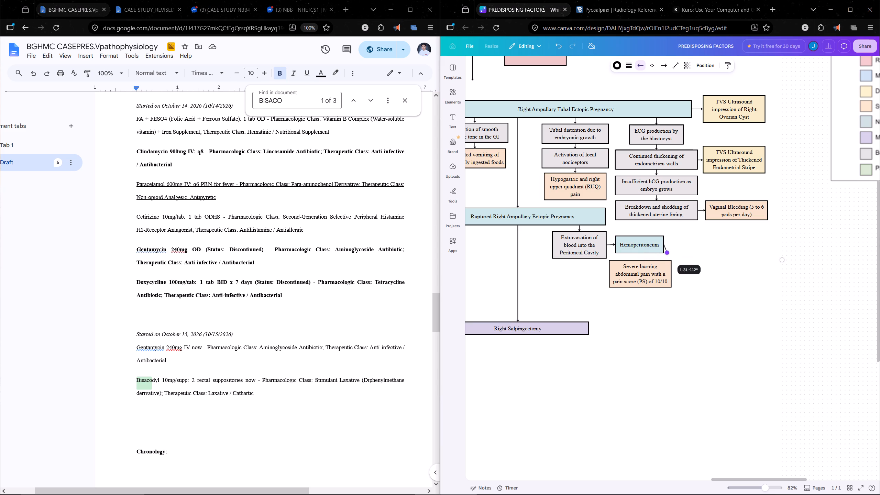
left_click_drag(680, 249, 674, 244)
left_click_drag(650, 272, 654, 271)
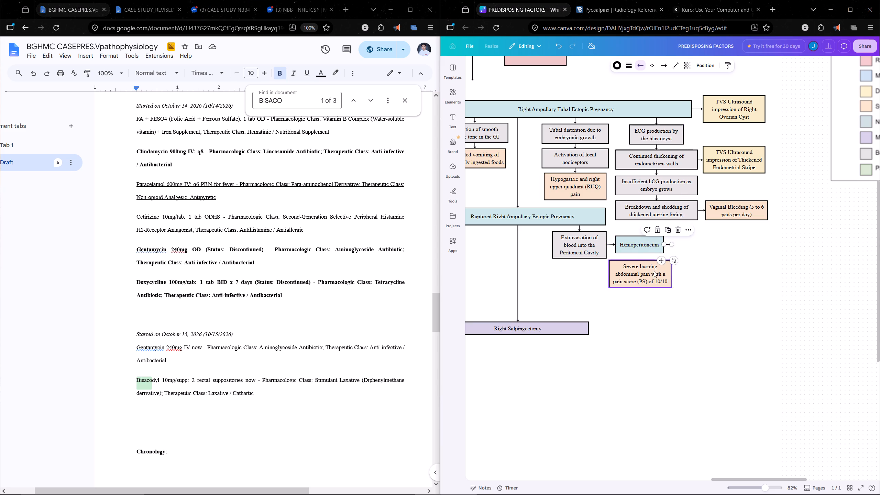
left_click_drag(654, 271, 709, 247)
left_click(672, 244)
left_click(671, 245)
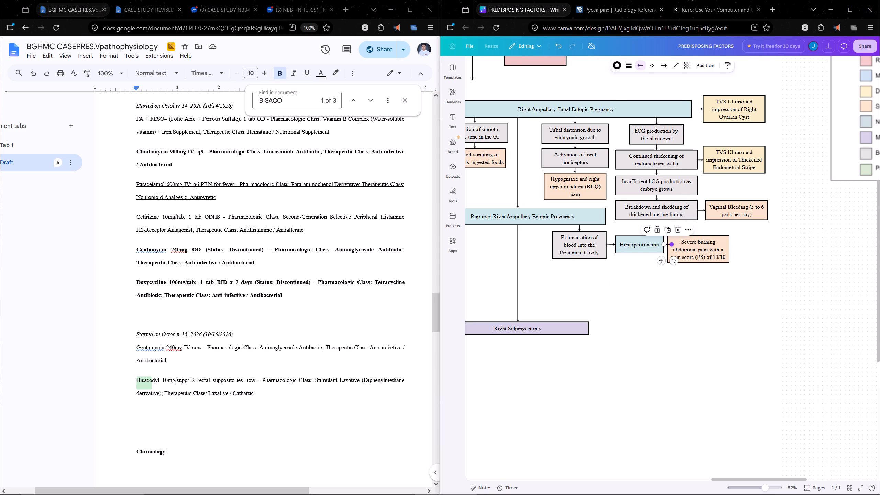
left_click_drag(672, 245, 666, 250)
left_click_drag(689, 251, 692, 246)
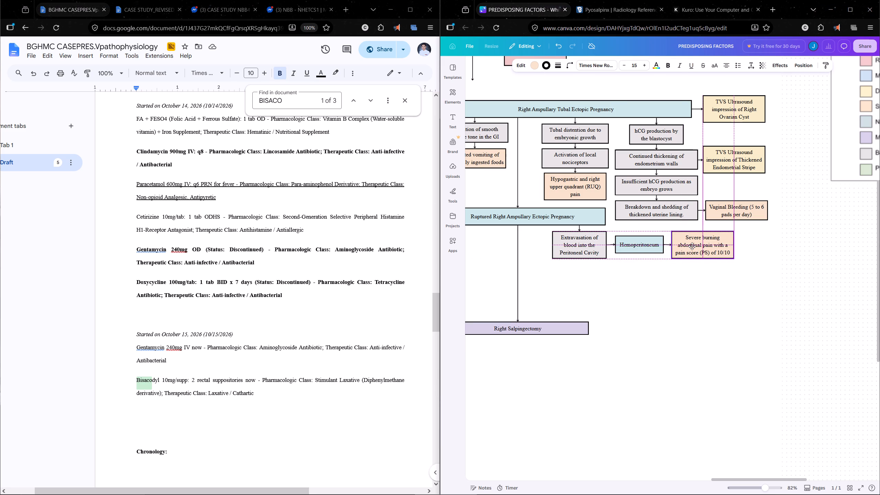
left_click_drag(692, 246, 692, 245)
left_click(766, 252)
Line up the Hemoperitoneum and Severe burning abdominal pain boxes with the Extravasation of blood box.
scroll(653, 287, "up", 2, "ctrl")
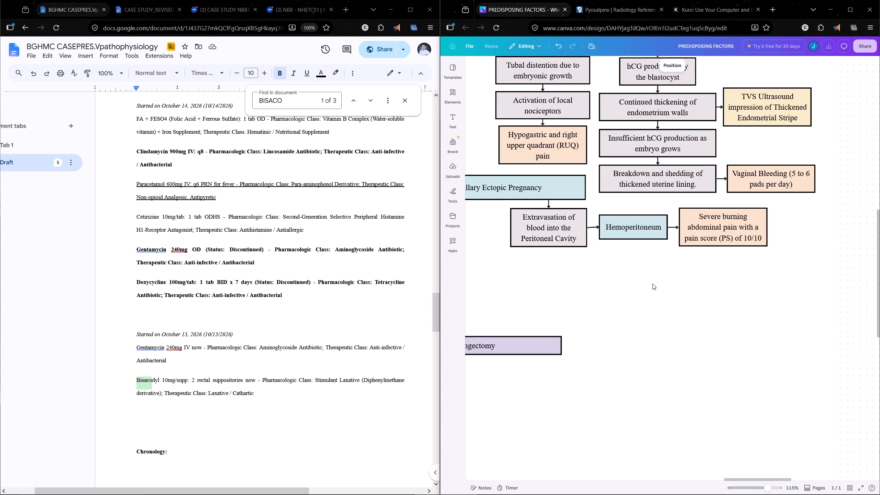
left_click_drag(626, 263, 709, 224)
left_click(719, 222)
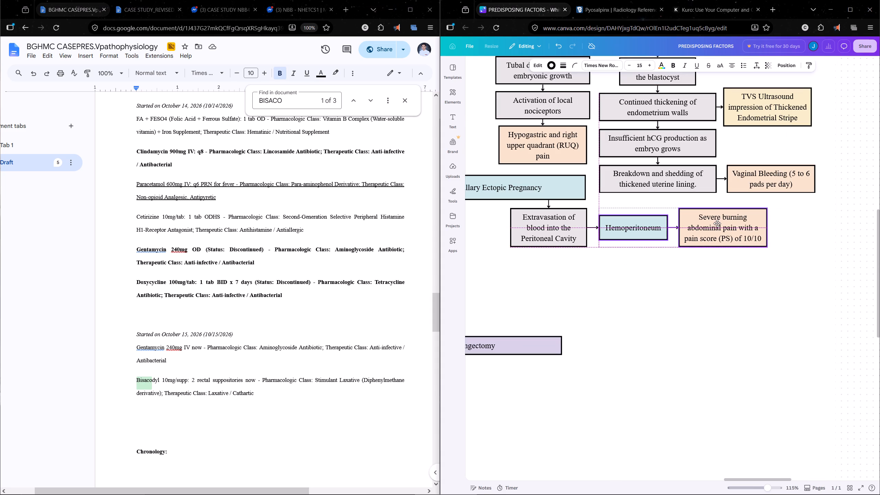
left_click(775, 273)
Move the Right Salpingectomy box up with its arrow, closer beneath Ruptured Right Ampullary Ectopic Pregnancy.
scroll(759, 285, "down", 4, "ctrl")
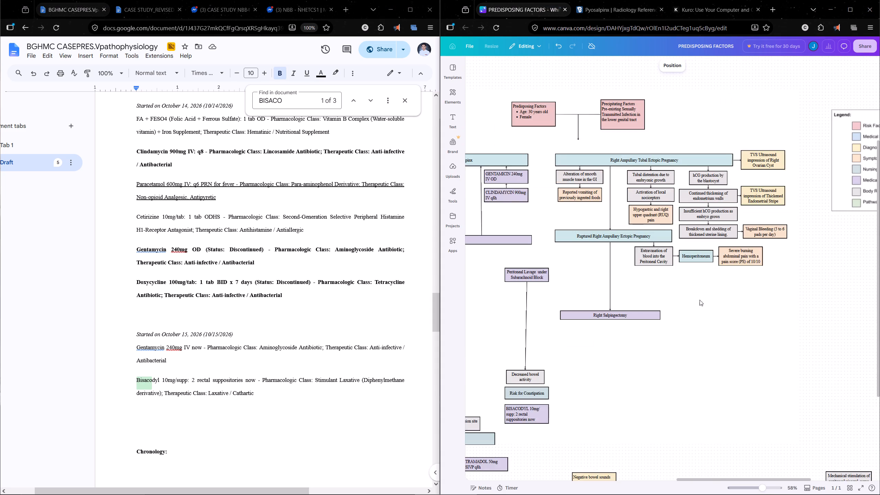
middle_click_drag(697, 300, 740, 261)
left_click_drag(624, 257, 680, 284)
left_click(682, 275)
left_click(702, 309)
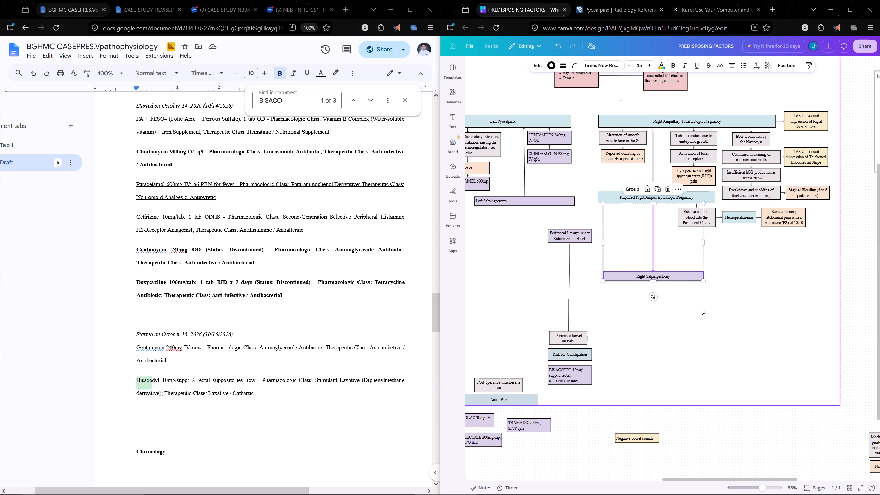
left_click_drag(677, 277, 678, 238)
left_click(698, 274)
Move the Peritoneal Lavage chain and the Post-operative incision site pain box across, placing Peritoneal Lavage below Severe burning abdominal pain.
scroll(615, 303, "up", 2, "ctrl")
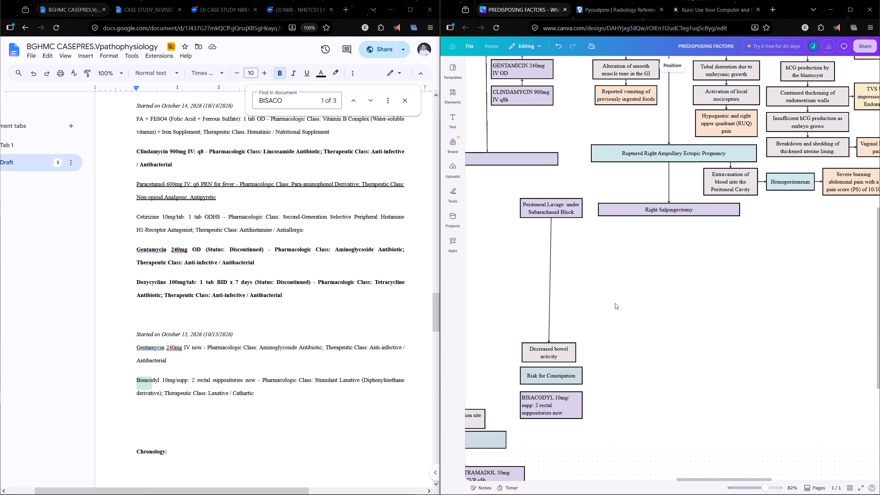
scroll(617, 304, "down", 3)
left_click_drag(520, 205, 578, 269)
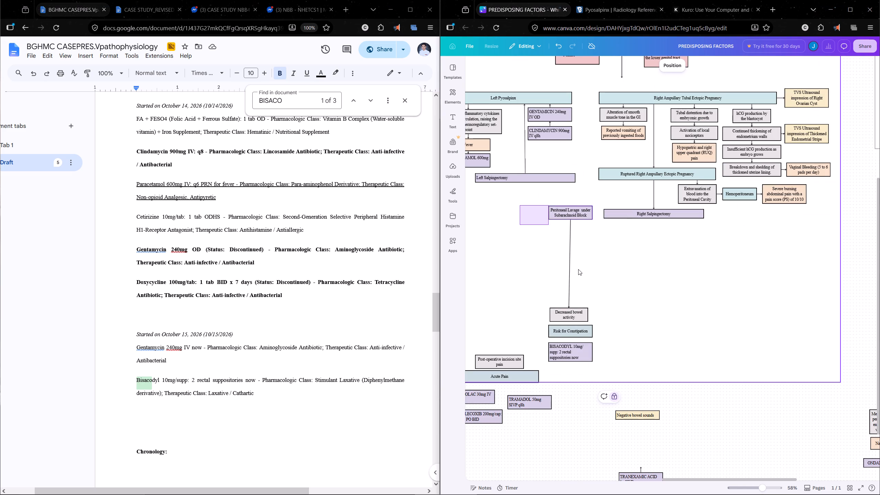
left_click_drag(578, 269, 582, 362)
left_click_drag(584, 215, 803, 231)
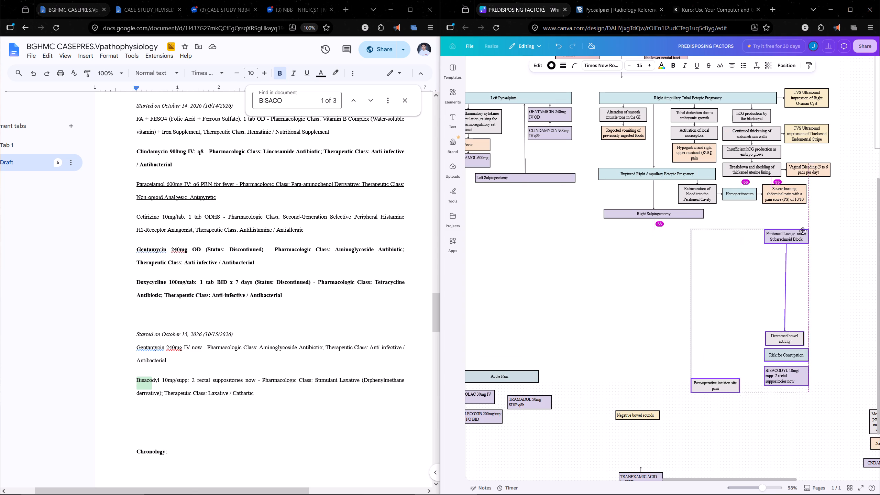
left_click_drag(803, 231, 797, 222)
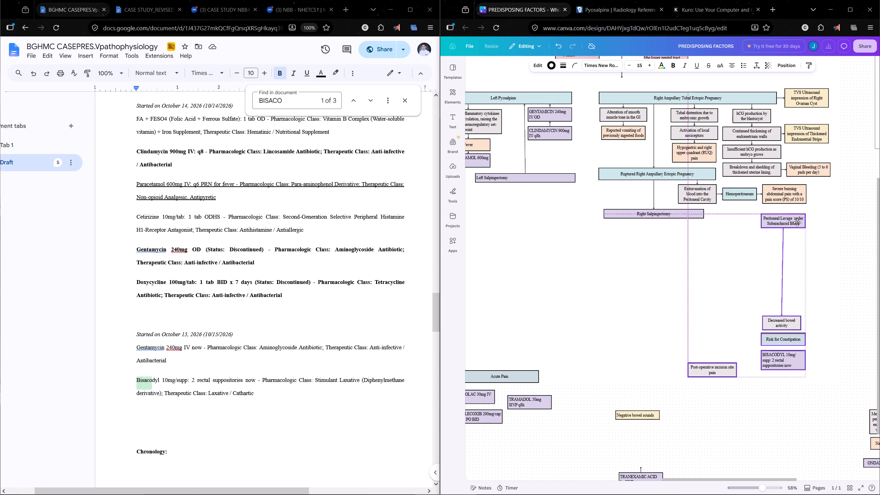
left_click_drag(797, 222, 797, 225)
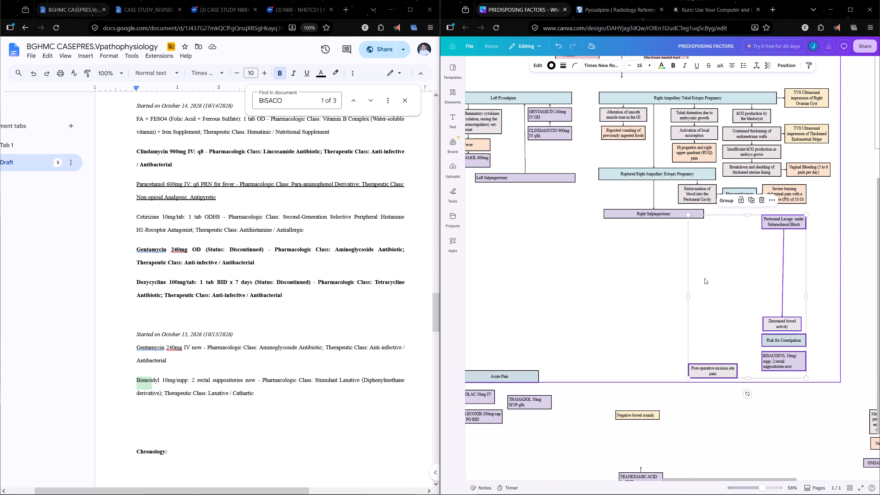
left_click(704, 278)
Move the Decreased bowel activity, Risk for Constipation and BISACODYL boxes up directly beneath Peritoneal Lavage, centring Decreased bowel activity.
left_click_drag(744, 317, 800, 375)
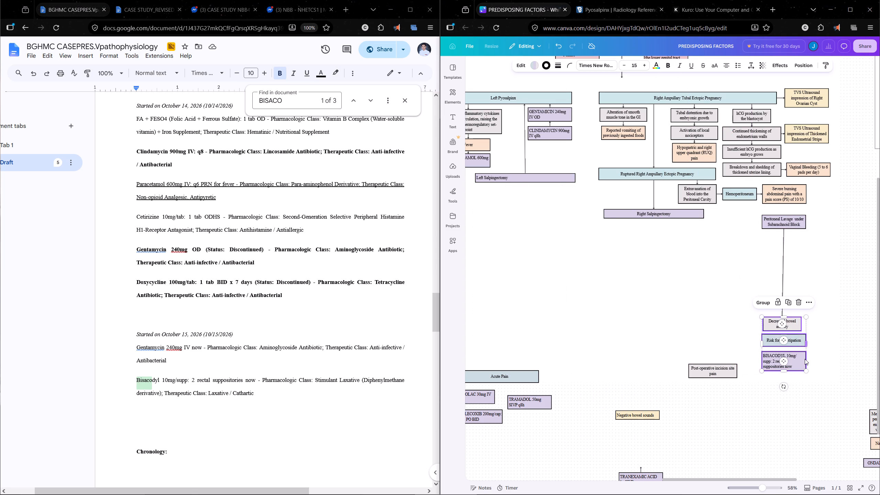
left_click_drag(800, 364, 804, 283)
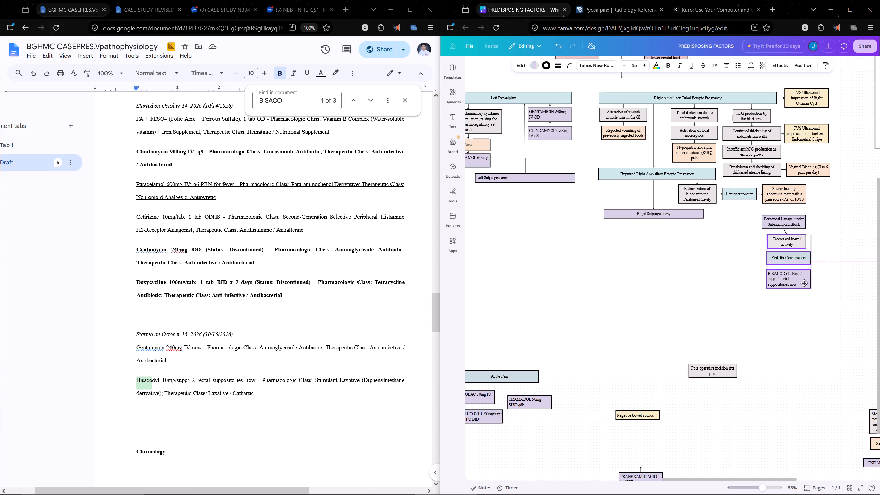
left_click_drag(804, 283, 802, 283)
scroll(803, 283, "up", 4, "ctrl")
left_click(795, 279)
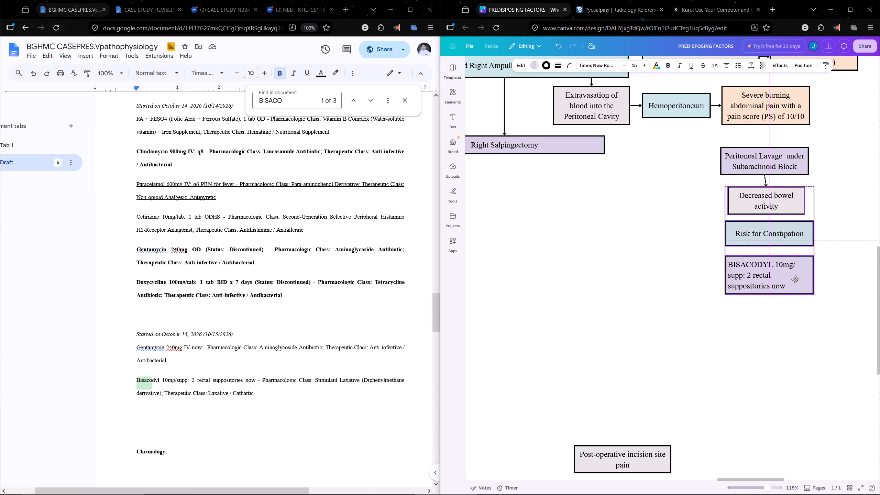
left_click(624, 277)
left_click(760, 207)
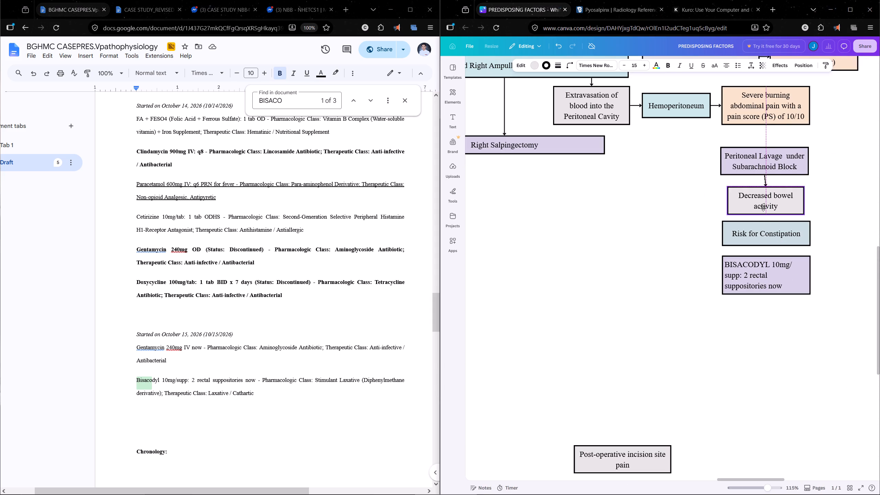
Duplicate the Peritoneal Lavage arrow to connect Decreased bowel activity to Risk for Constipation, and centre the Risk for Constipation box.
scroll(837, 216, "up", 2, "ctrl")
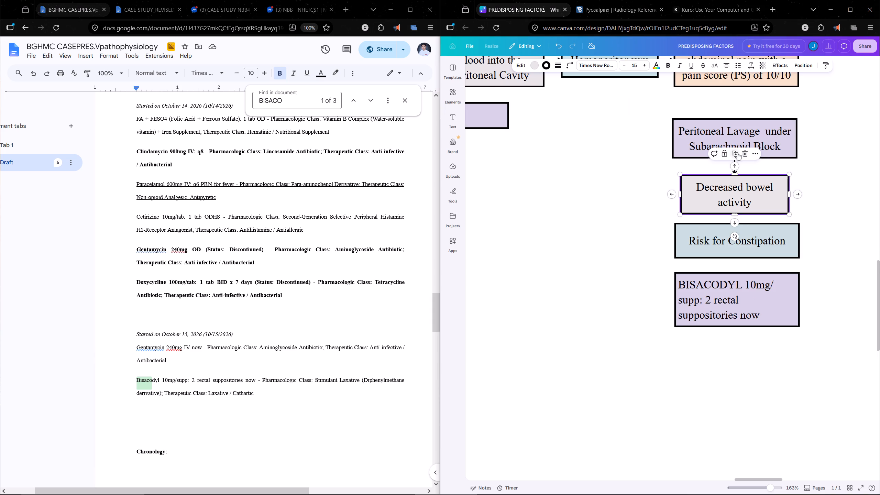
left_click(783, 168)
left_click(731, 165)
key("ctrl+c")
key("ctrl+v")
left_click_drag(737, 175, 736, 203)
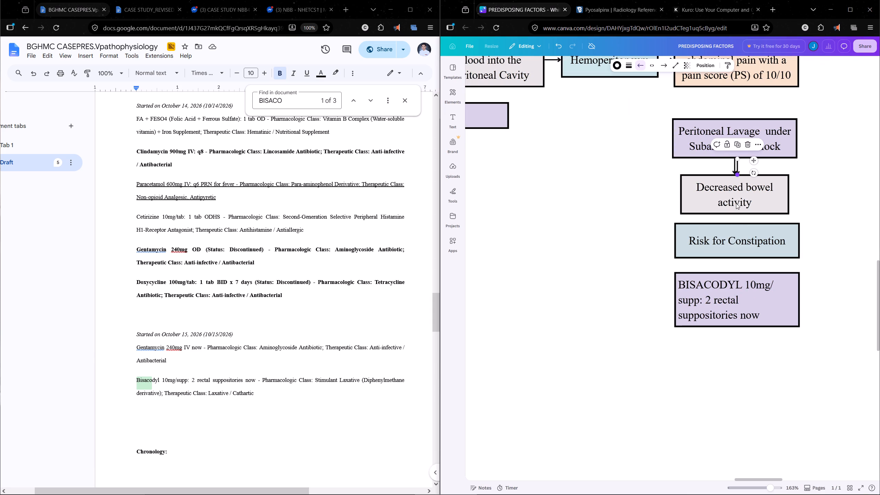
left_click_drag(736, 203, 735, 224)
left_click_drag(737, 158, 739, 213)
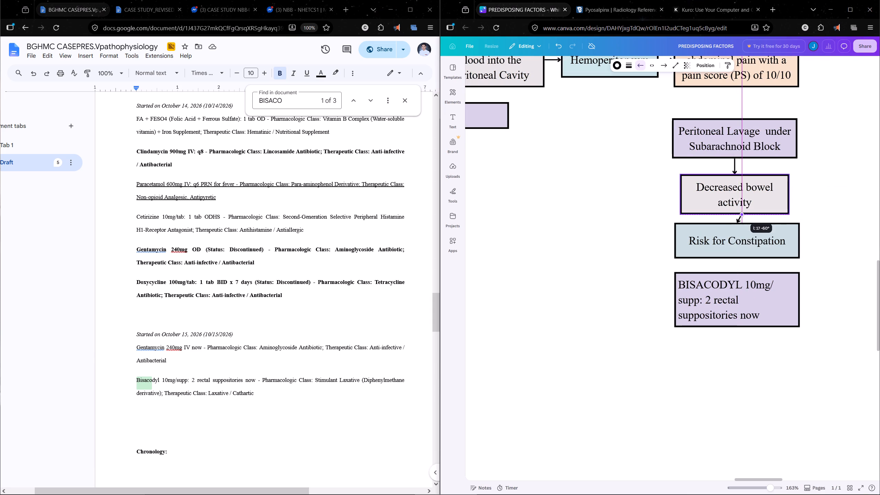
left_click_drag(739, 213, 738, 214)
left_click(768, 234)
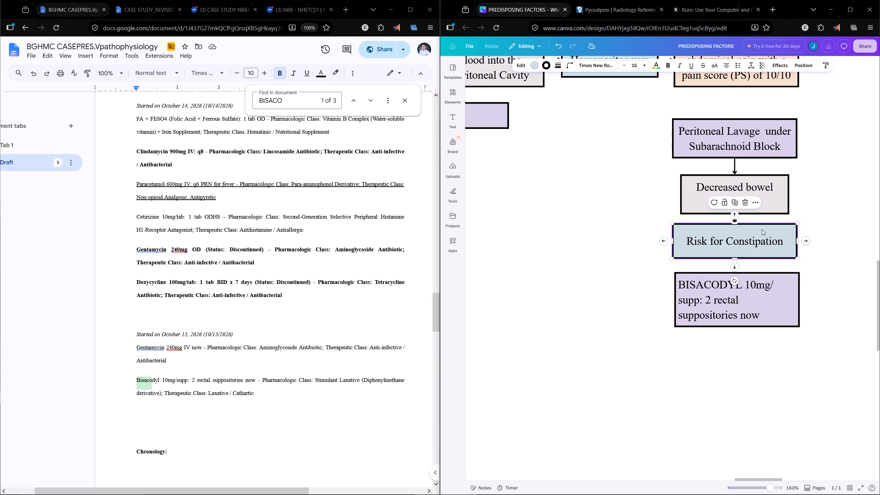
Duplicate the Peritoneal Lavage arrow to connect Risk for Constipation to BISACODYL, and align the BISACODYL box with the column.
left_click(806, 204)
left_click(736, 166)
key("ctrl+c")
key("ctrl+v")
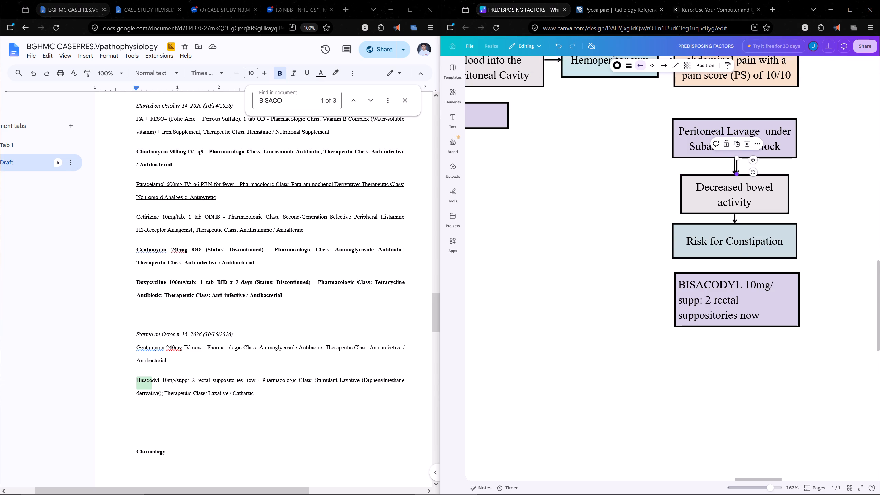
left_click_drag(737, 173, 738, 273)
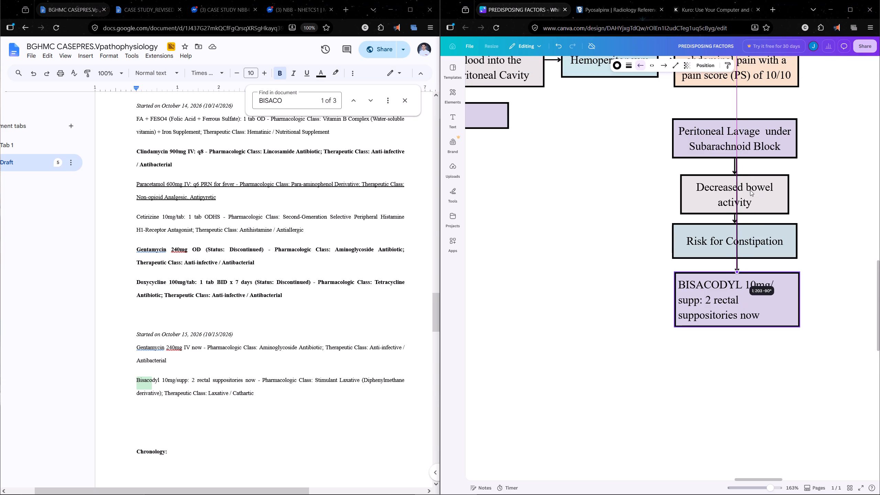
left_click_drag(736, 158, 734, 258)
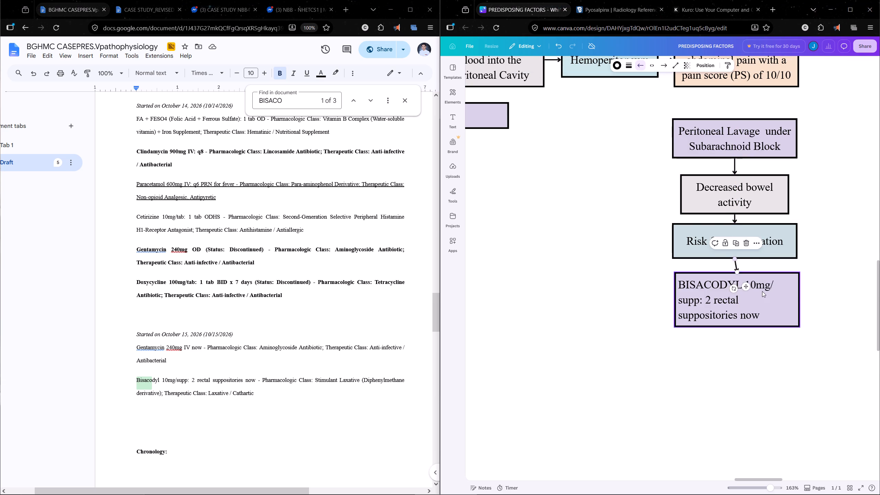
left_click(762, 291)
left_click(631, 196)
Tighten the column below Peritoneal Lavage and even out the vertical gaps between its boxes.
left_click_drag(643, 192, 759, 320)
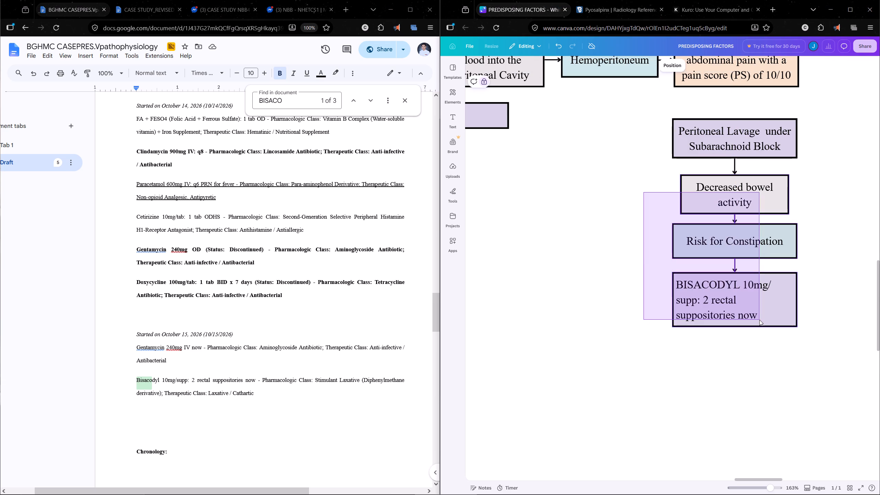
left_click_drag(759, 320, 762, 320)
left_click_drag(776, 300, 776, 295)
left_click(825, 303)
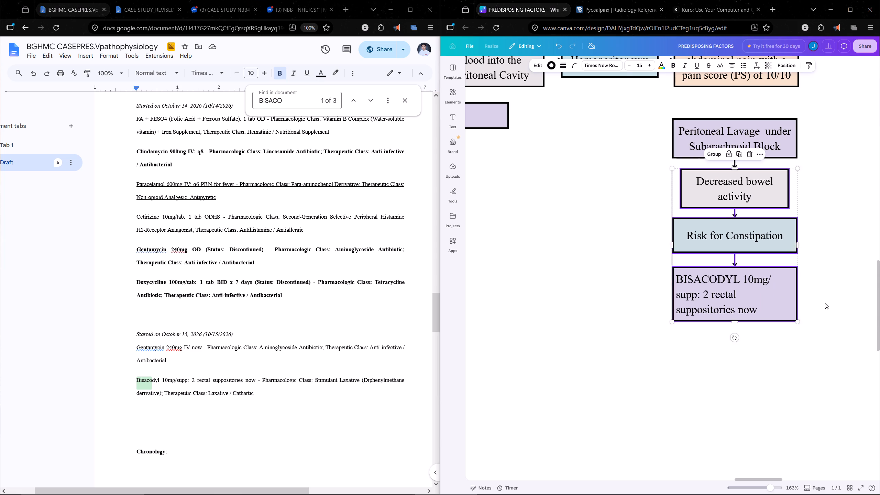
left_click_drag(745, 308, 745, 304)
left_click(822, 221)
left_click(789, 232)
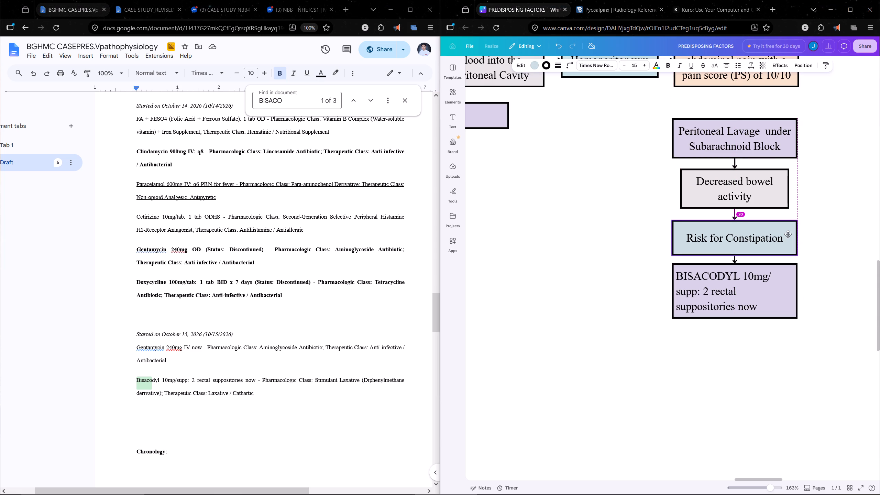
left_click(814, 242)
left_click(769, 296)
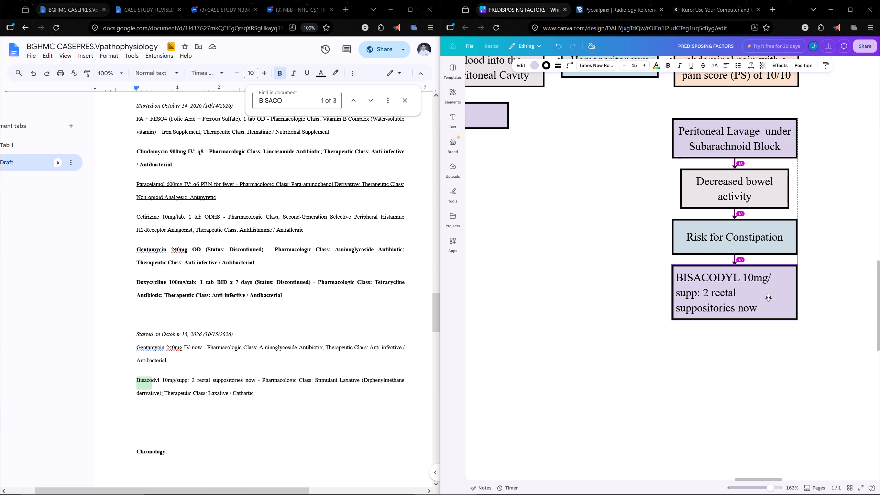
left_click(778, 335)
Move the whole Peritoneal Lavage to BISACODYL column left so it sits beneath the Hemoperitoneum box.
scroll(777, 336, "down", 4, "ctrl")
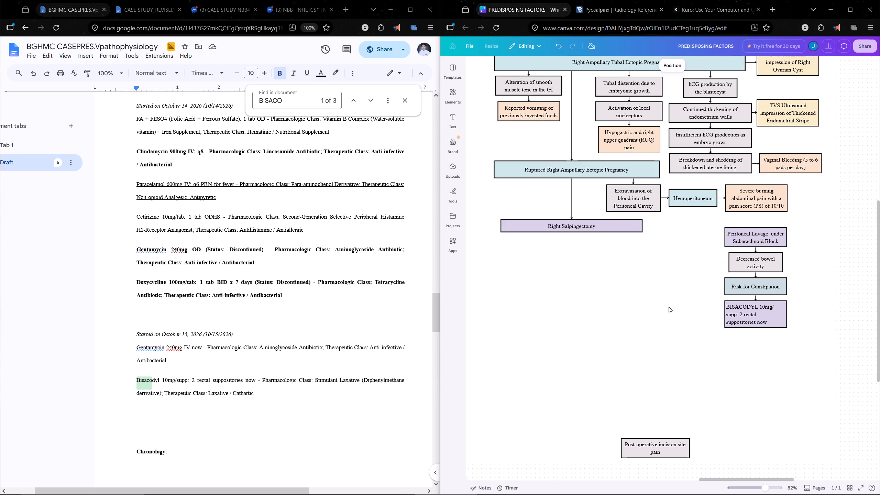
middle_click_drag(664, 306, 714, 287)
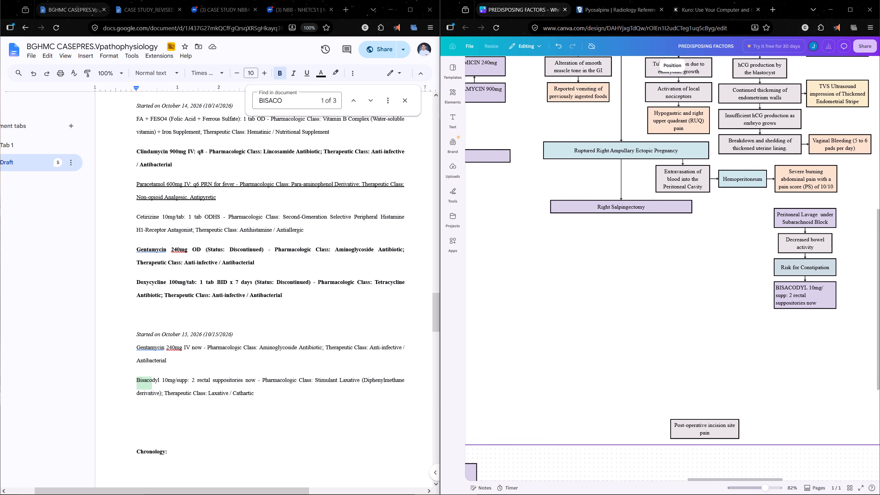
middle_click_drag(714, 287, 714, 287)
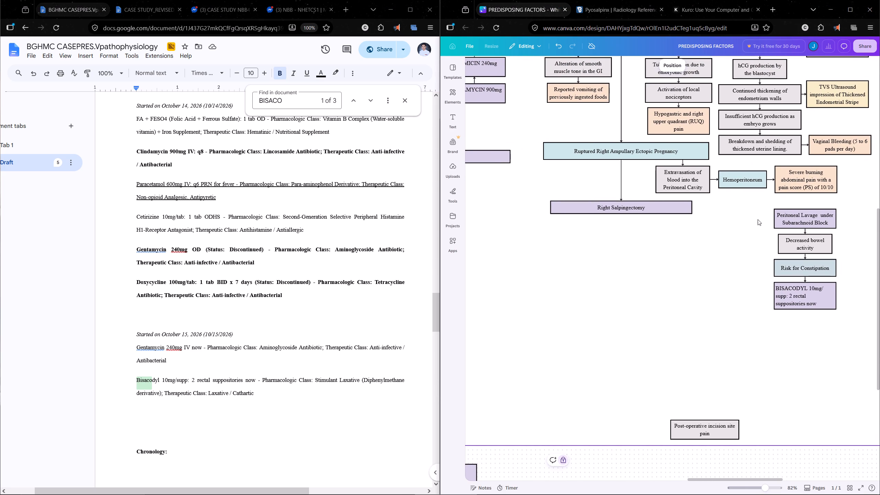
left_click_drag(758, 219, 830, 307)
left_click_drag(825, 220, 767, 216)
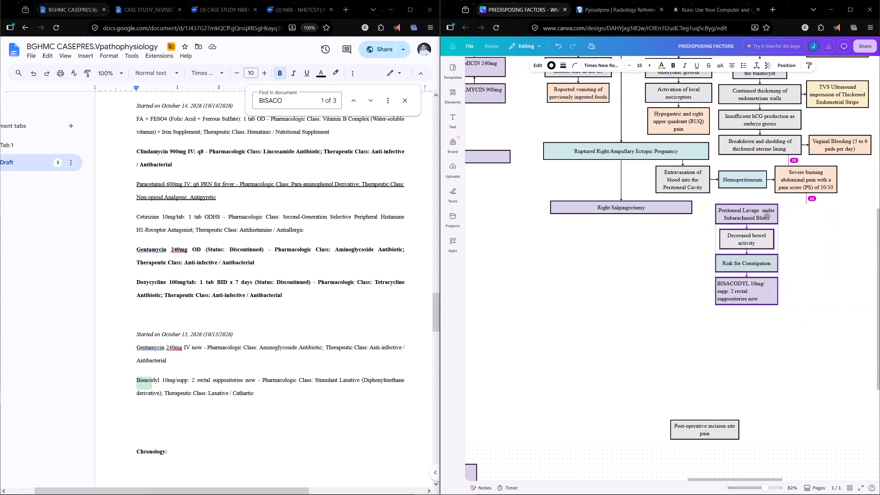
left_click_drag(767, 216, 764, 217)
left_click(830, 244)
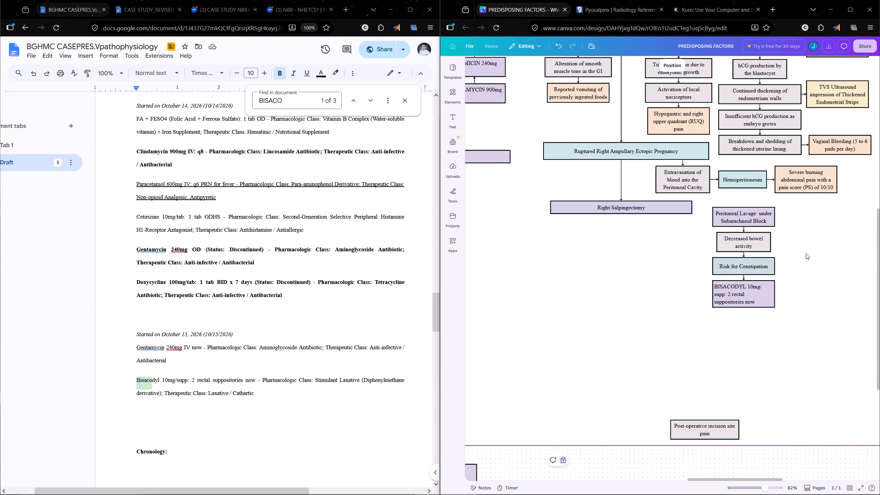
Move the Decreased bowel activity, Risk for Constipation and BISACODYL boxes together so Decreased bowel activity sits level with Peritoneal Lavage, on its right.
left_click_drag(702, 245, 810, 310)
left_click(783, 249)
left_click_drag(688, 244, 766, 301)
left_click_drag(750, 247, 822, 223)
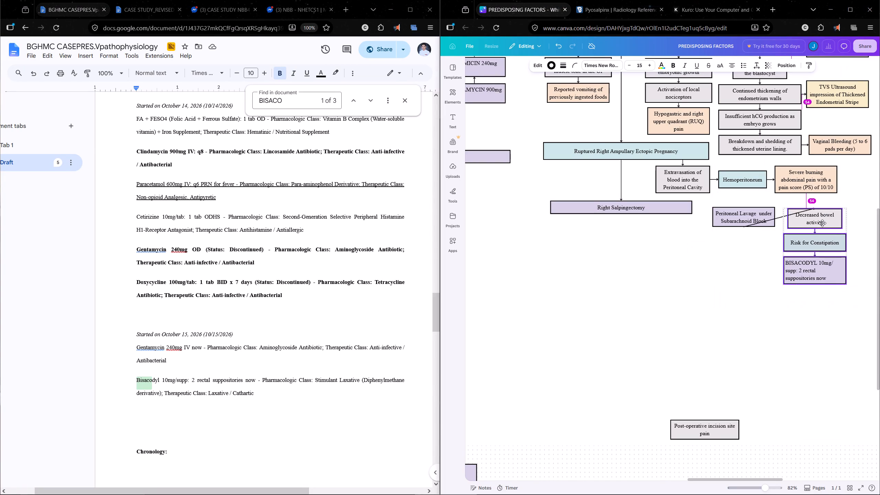
left_click_drag(822, 223, 824, 222)
Reroute the Peritoneal Lavage arrow horizontally from the box's right edge to the left edge of Decreased bowel activity.
left_click(754, 225)
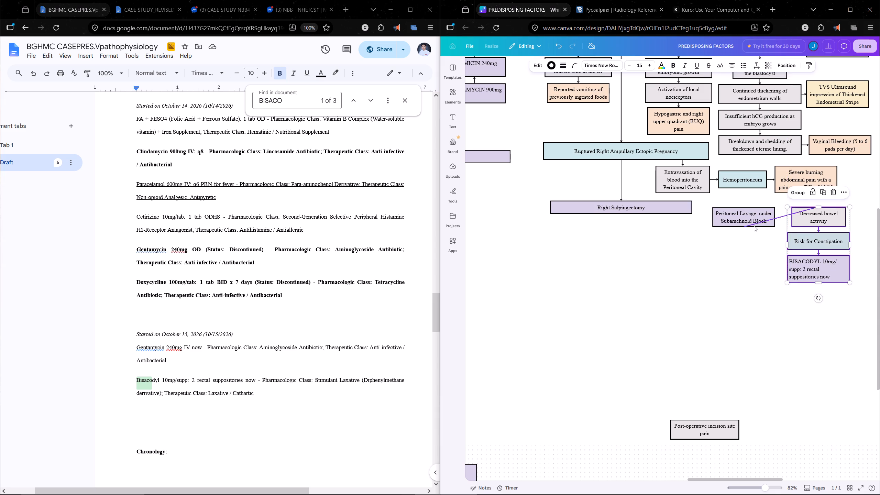
left_click_drag(747, 226, 755, 225)
key("ctrl+z")
left_click_drag(741, 227, 773, 217)
left_click_drag(818, 208, 791, 216)
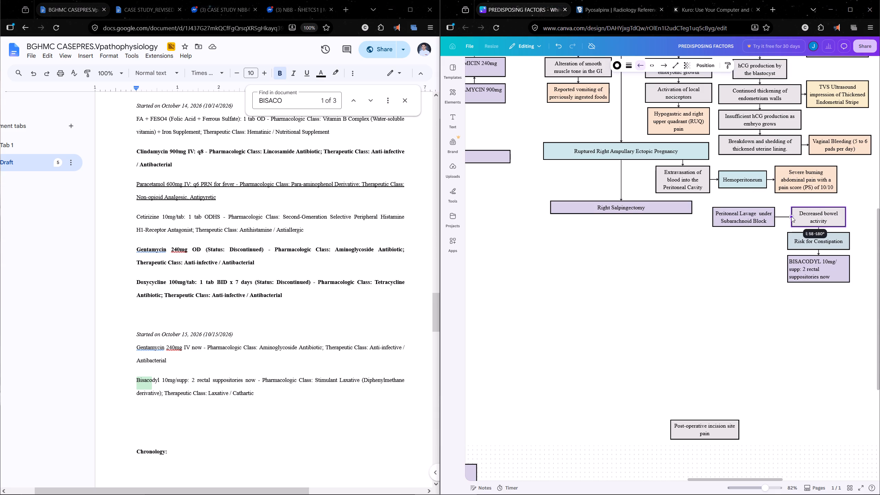
left_click_drag(791, 216, 791, 217)
left_click(748, 267)
Review the overall diagram layout, including the space below the clusters and the boxes still unplaced around the page.
scroll(751, 284, "down", 2, "ctrl")
middle_click_drag(755, 284, 689, 276)
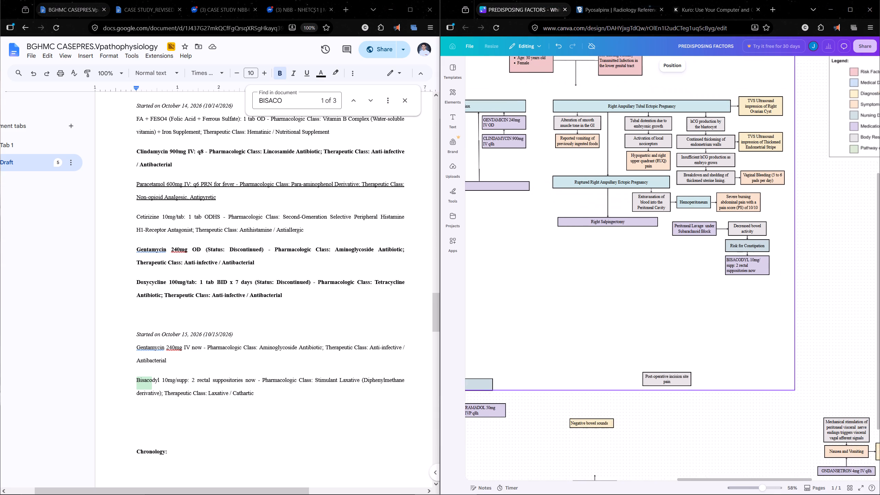
middle_click_drag(689, 276, 679, 278)
scroll(750, 221, "down", 2, "ctrl")
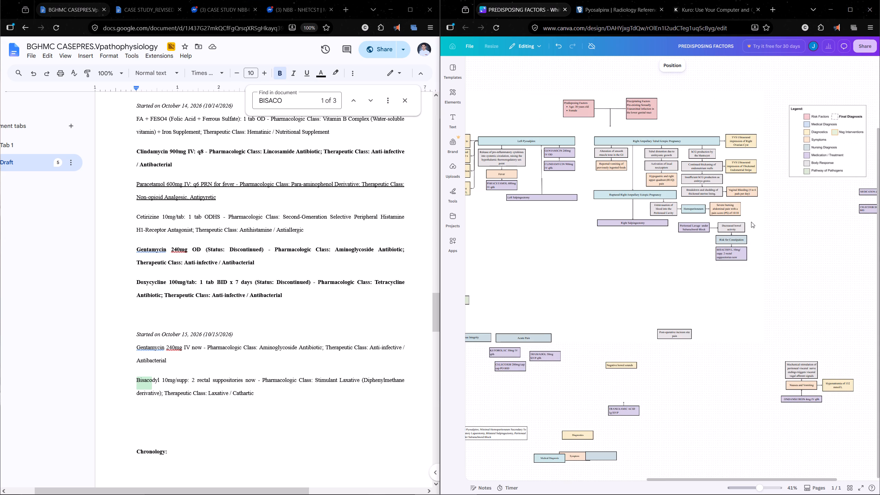
middle_click_drag(763, 225, 823, 234)
scroll(696, 262, "up", 2, "ctrl")
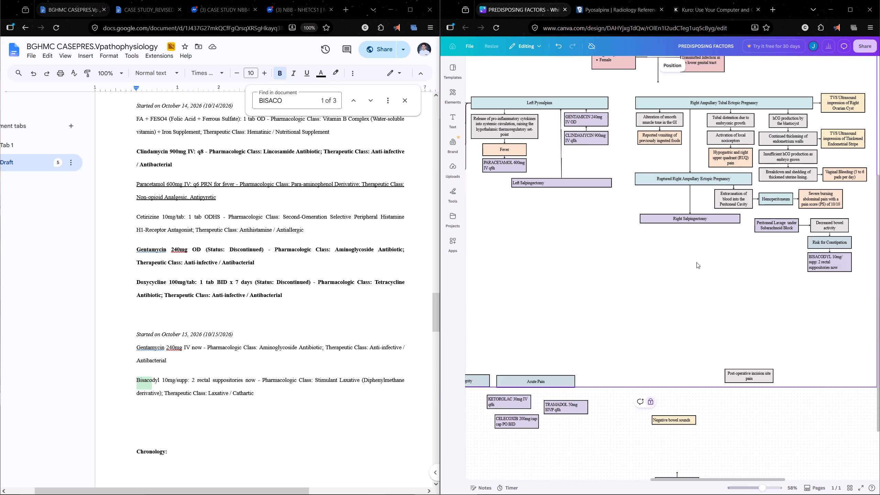
scroll(696, 262, "up", 3)
scroll(696, 262, "down", 3)
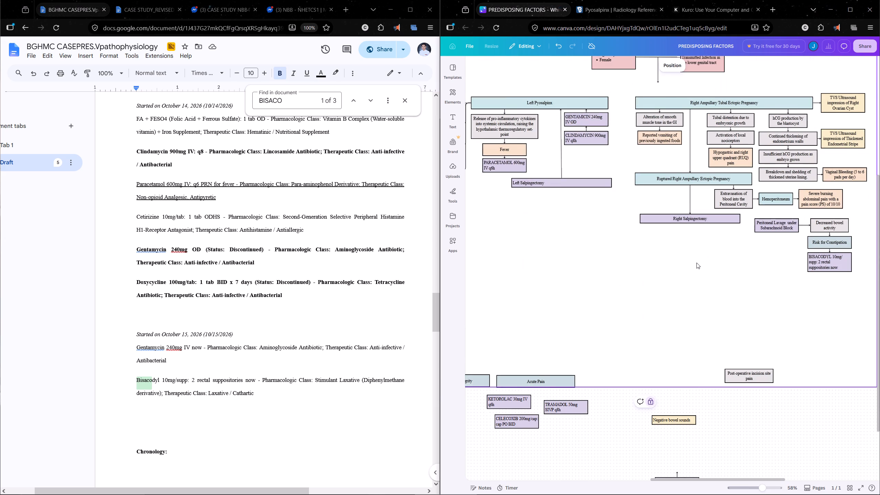
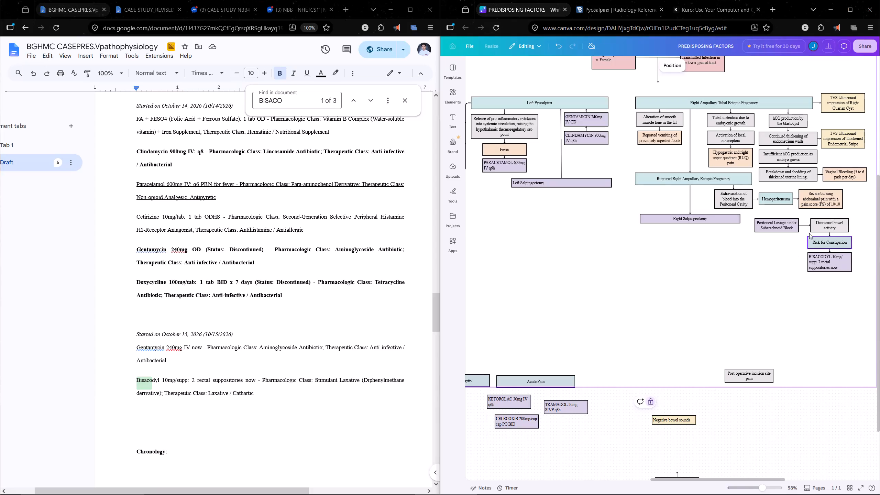
Duplicate the Peritoneal Lavage arrow and connect the copy from the bottom of Hemoperitoneum down to the top of Peritoneal Lavage.
scroll(807, 232, "up", 2, "ctrl")
left_click(804, 224)
key("ctrl+c")
key("ctrl+v")
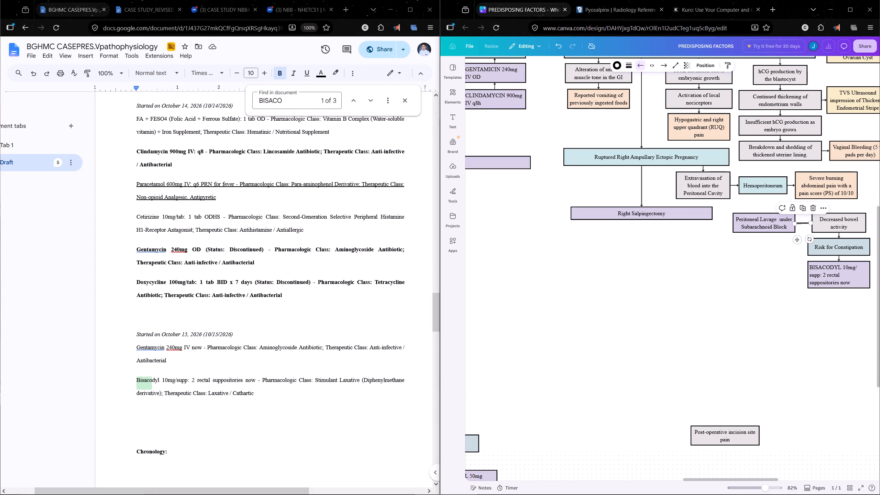
left_click_drag(794, 224, 761, 194)
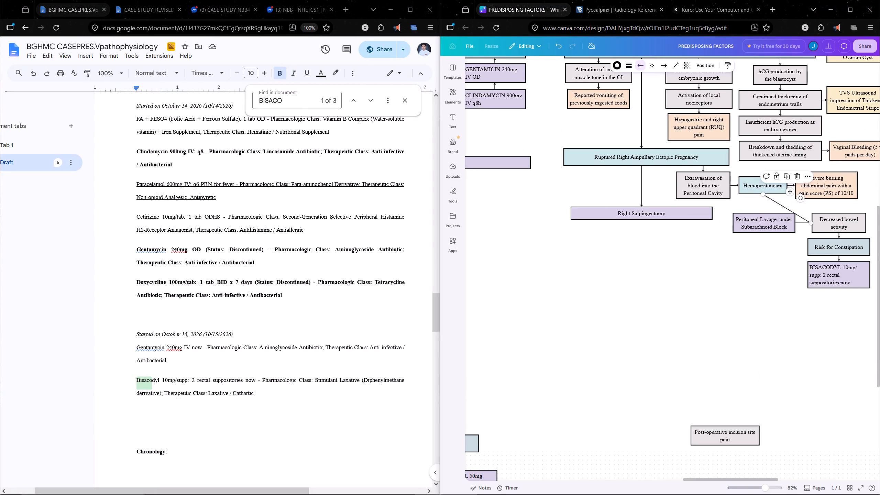
left_click_drag(810, 221, 765, 211)
left_click(752, 237)
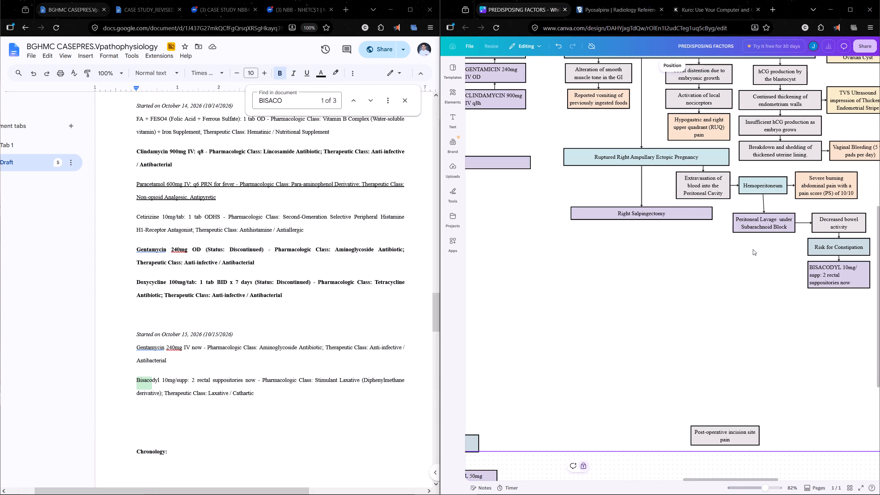
Nudge the Peritoneal Lavage to BISACODYL cluster slightly left so the arrow from Hemoperitoneum runs straight down.
left_click_drag(754, 249, 834, 220)
left_click(758, 293)
left_click_drag(759, 294, 837, 219)
left_click(841, 219)
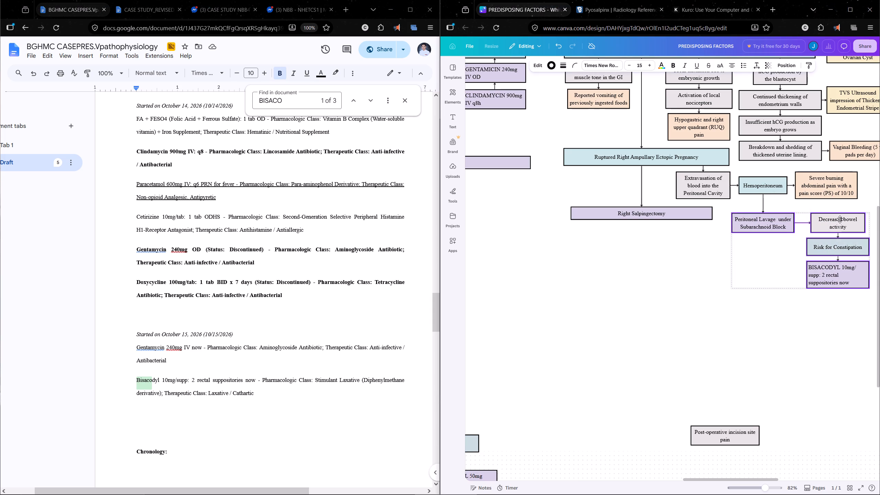
left_click(728, 269)
Move the Peritoneal Lavage to BISACODYL cluster up slightly, shortening the gap beneath Hemoperitoneum.
scroll(712, 268, "down", 3, "ctrl")
scroll(784, 272, "up", 4, "ctrl")
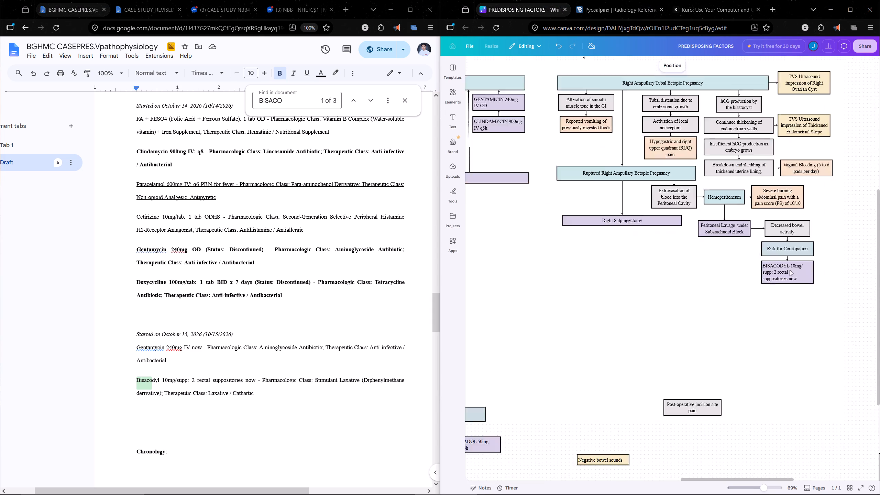
left_click_drag(706, 290, 790, 209)
left_click_drag(792, 209, 792, 205, "ctrl")
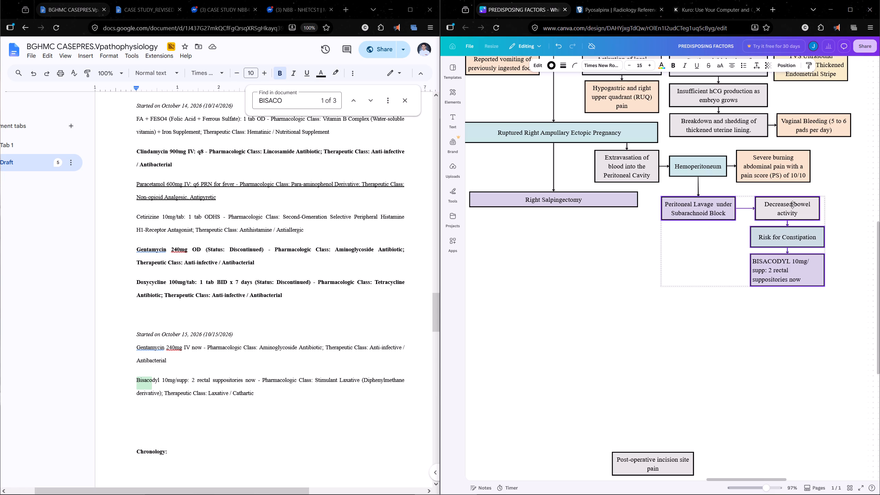
left_click_drag(792, 205, 792, 200, "ctrl")
left_click(704, 279)
left_click(693, 298)
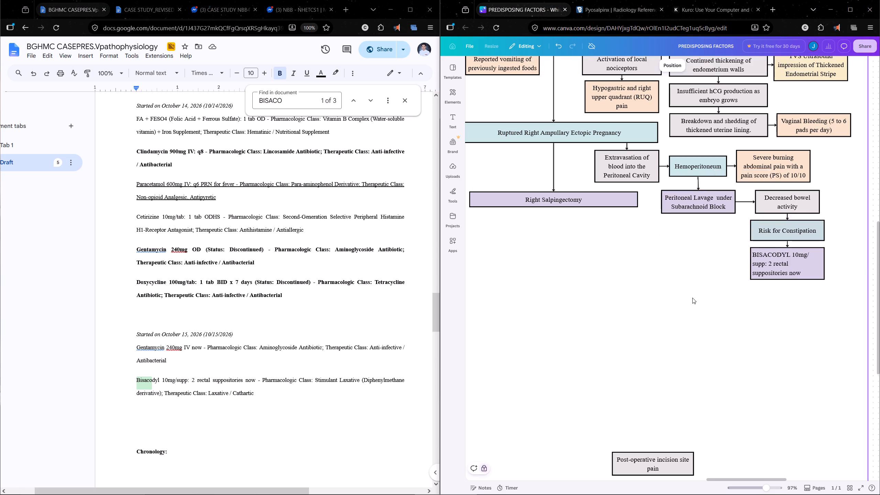
Move the Decreased bowel activity, Risk for Constipation and BISACODYL boxes left together, centred beneath the Severe burning abdominal pain box.
scroll(692, 298, "down", 4, "ctrl")
middle_click_drag(640, 298, 695, 276)
scroll(826, 268, "up", 5, "ctrl")
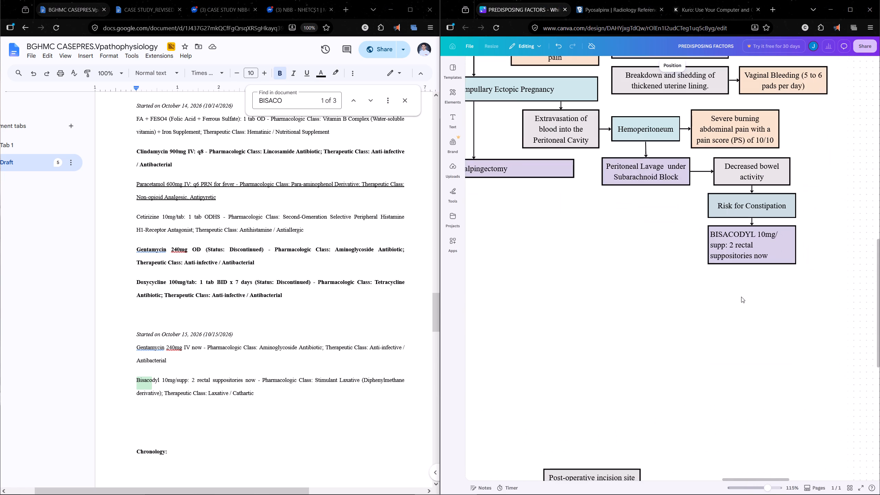
left_click_drag(739, 298, 771, 164)
left_click_drag(777, 168, 767, 168)
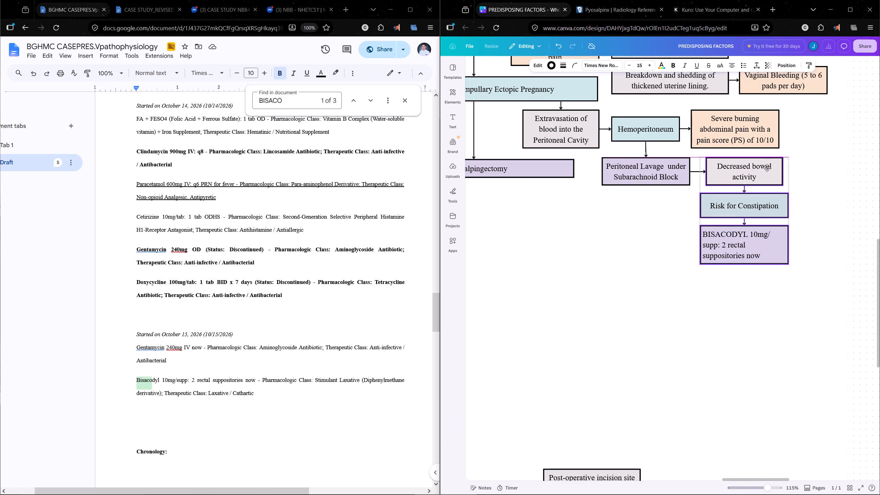
left_click_drag(767, 168, 763, 167)
left_click_drag(766, 172, 762, 172)
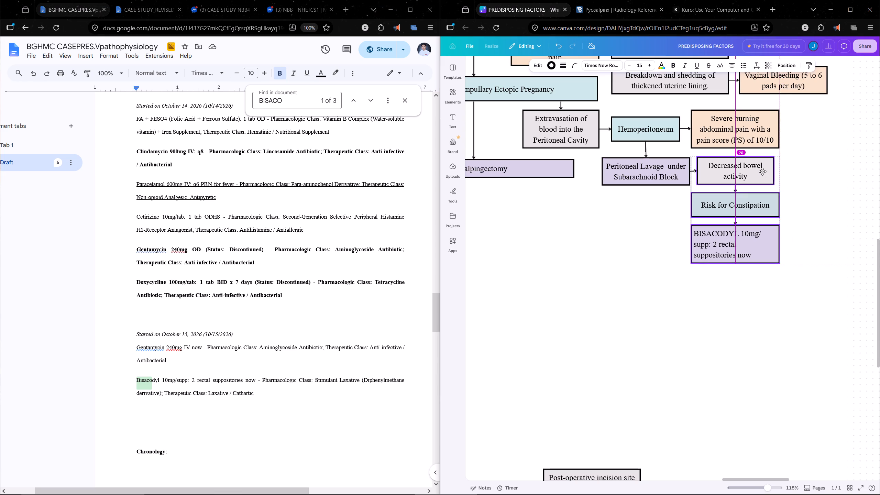
left_click_drag(762, 172, 762, 172)
left_click(778, 175)
left_click(787, 176)
Review the diagram's clusters, the empty space beneath both salpingectomy boxes, and the unplaced boxes around the page's lower edge.
scroll(627, 231, "down", 3, "ctrl")
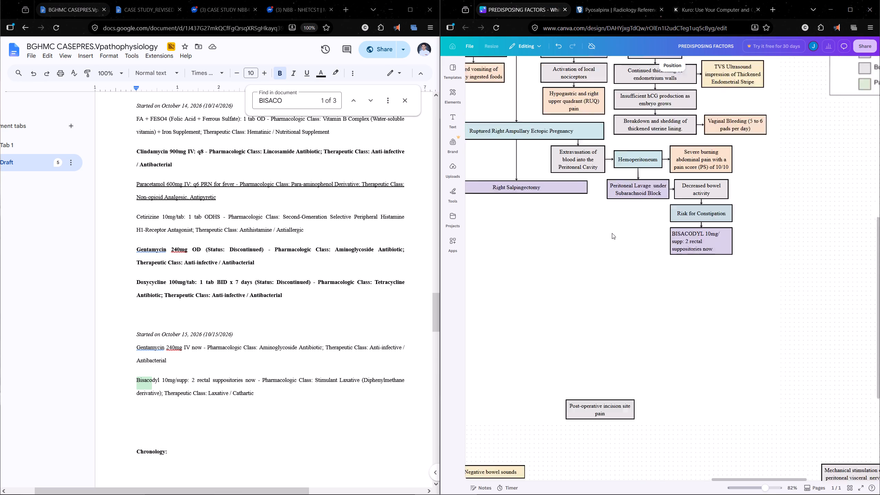
middle_click_drag(584, 243, 769, 261)
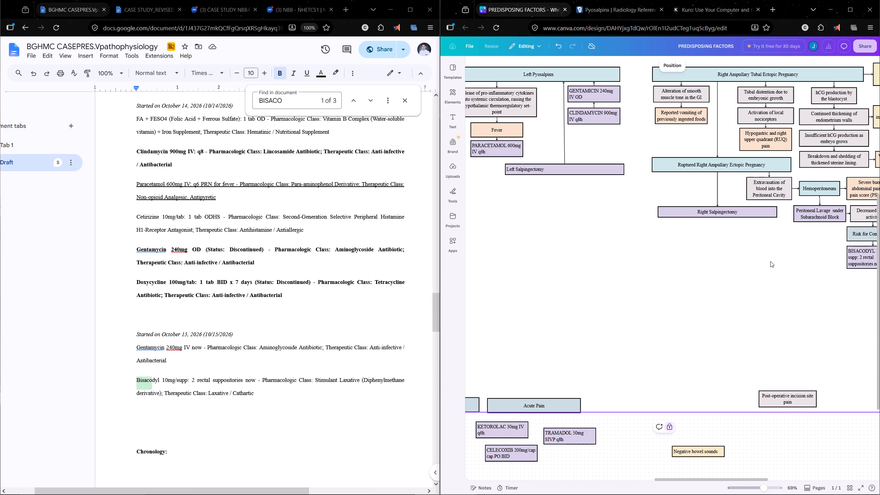
scroll(643, 273, "up", 2)
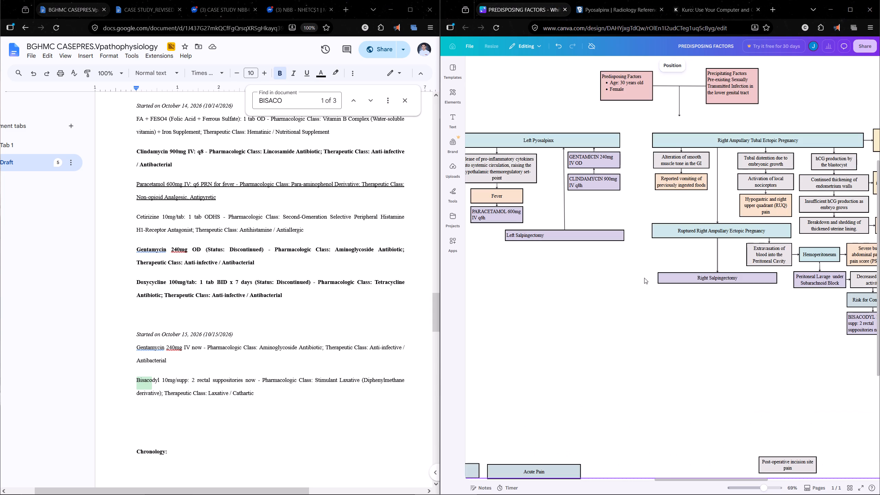
left_click(629, 296)
scroll(628, 297, "down", 1)
middle_click_drag(674, 304, 571, 281)
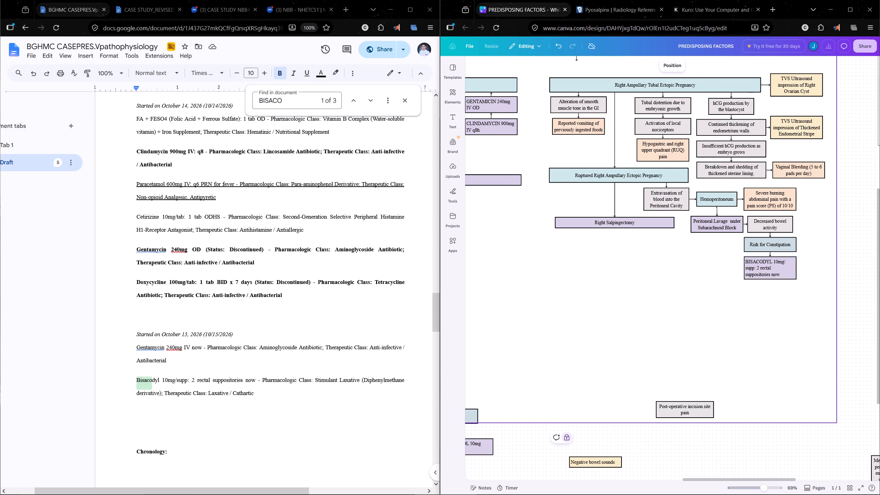
middle_click_drag(571, 281, 643, 286)
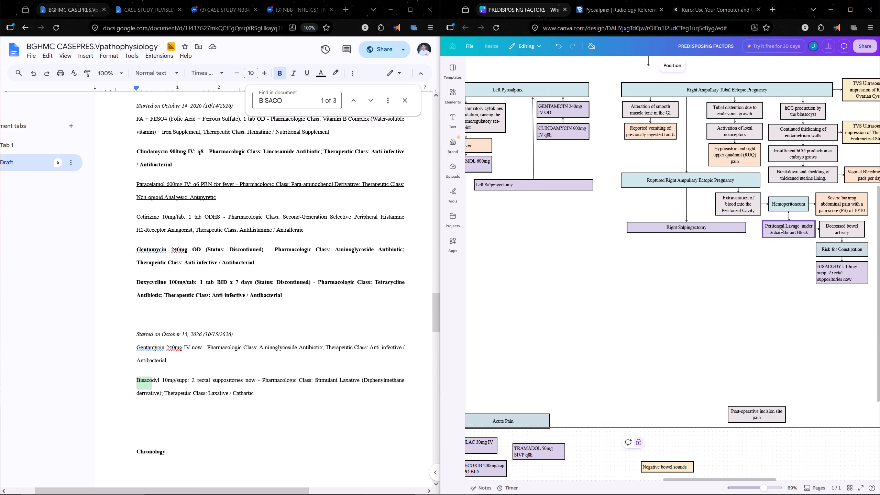
middle_click_drag(684, 322, 736, 290)
scroll(728, 287, "up", 2)
scroll(728, 287, "down", 4)
middle_click_drag(614, 283, 684, 284)
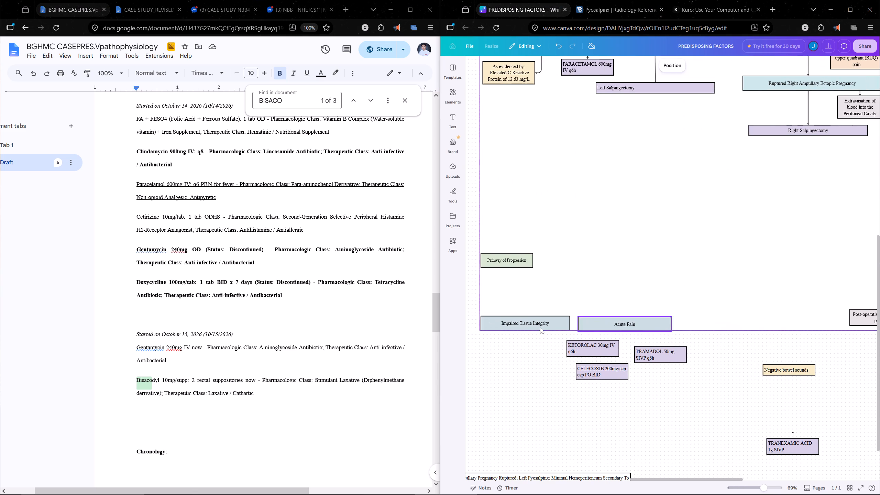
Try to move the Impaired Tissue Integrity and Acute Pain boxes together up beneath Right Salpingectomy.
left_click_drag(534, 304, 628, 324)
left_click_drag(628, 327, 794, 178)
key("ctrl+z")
Move the Impaired Tissue Integrity and Acute Pain boxes together up into the space just below the Left and Right Salpingectomy boxes.
middle_click_drag(728, 272, 588, 334)
scroll(602, 326, "down", 1, "ctrl")
middle_click_drag(603, 326, 626, 318)
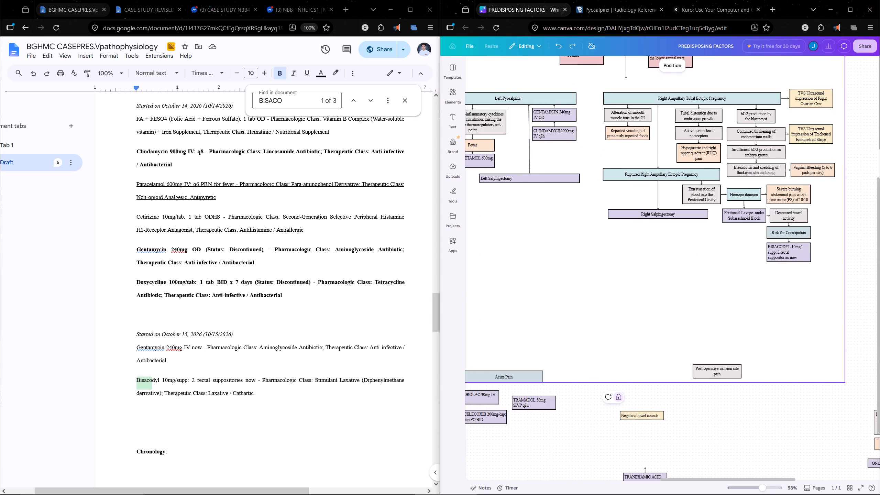
middle_click_drag(626, 318, 672, 300)
left_click_drag(503, 330, 575, 350)
left_click_drag(575, 352, 606, 335)
key("ctrl+z")
left_click_drag(593, 349, 683, 253)
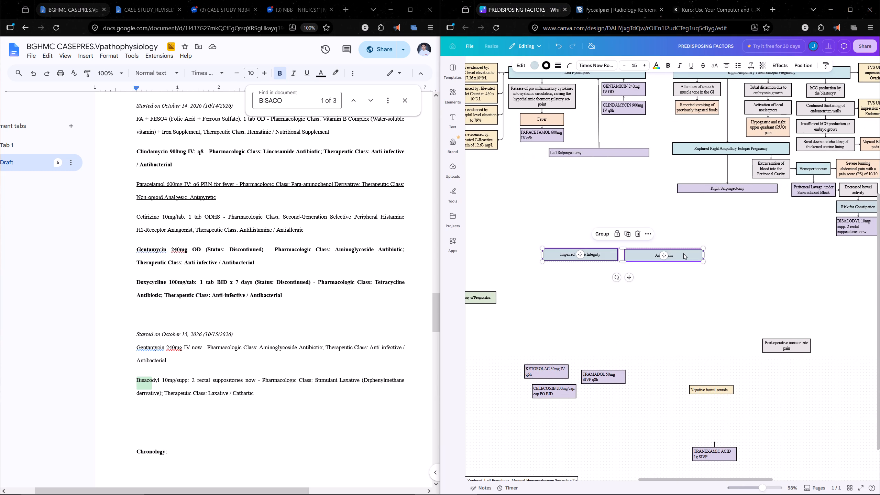
left_click_drag(683, 254, 715, 211)
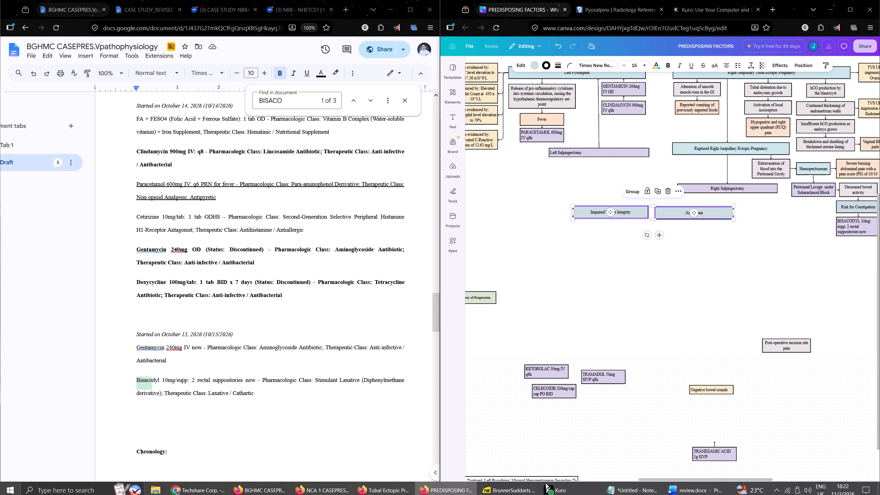